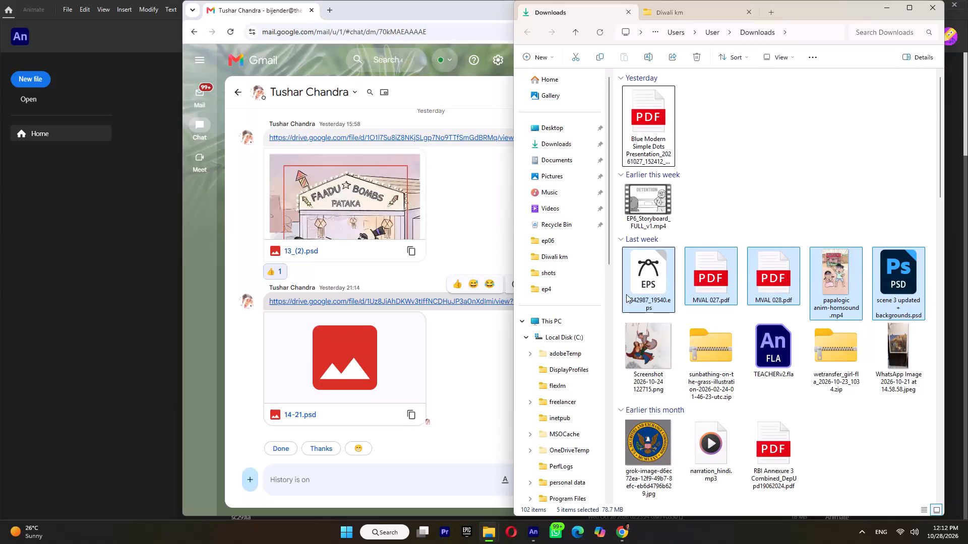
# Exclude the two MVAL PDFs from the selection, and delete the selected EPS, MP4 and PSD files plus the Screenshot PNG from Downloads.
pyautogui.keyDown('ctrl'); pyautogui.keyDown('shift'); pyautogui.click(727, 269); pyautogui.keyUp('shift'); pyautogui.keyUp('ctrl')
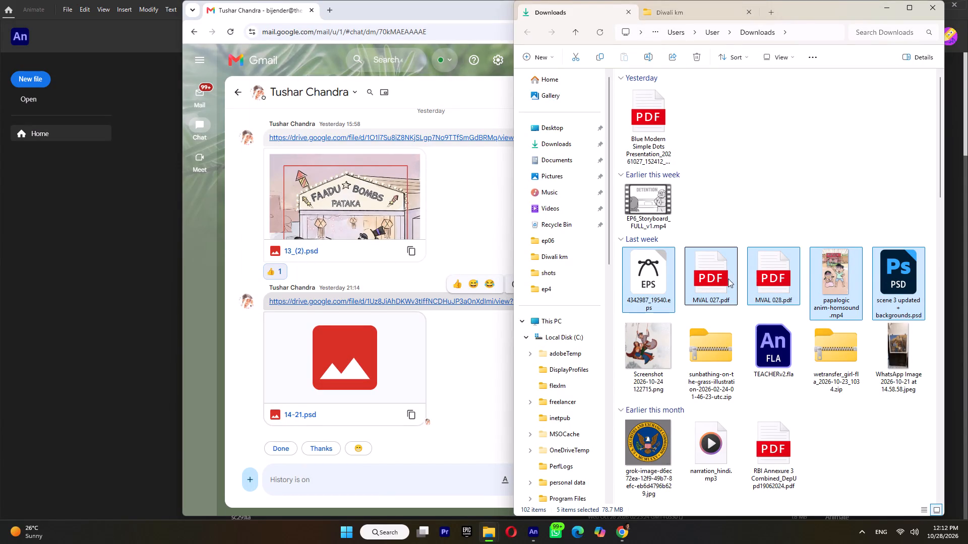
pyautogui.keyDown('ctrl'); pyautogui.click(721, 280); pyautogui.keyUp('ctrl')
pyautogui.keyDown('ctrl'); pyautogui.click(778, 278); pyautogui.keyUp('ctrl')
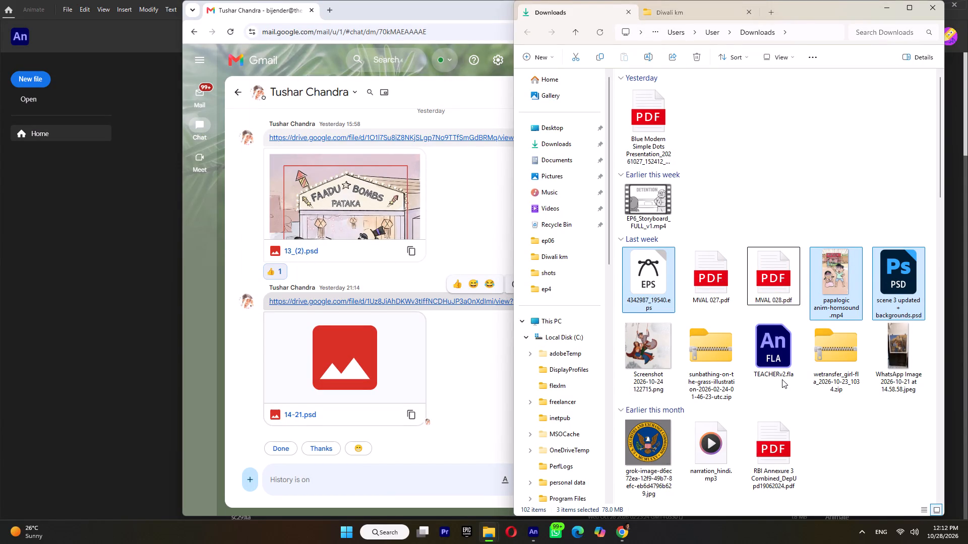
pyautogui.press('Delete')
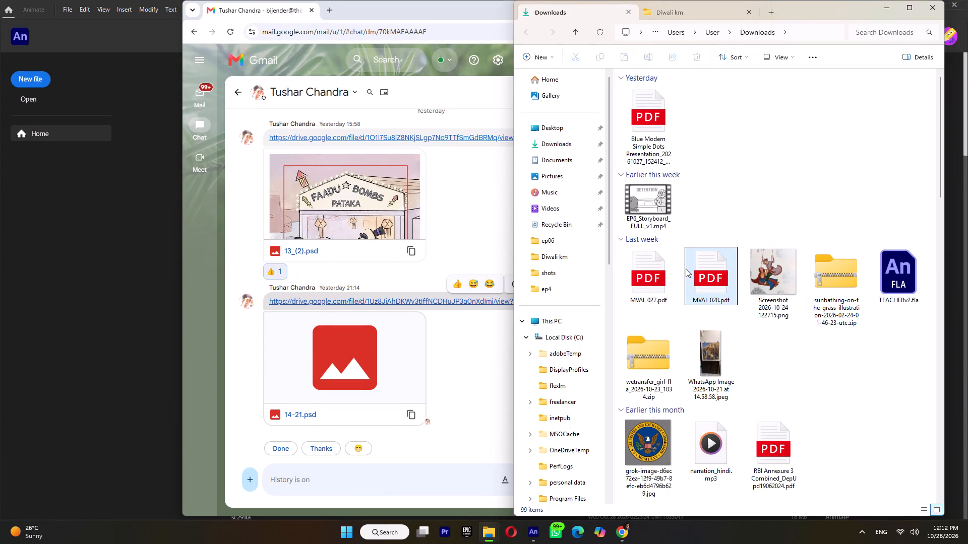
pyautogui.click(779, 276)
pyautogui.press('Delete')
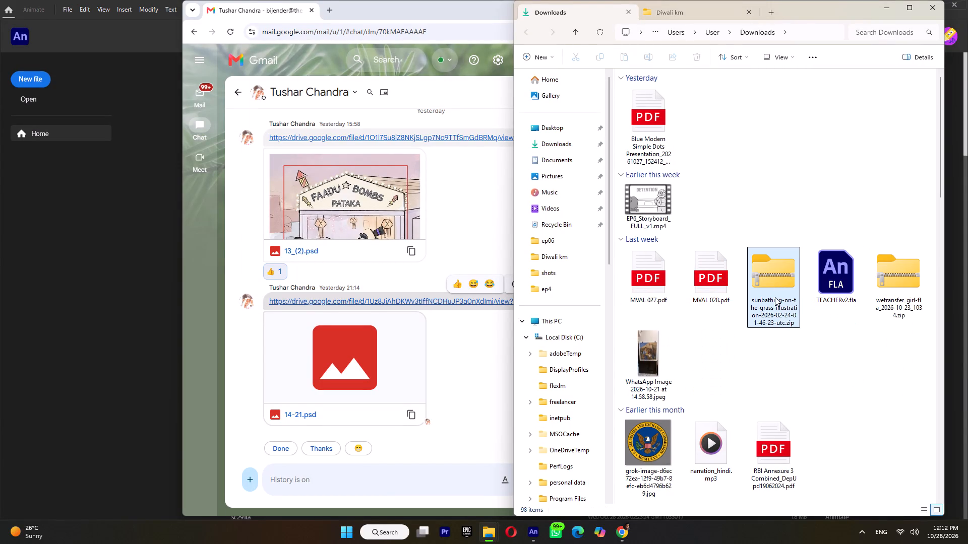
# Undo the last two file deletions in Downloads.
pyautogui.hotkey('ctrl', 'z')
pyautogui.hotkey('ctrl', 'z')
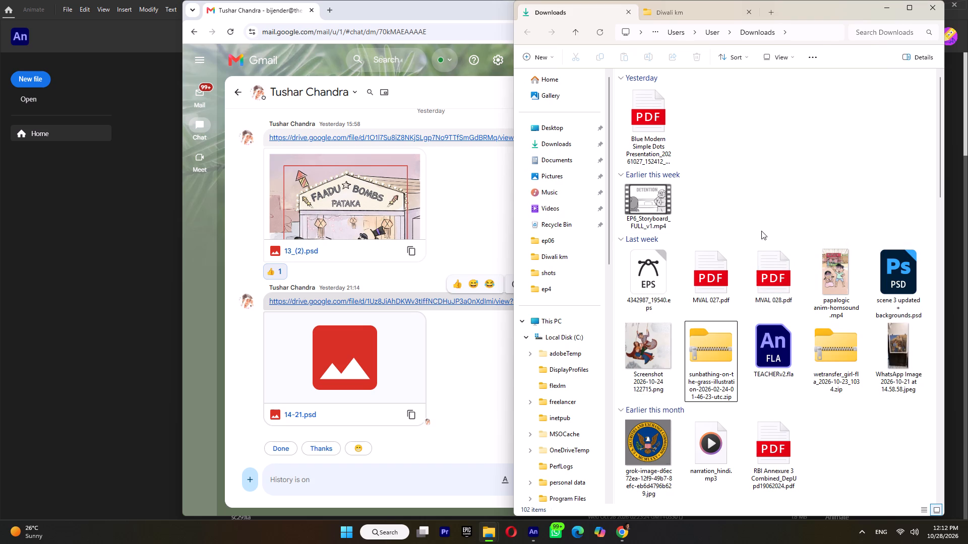
# Delete papalogic anim-hornsound.mp4, the scene 3 updated + backgrounds PSD, the sunbathing-on-the-grass ZIP, TEACHERv2.fla and the wetransfer_girl ZIP from last week's downloads.
pyautogui.moveTo(807, 259); pyautogui.dragTo(913, 278)
pyautogui.press('Delete')
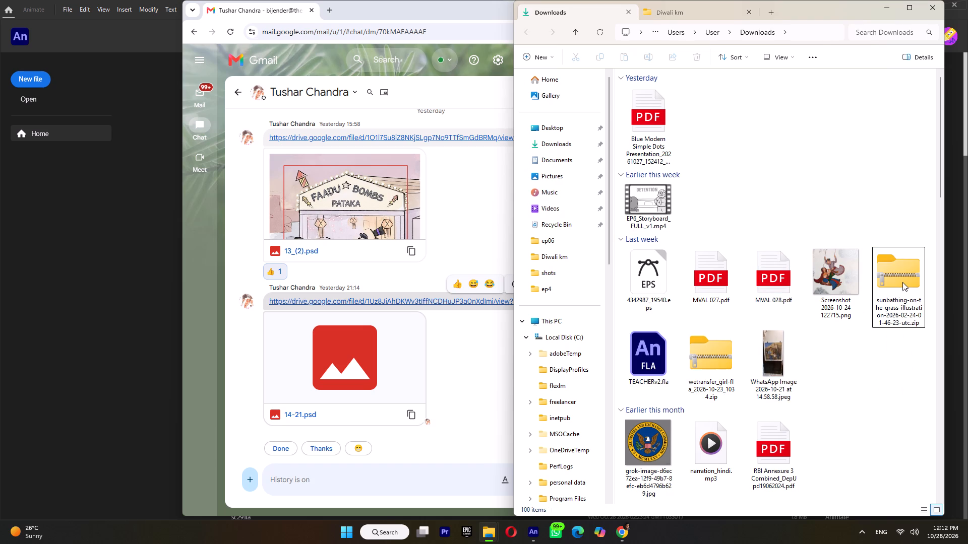
pyautogui.click(902, 282)
pyautogui.press('Delete')
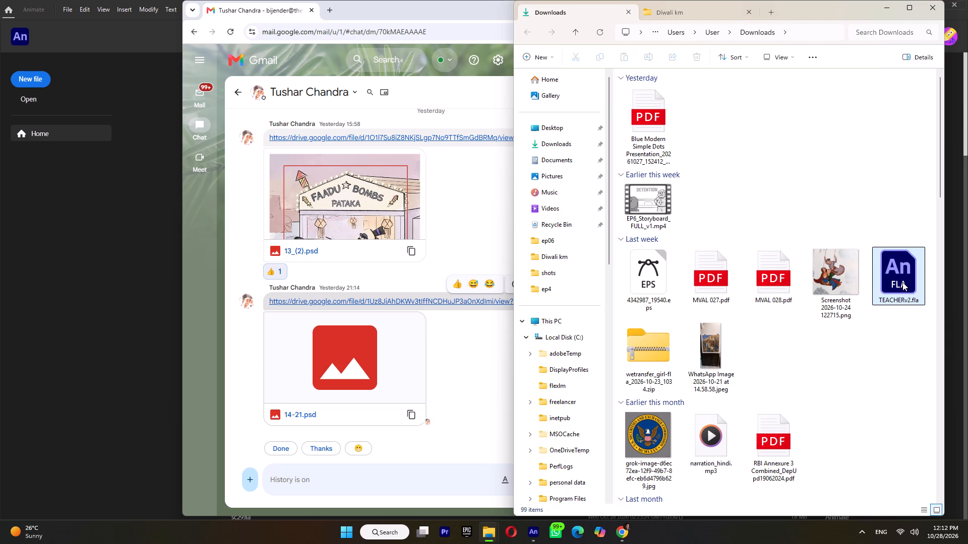
pyautogui.click(902, 282)
pyautogui.press('Delete')
pyautogui.click(896, 299)
pyautogui.press('Delete')
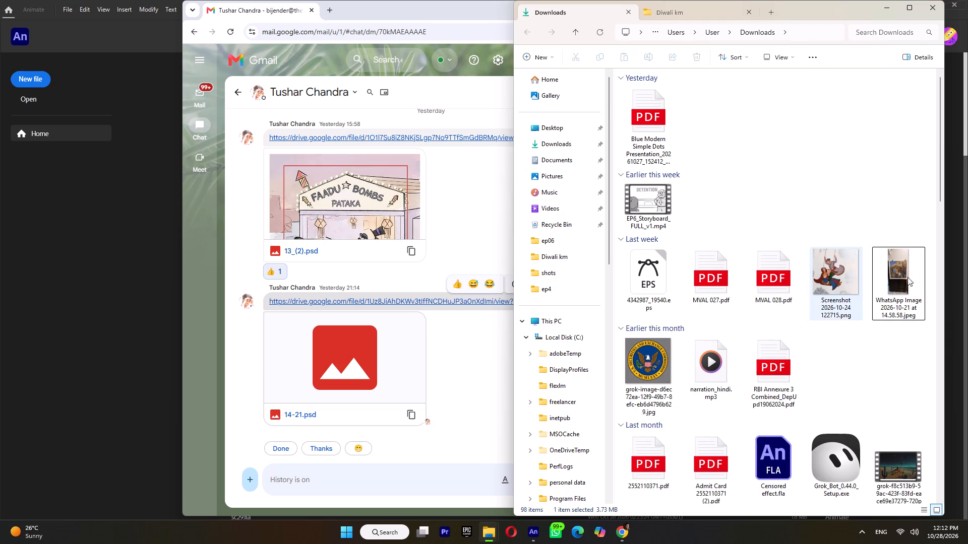
# Delete the grok-image JPG with the eagle seal from the Downloads folder.
pyautogui.click(909, 274)
pyautogui.click(656, 365)
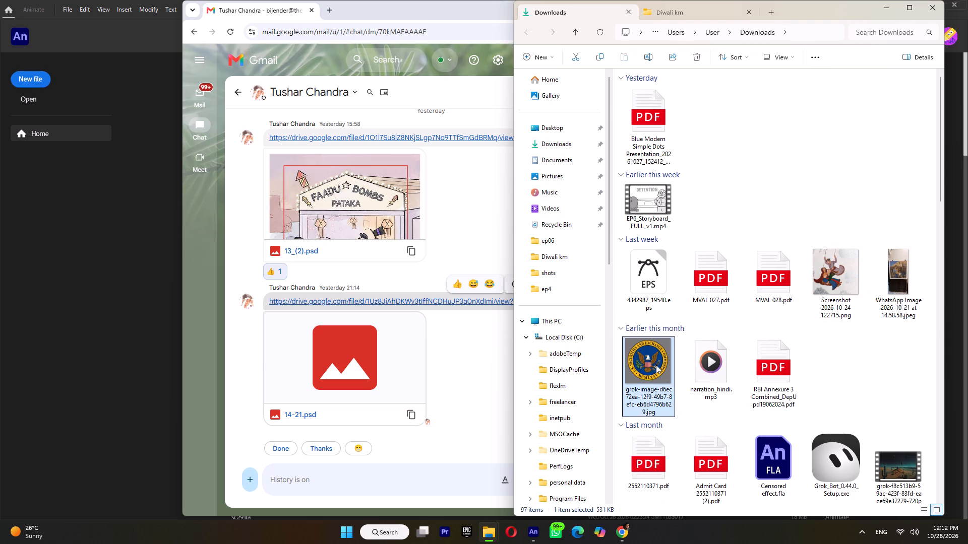
pyautogui.press('Delete')
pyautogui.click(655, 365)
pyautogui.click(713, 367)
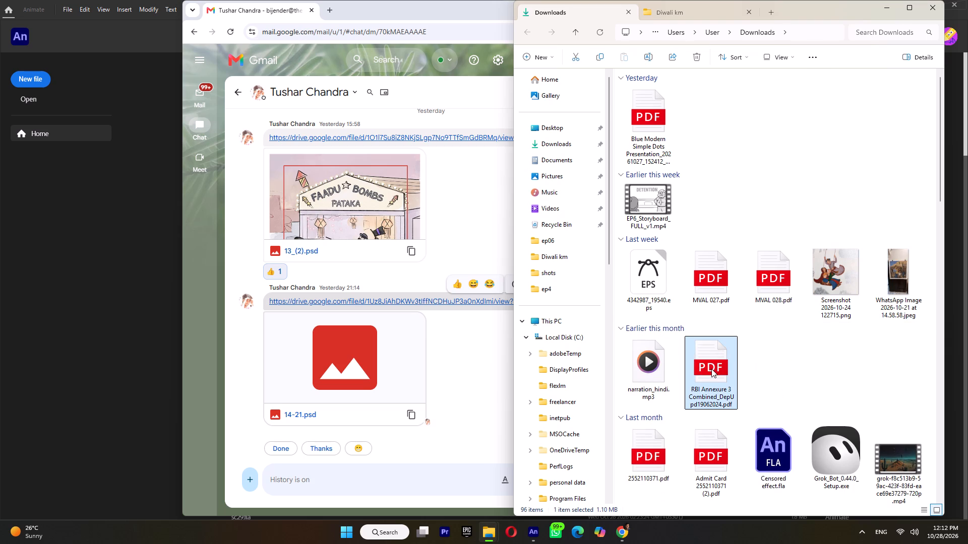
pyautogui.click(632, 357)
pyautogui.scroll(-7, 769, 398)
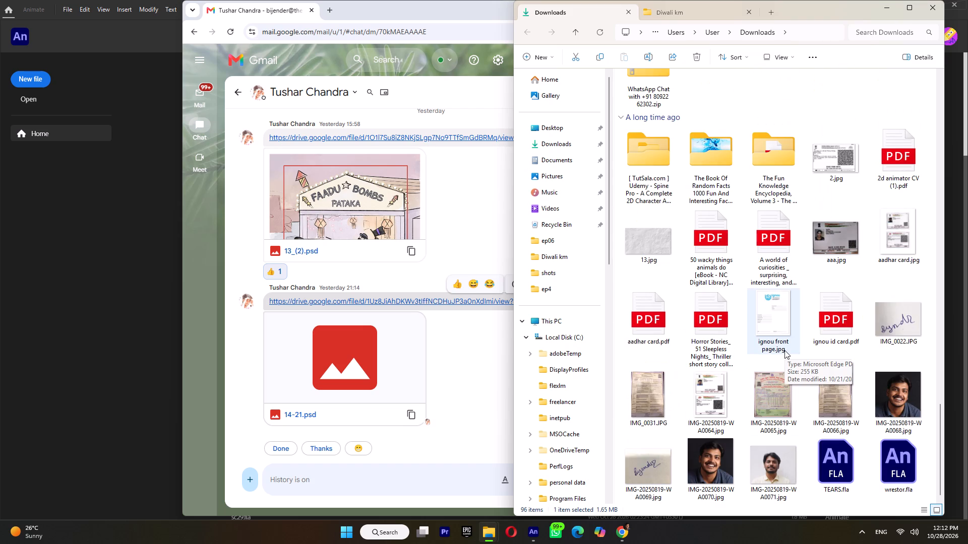
# Open the Photoshop file 13_(2).psd from the Diwali km folder.
pyautogui.click(677, 9)
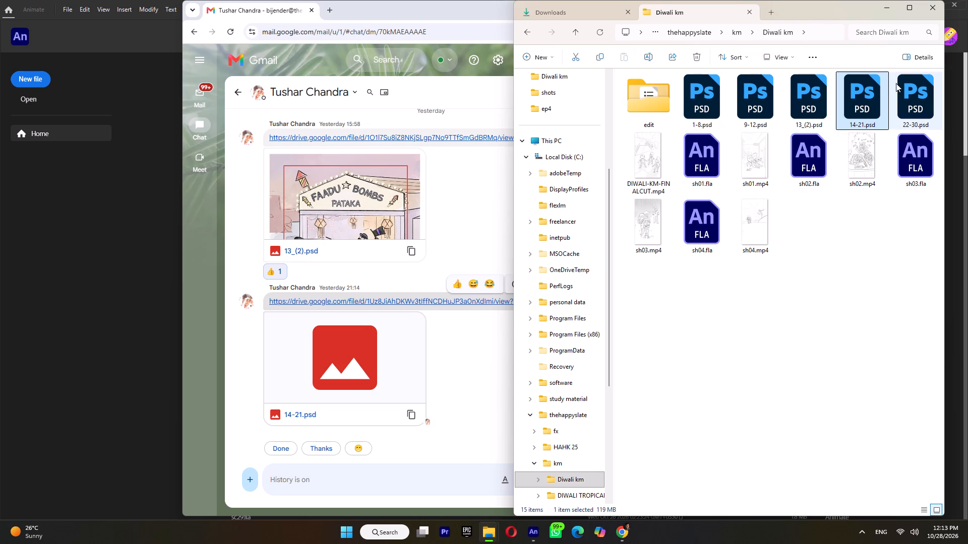
pyautogui.doubleClick(802, 110)
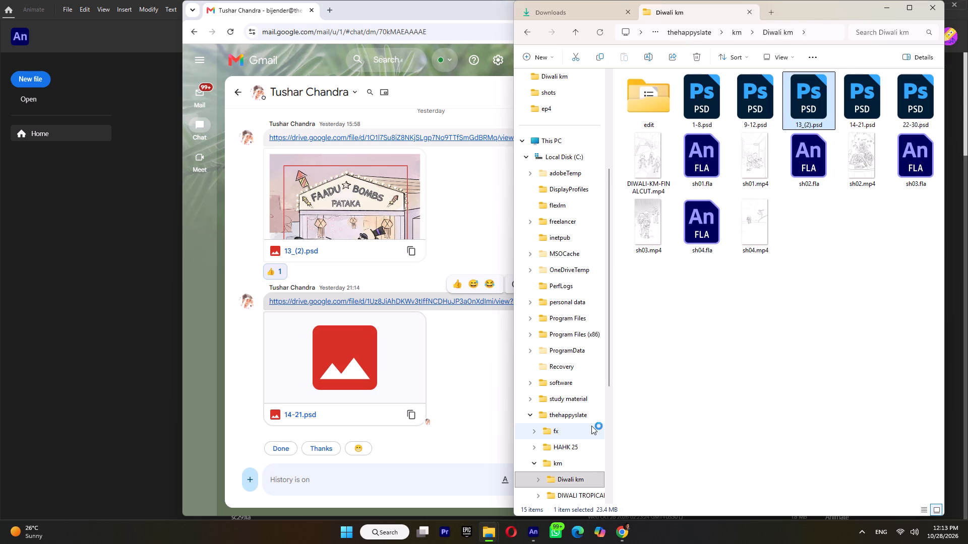
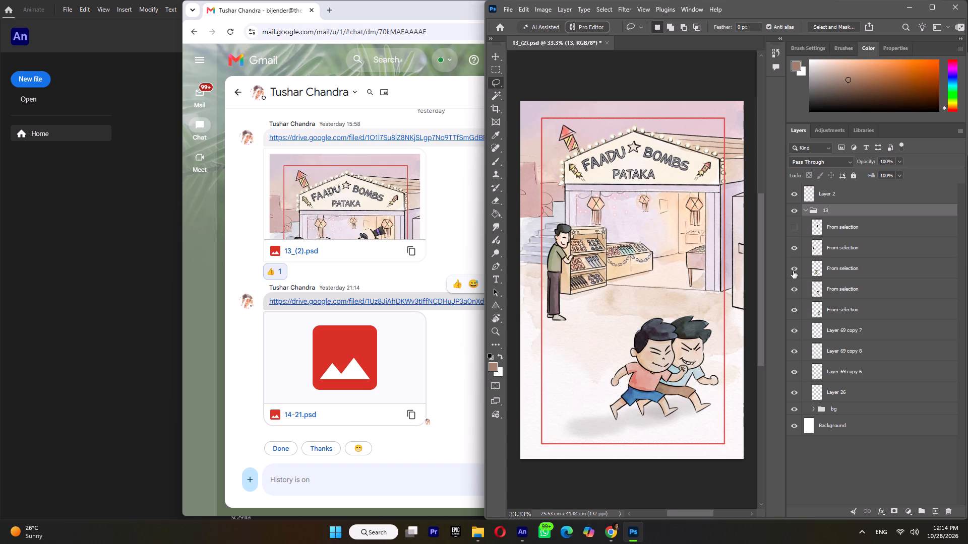
# Hide the three From selection layers in group 13 that hold the running boys.
pyautogui.click(793, 271)
pyautogui.click(793, 271)
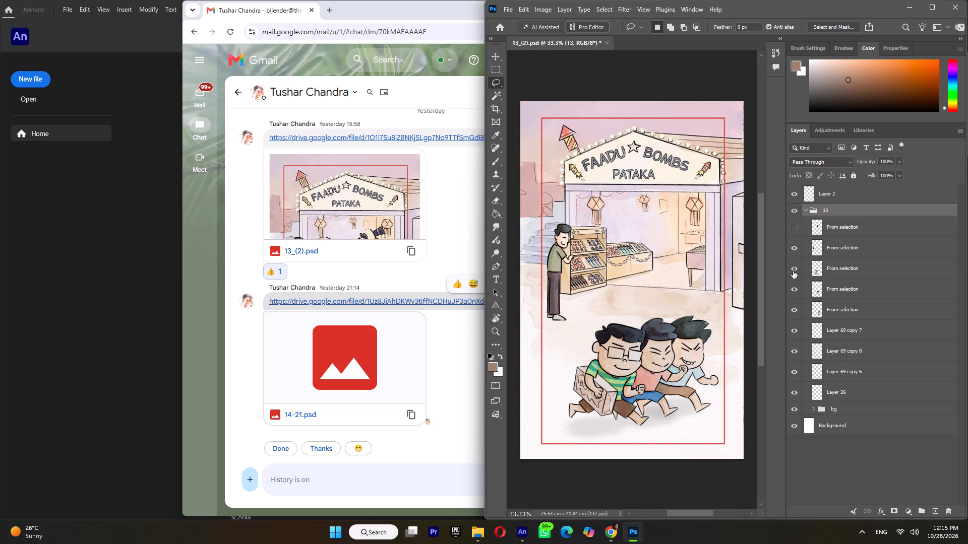
pyautogui.click(793, 271)
pyautogui.click(796, 293)
pyautogui.click(796, 293)
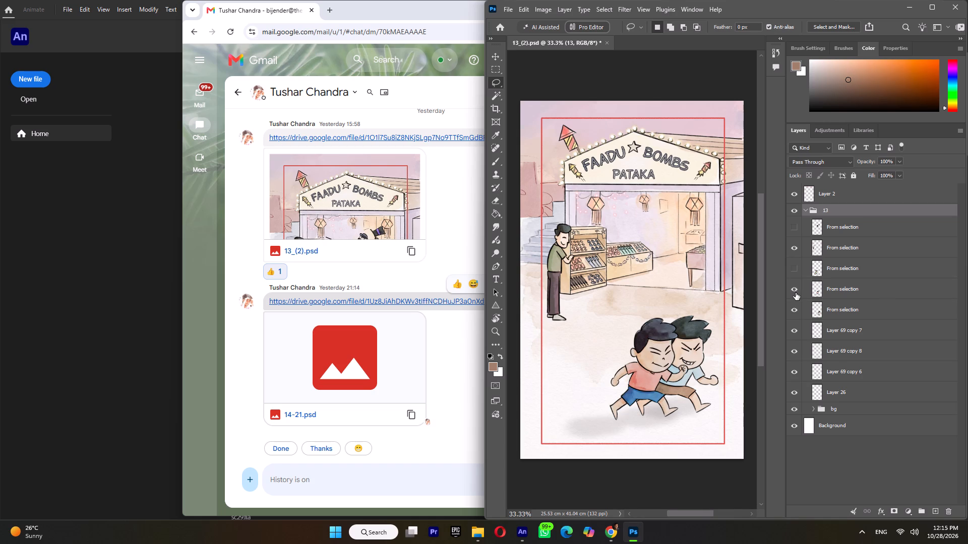
pyautogui.click(796, 293)
pyautogui.click(797, 306)
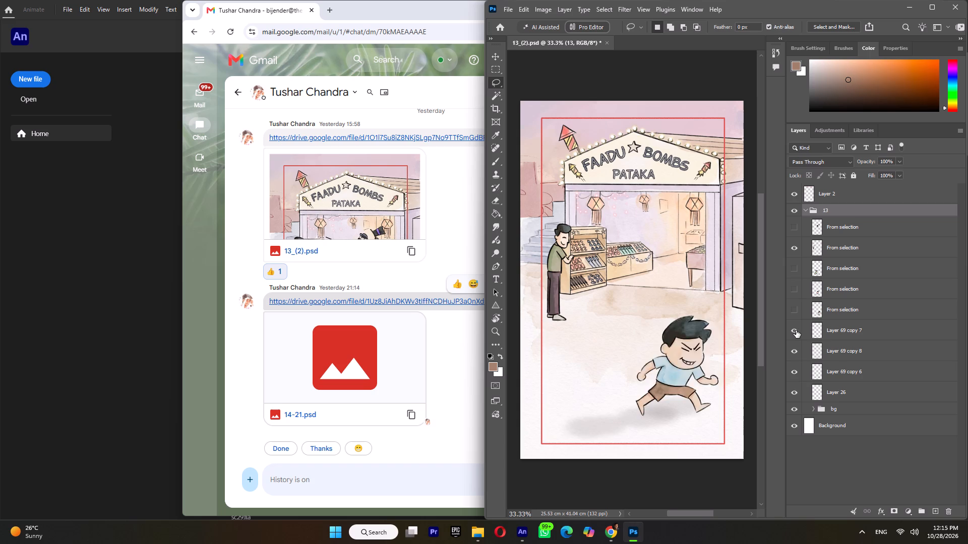
# Check what the three Layer 69 copies, Layer 26 and the bg group contribute by toggling the visibility of each.
pyautogui.click(796, 330)
pyautogui.click(796, 330)
pyautogui.click(795, 350)
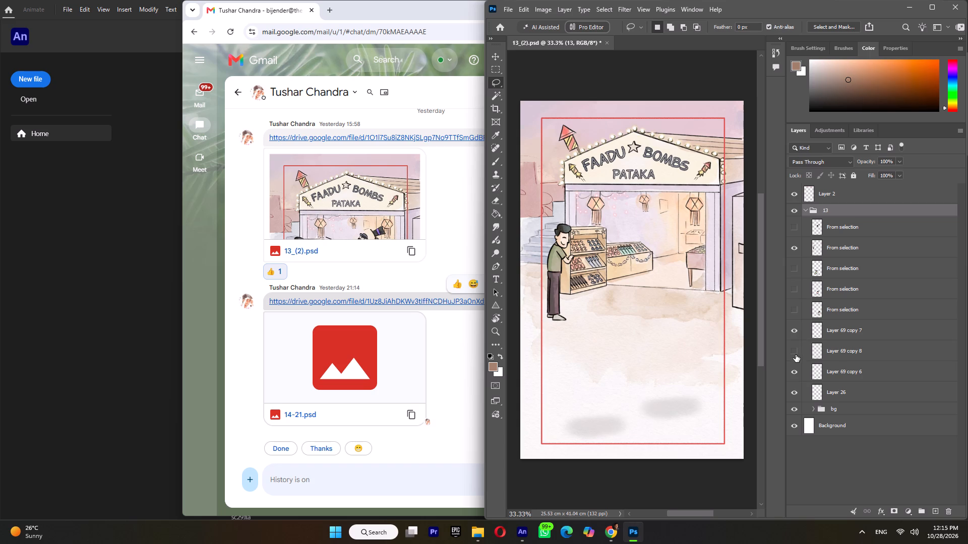
pyautogui.click(796, 349)
pyautogui.click(798, 369)
pyautogui.click(798, 372)
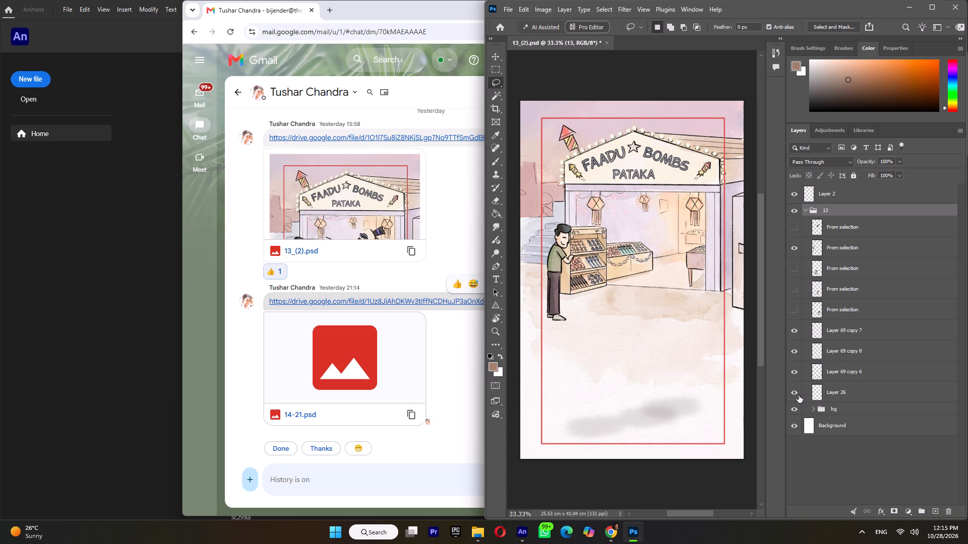
pyautogui.click(799, 395)
pyautogui.click(798, 396)
pyautogui.click(798, 410)
pyautogui.click(798, 410)
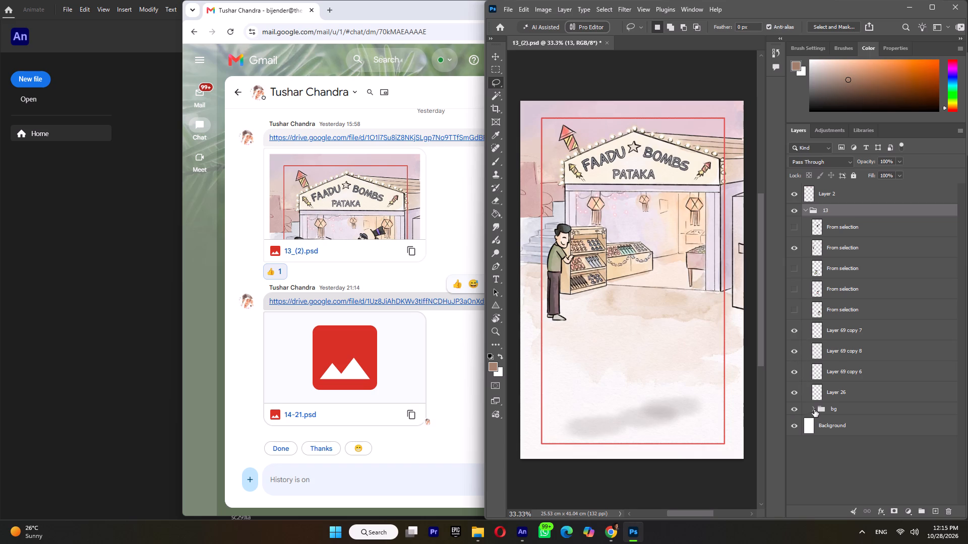
# Expand the bg group and examine what its Layer 25, From selection and Layer 11 layers contain.
pyautogui.click(814, 410)
pyautogui.scroll(-3, 812, 416)
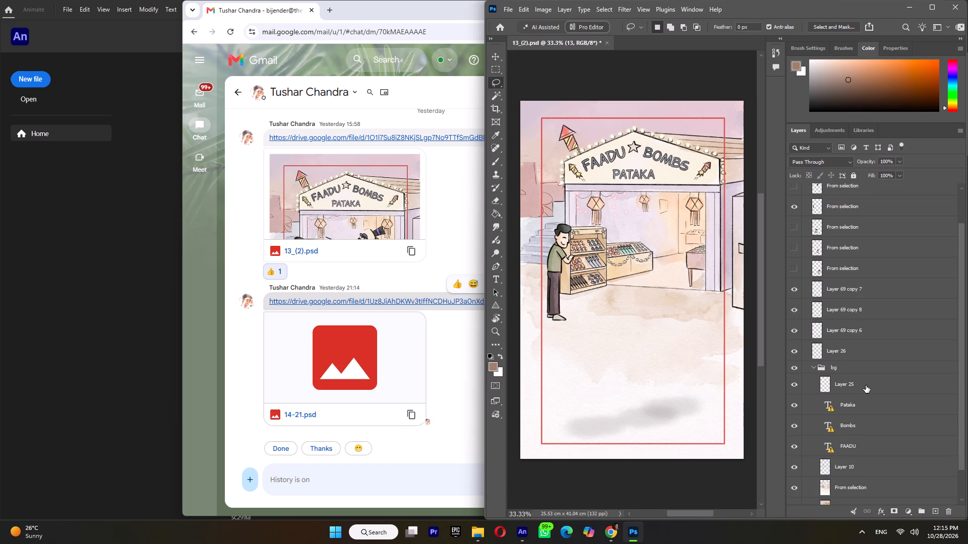
pyautogui.click(866, 385)
pyautogui.click(794, 384)
pyautogui.click(794, 384)
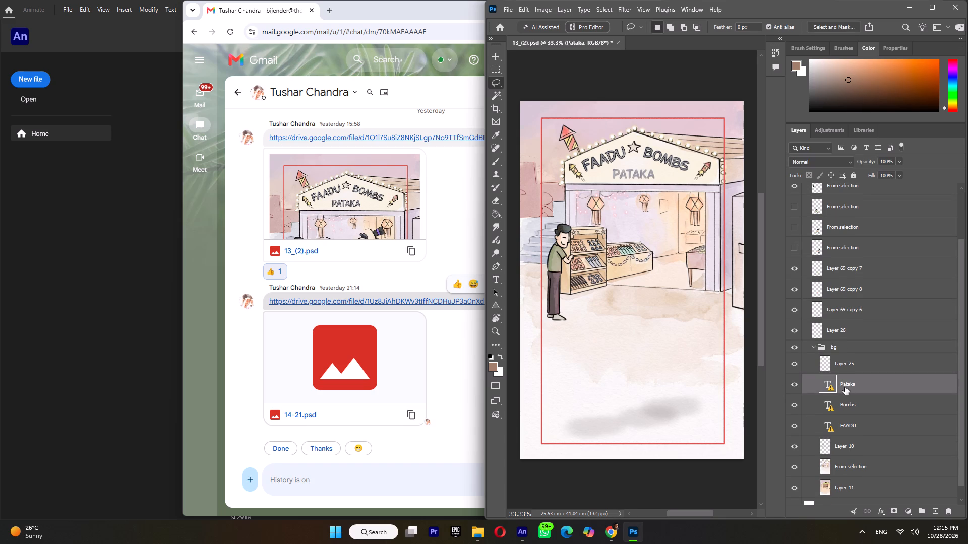
pyautogui.scroll(-6, 849, 395)
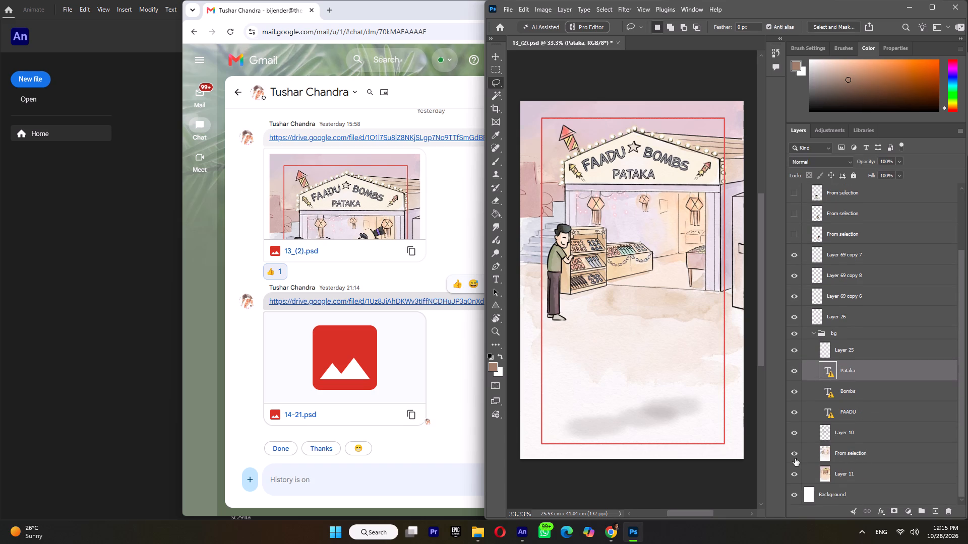
pyautogui.click(795, 458)
pyautogui.click(793, 456)
pyautogui.click(791, 472)
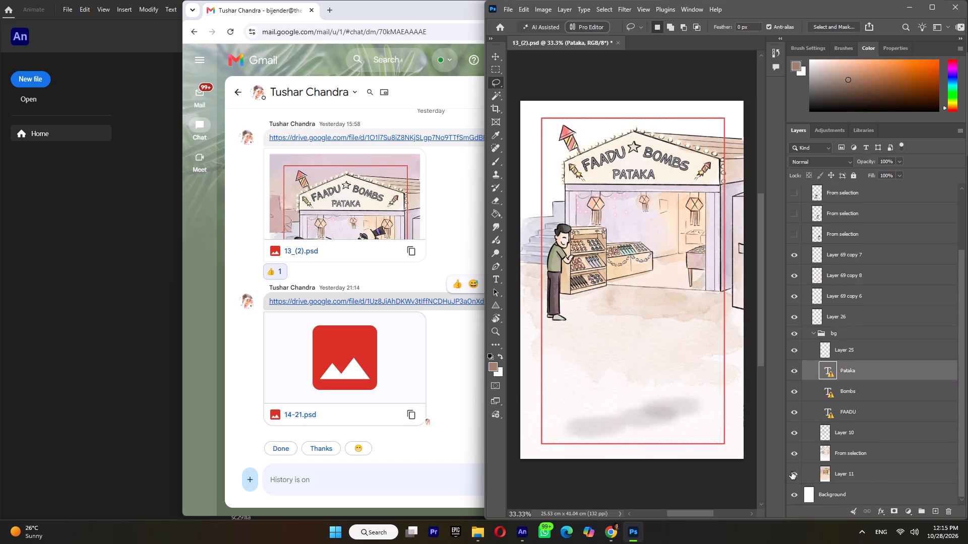
pyautogui.click(792, 472)
# Merge the Pataka, Bombs, FAADU, Layer 10 and From selection layers in the bg group into one layer.
pyautogui.click(850, 452)
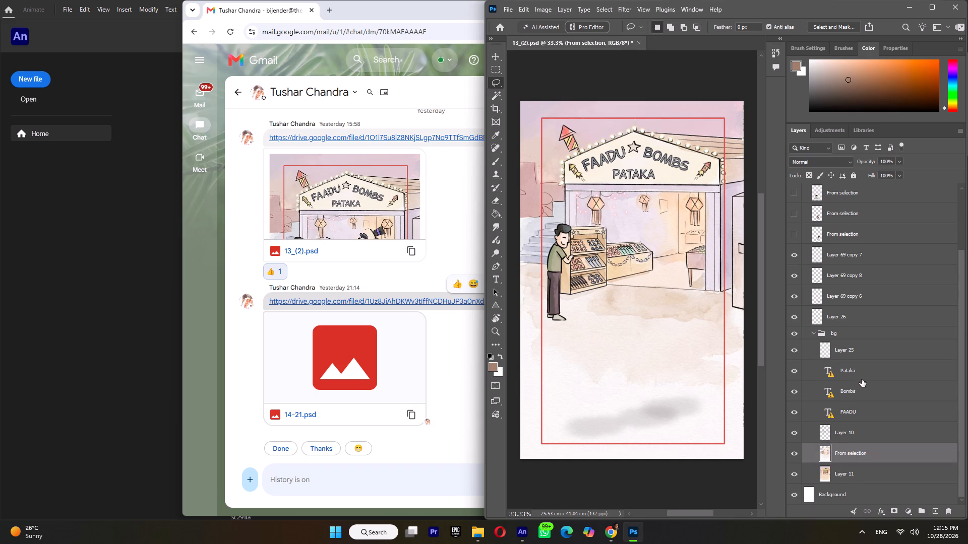
pyautogui.keyDown('shift'); pyautogui.click(858, 368); pyautogui.keyUp('shift')
pyautogui.keyDown('shift'); pyautogui.rightClick(858, 368); pyautogui.keyUp('shift')
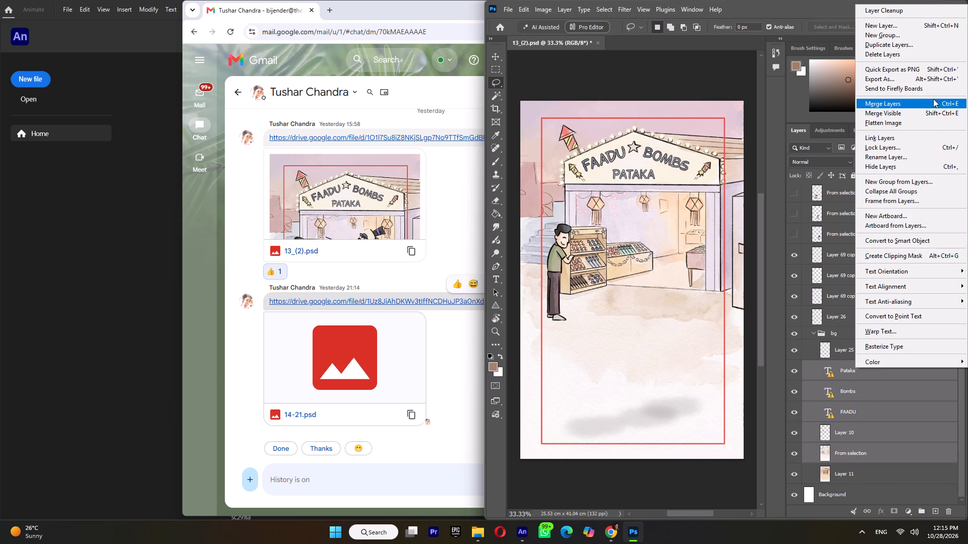
pyautogui.click(928, 106)
pyautogui.click(798, 446)
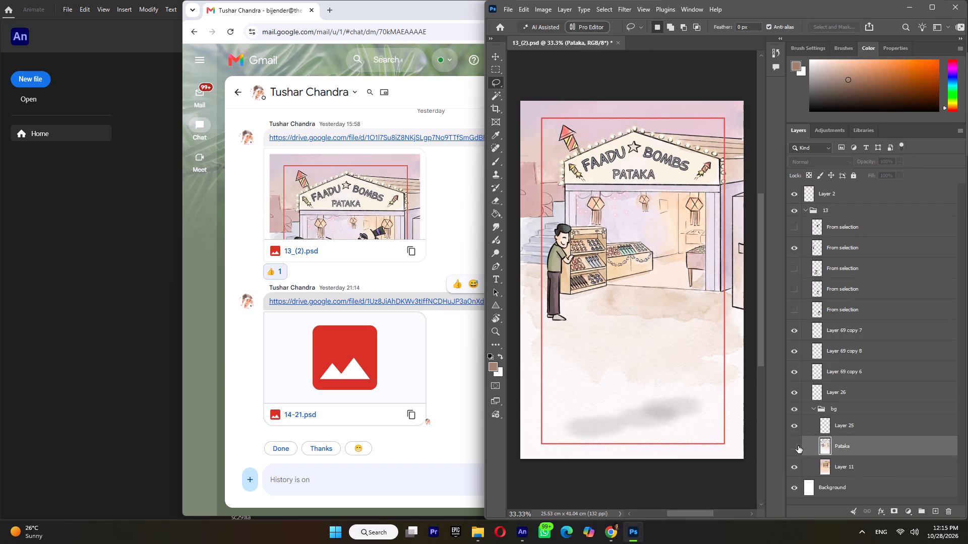
pyautogui.click(798, 446)
pyautogui.click(797, 427)
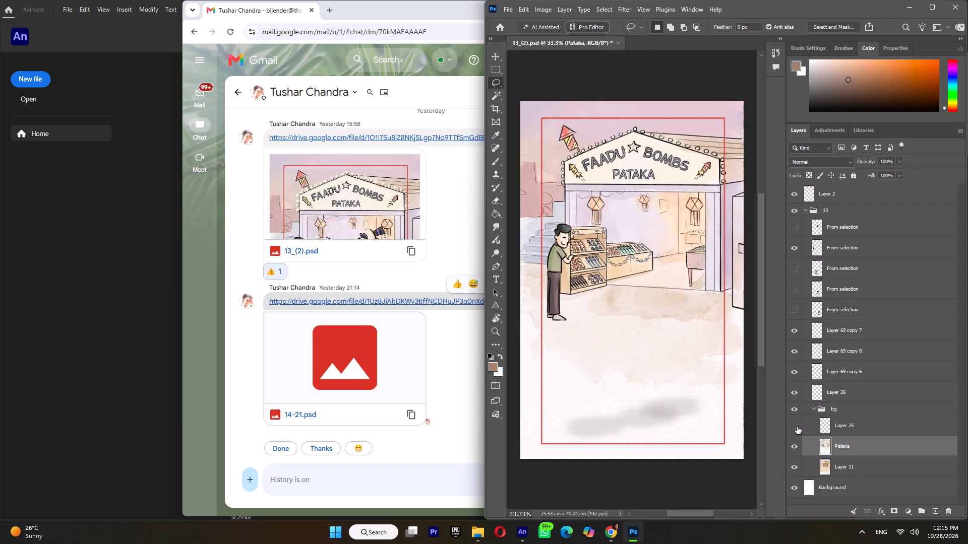
pyautogui.click(796, 427)
pyautogui.click(796, 427)
pyautogui.click(796, 427)
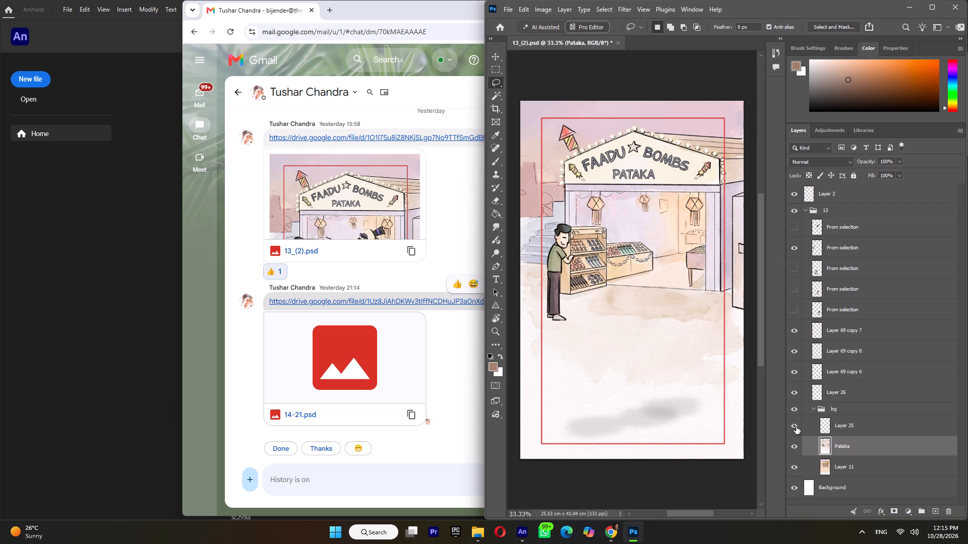
# Merge the Pataka layer with Layer 11 in the bg group, keeping Layer 25 with the bulbs separate.
pyautogui.keyDown('shift'); pyautogui.click(843, 465); pyautogui.keyUp('shift')
pyautogui.rightClick(843, 465)
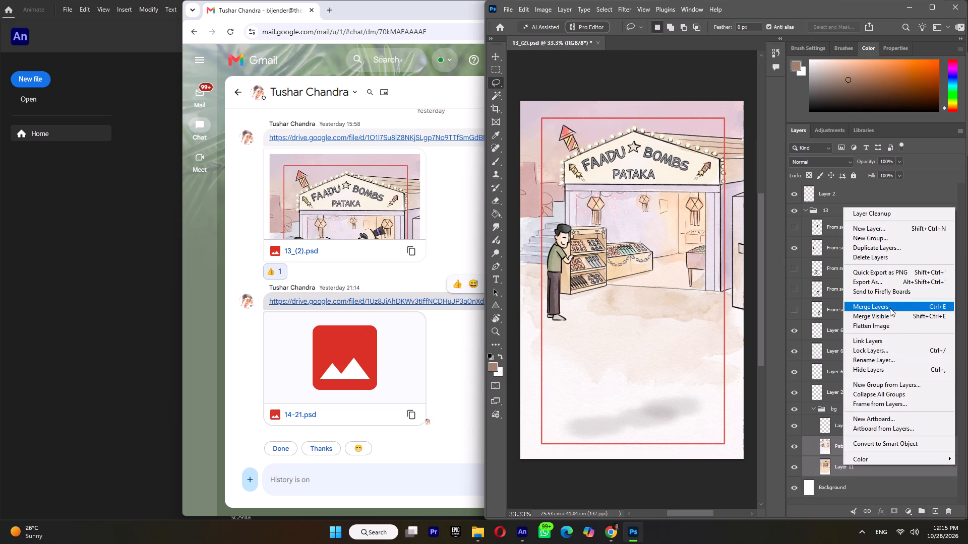
pyautogui.click(890, 308)
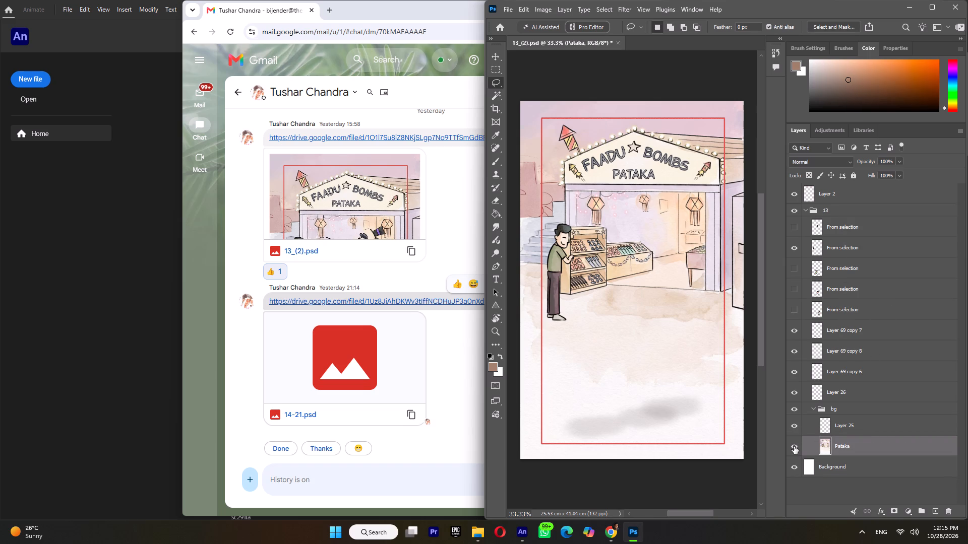
pyautogui.click(794, 446)
pyautogui.click(794, 446)
pyautogui.click(794, 418)
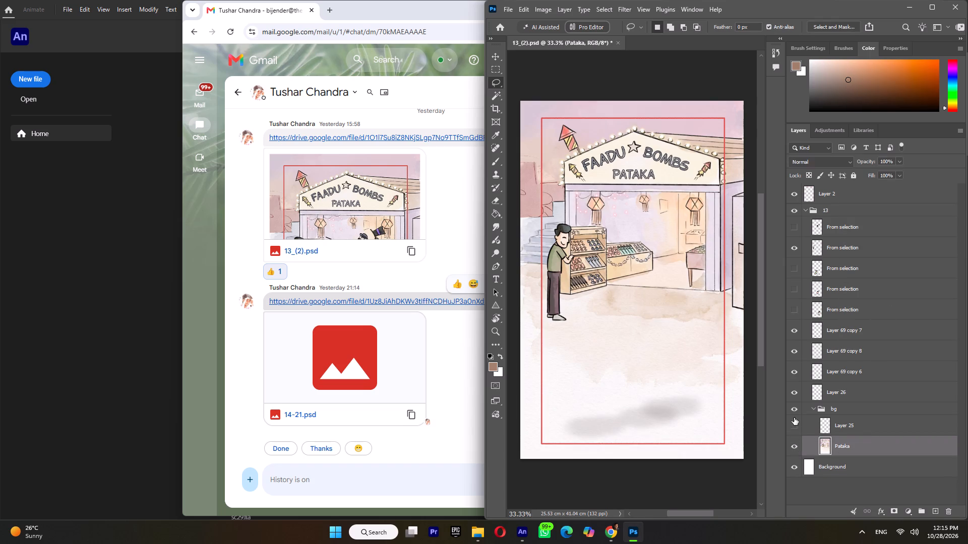
pyautogui.click(794, 428)
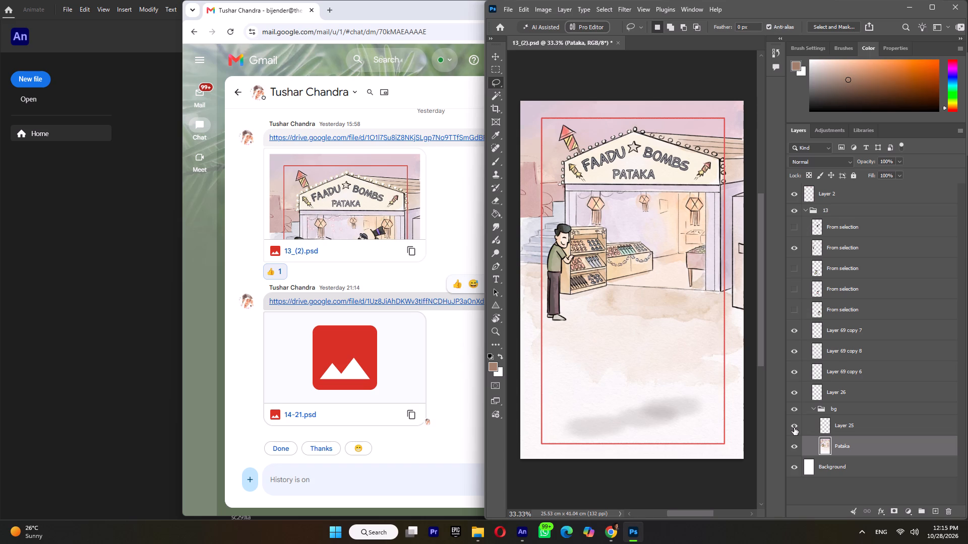
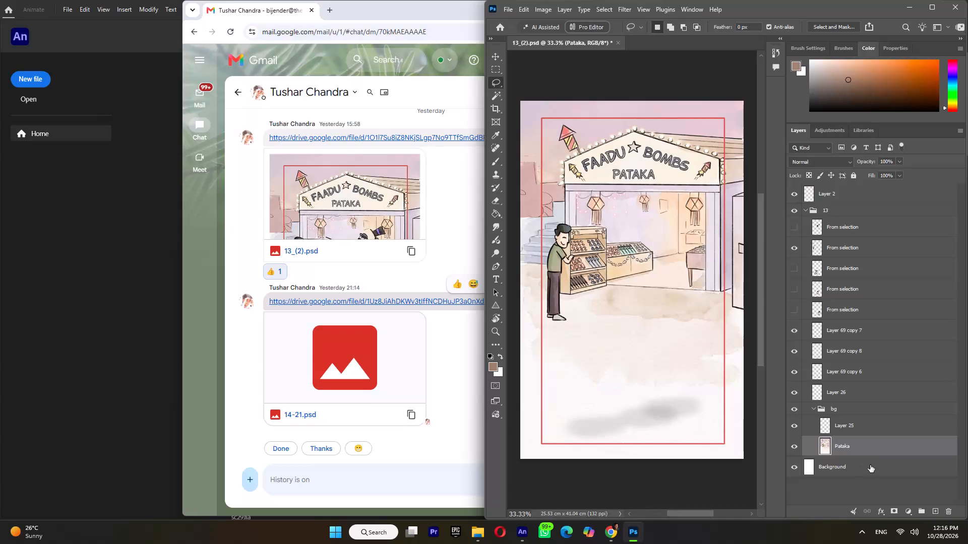
# Check what Layer 25 in the bg group and Layer 26 contribute by toggling the visibility of each.
pyautogui.click(794, 429)
pyautogui.click(794, 427)
pyautogui.click(793, 391)
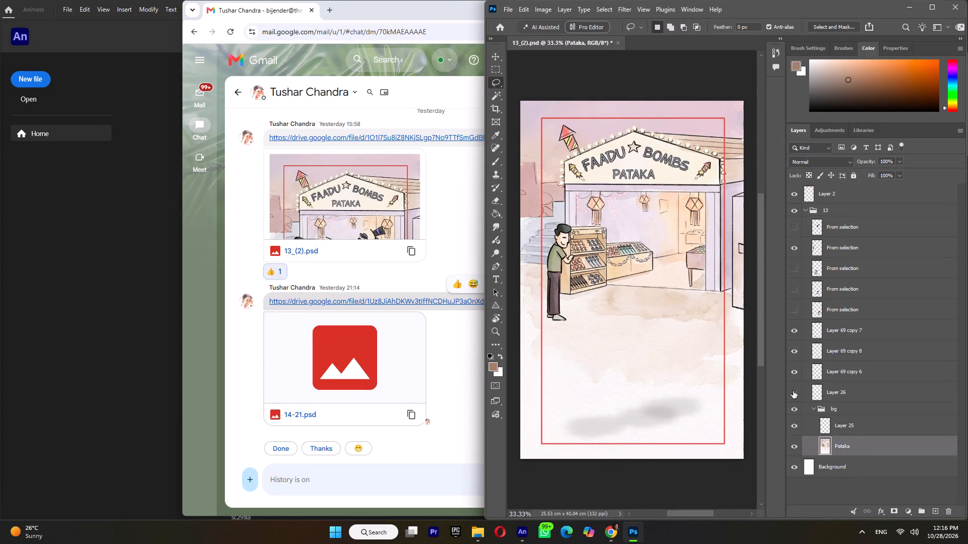
pyautogui.click(793, 391)
# Show the hidden From selection layers holding the dancing man with the top hat and the running boy with the box.
pyautogui.click(796, 229)
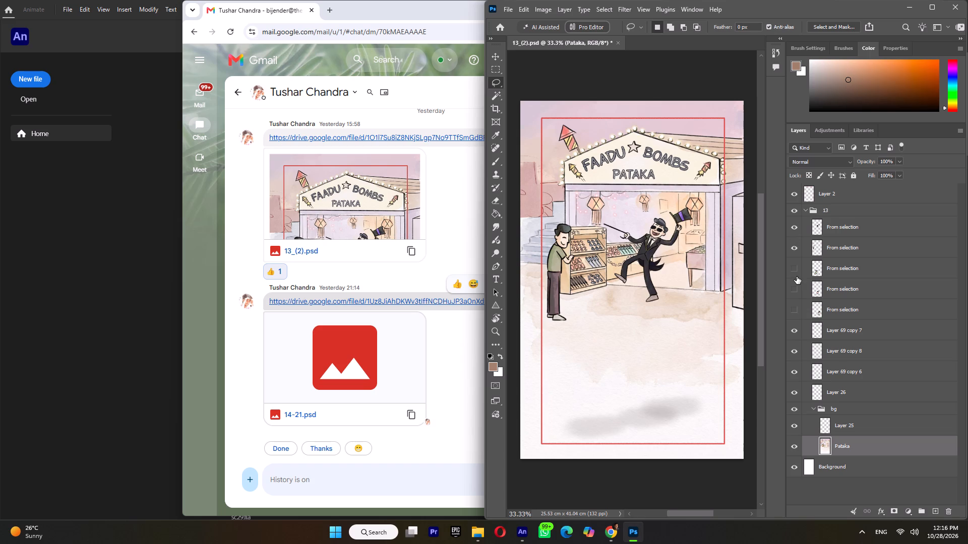
pyautogui.click(796, 269)
# Lasso both of the running boy's legs below the box and shirt, and cut them in place onto a new layer.
pyautogui.click(836, 267)
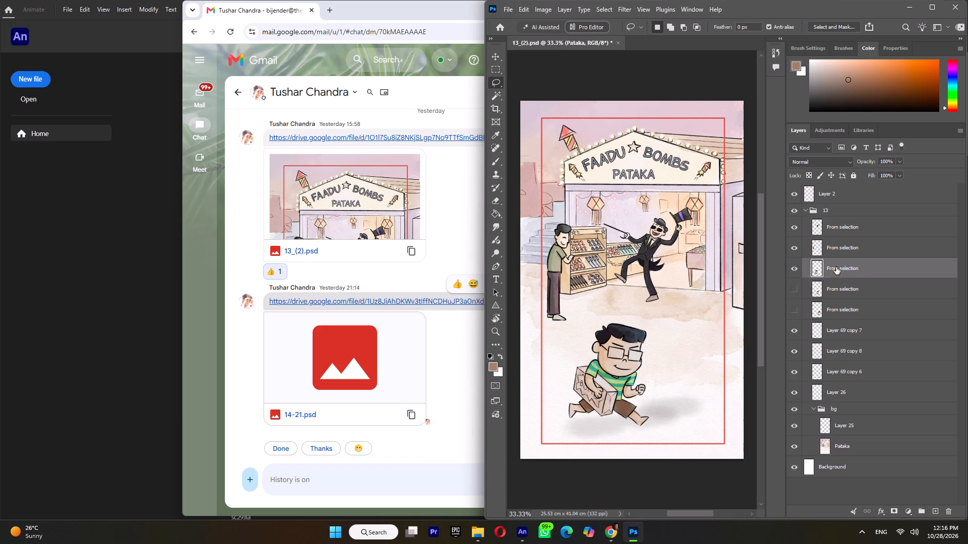
pyautogui.keyDown('ctrl'); pyautogui.scroll(5, 596, 431); pyautogui.keyUp('ctrl')
pyautogui.scroll(-5, 652, 394)
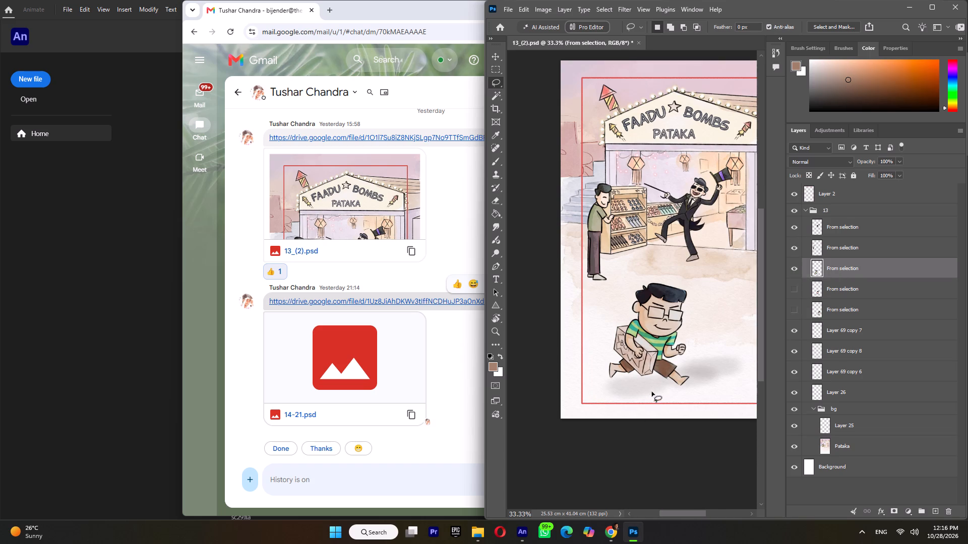
pyautogui.keyDown('alt'); pyautogui.scroll(7, 636, 388); pyautogui.keyUp('alt')
pyautogui.press('space')
pyautogui.press('space')
pyautogui.press('space')
pyautogui.press('space')
pyautogui.press('space')
pyautogui.press('space')
pyautogui.press('space')
pyautogui.press('space')
pyautogui.press('space')
pyautogui.press('space')
pyautogui.press('space')
pyautogui.press('space')
pyautogui.press('space')
pyautogui.press('space')
pyautogui.press('space')
pyautogui.press('space')
pyautogui.press('space')
pyautogui.press('space')
pyautogui.press('space')
pyautogui.press('space')
pyautogui.moveTo(619, 369); pyautogui.dragTo(503, 282)
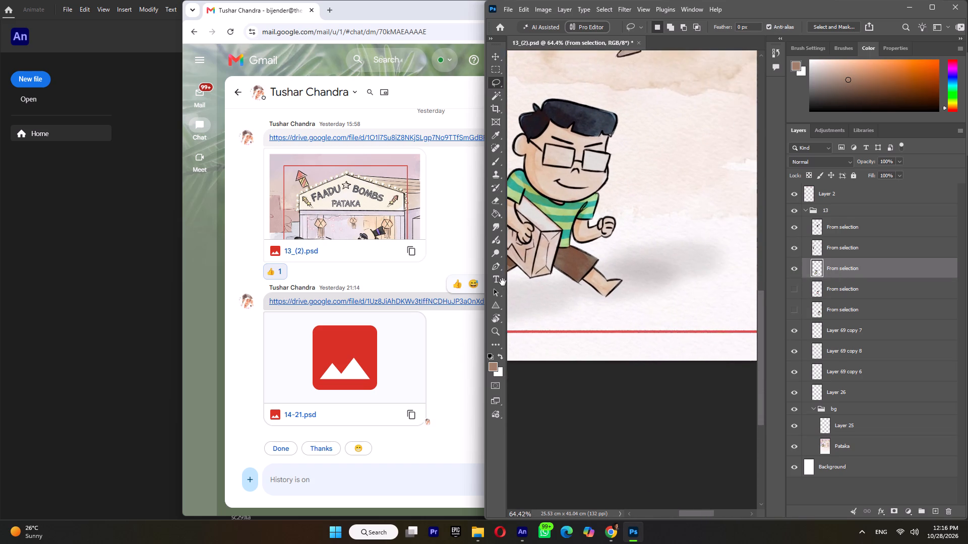
pyautogui.moveTo(503, 282); pyautogui.dragTo(588, 328)
pyautogui.keyDown('ctrl'); pyautogui.scroll(3, 599, 311); pyautogui.keyUp('ctrl')
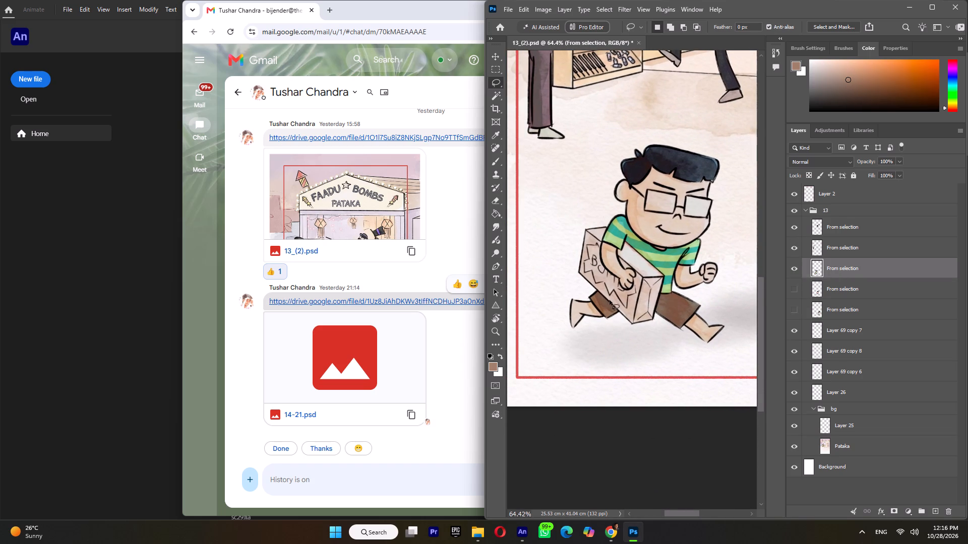
pyautogui.keyDown('alt'); pyautogui.scroll(2, 624, 319); pyautogui.keyUp('alt')
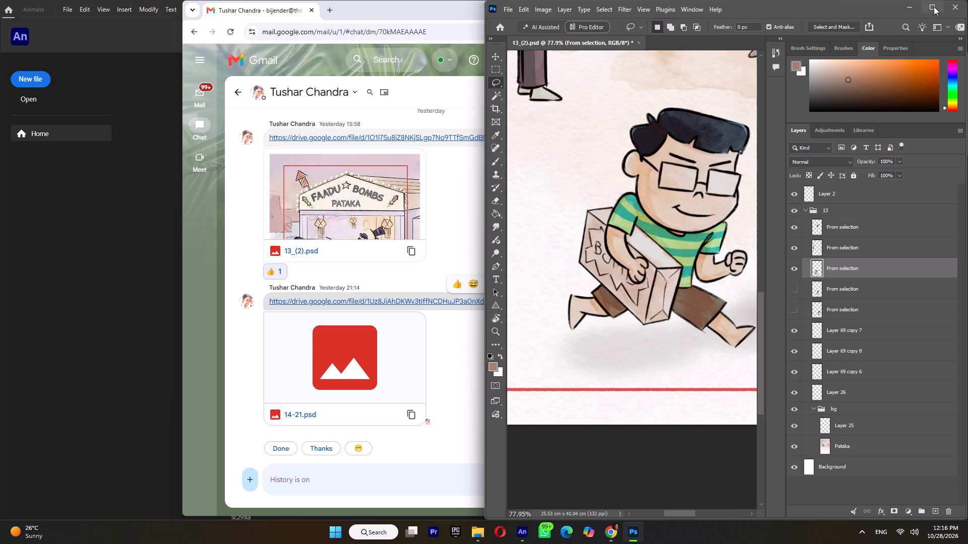
pyautogui.click(934, 7)
pyautogui.keyDown('alt'); pyautogui.scroll(8, 261, 294); pyautogui.keyUp('alt')
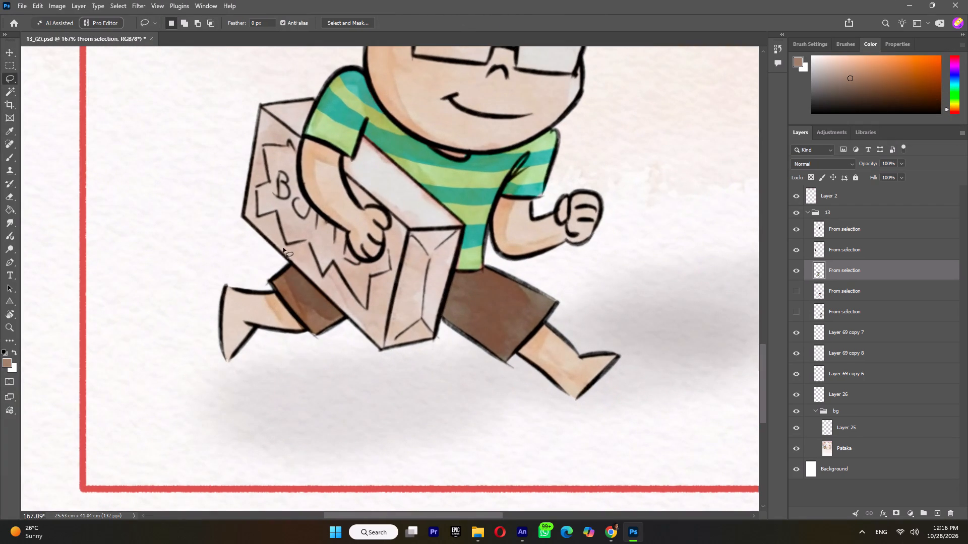
pyautogui.moveTo(275, 251); pyautogui.dragTo(314, 289)
pyautogui.moveTo(314, 289); pyautogui.dragTo(160, 318)
pyautogui.moveTo(160, 318); pyautogui.dragTo(282, 257)
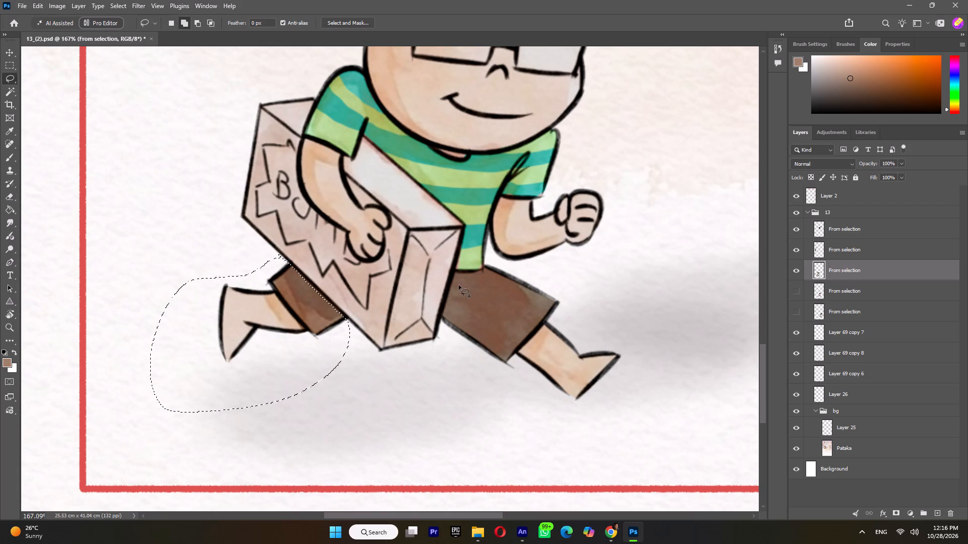
pyautogui.keyDown('shift'); pyautogui.click(485, 258); pyautogui.keyUp('shift')
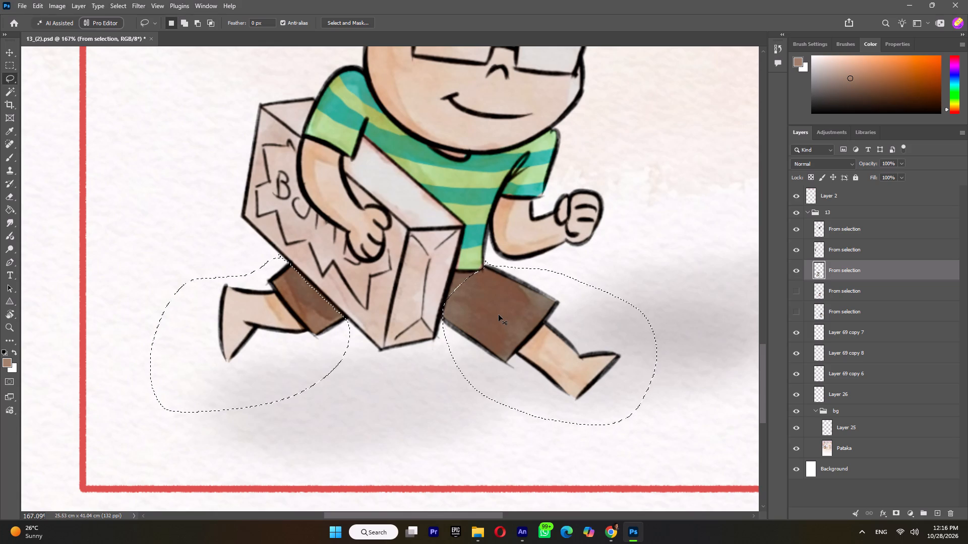
pyautogui.hotkey('ctrl', 'x')
pyautogui.hotkey('ctrl', 'shift', 'v')
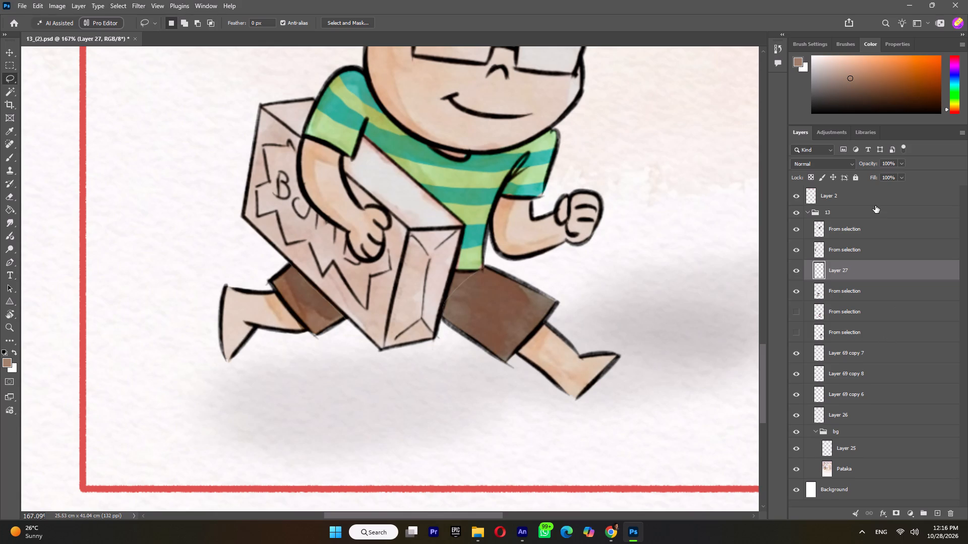
# Lasso the boy's front leg on the separated legs layer and cut it in place onto its own layer.
pyautogui.moveTo(489, 255); pyautogui.dragTo(641, 333)
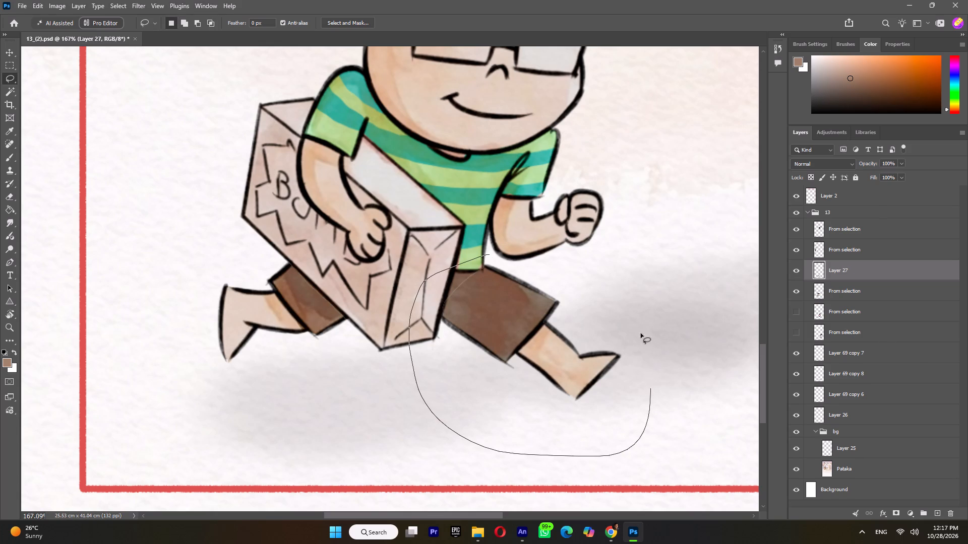
pyautogui.moveTo(641, 333); pyautogui.dragTo(464, 258)
pyautogui.hotkey('ctrl', 'x')
pyautogui.hotkey('ctrl', 'shift', 'v')
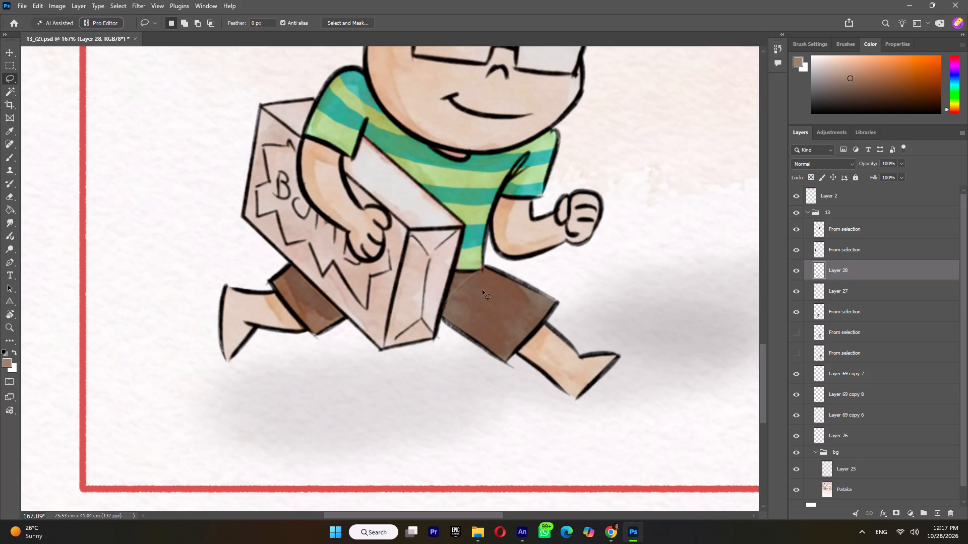
# Hide the two separated leg layers, Layer 28 and Layer 27.
pyautogui.click(798, 272)
pyautogui.click(797, 290)
# Lasso the boy's box with the arm holding it on his From selection layer, trim the selection along the shirt edge, and cut it out.
pyautogui.click(837, 315)
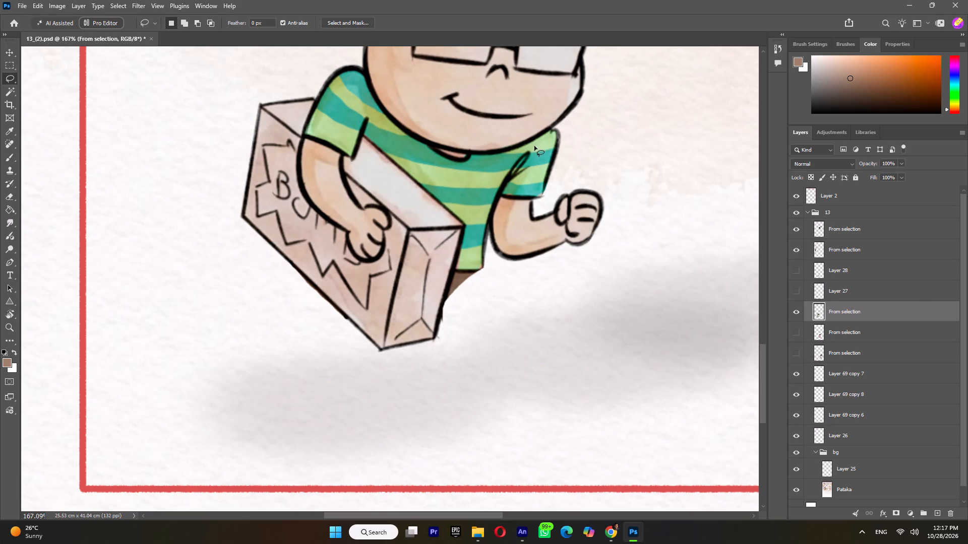
pyautogui.keyDown('ctrl'); pyautogui.scroll(-6, 515, 201); pyautogui.keyUp('ctrl')
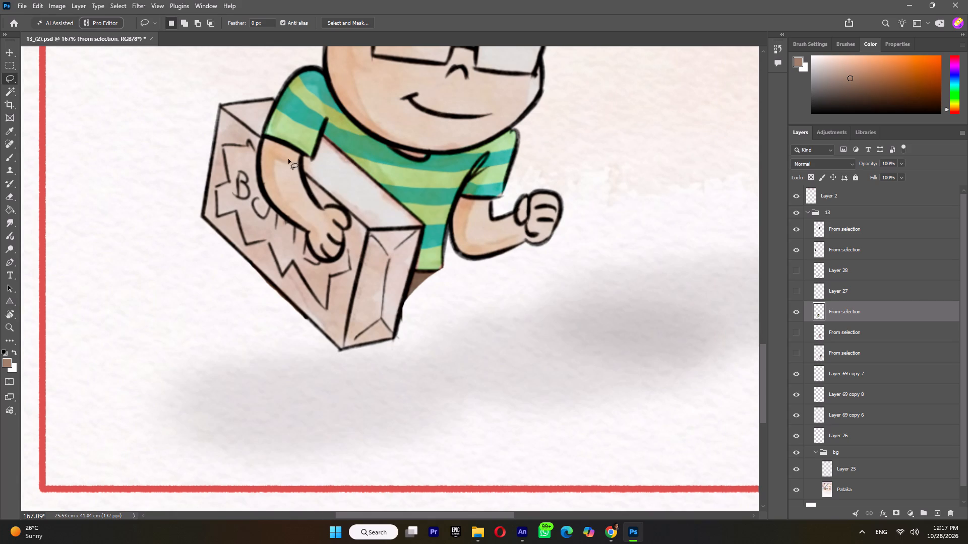
pyautogui.moveTo(322, 113); pyautogui.dragTo(321, 116)
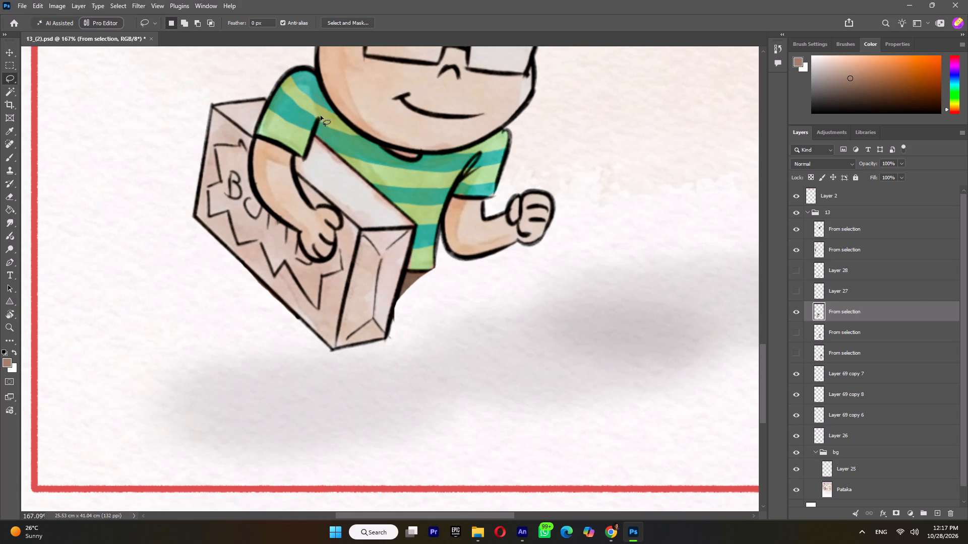
pyautogui.moveTo(321, 116); pyautogui.dragTo(369, 177)
pyautogui.moveTo(369, 177); pyautogui.dragTo(408, 272)
pyautogui.moveTo(408, 272); pyautogui.dragTo(251, 344)
pyautogui.moveTo(251, 344); pyautogui.dragTo(318, 66)
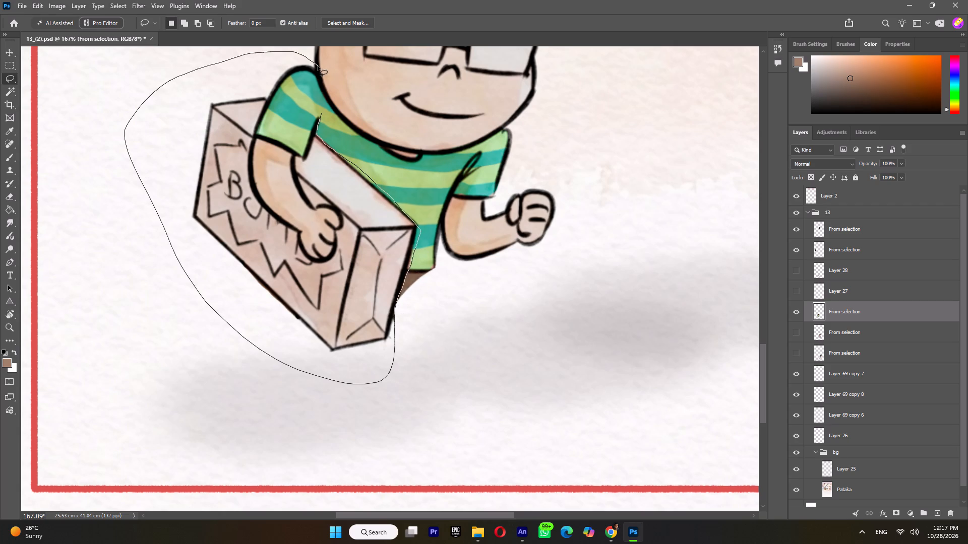
pyautogui.moveTo(318, 66); pyautogui.dragTo(321, 121)
pyautogui.moveTo(321, 121); pyautogui.dragTo(321, 121)
pyautogui.keyDown('alt'); pyautogui.scroll(3, 321, 56); pyautogui.keyUp('alt')
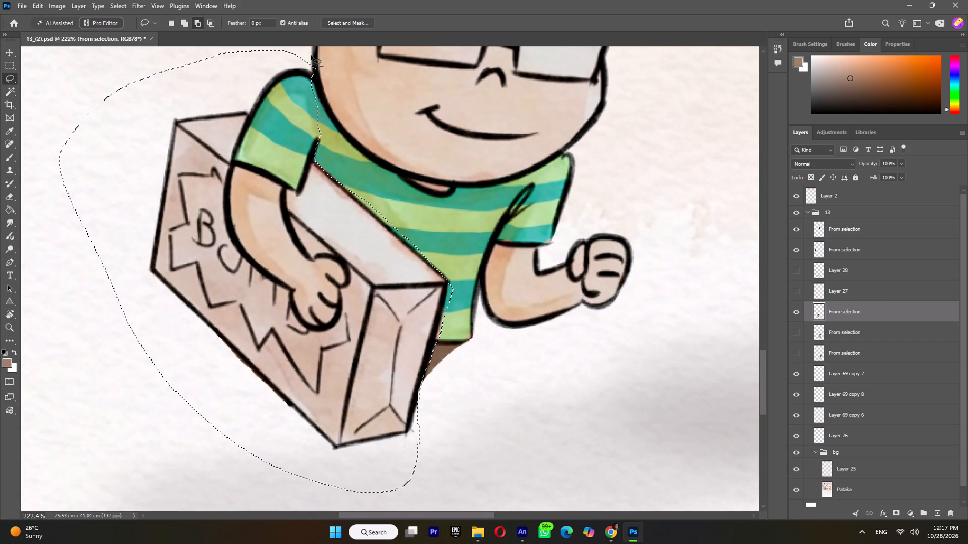
pyautogui.keyDown('alt'); pyautogui.moveTo(311, 55); pyautogui.dragTo(311, 41); pyautogui.keyUp('alt')
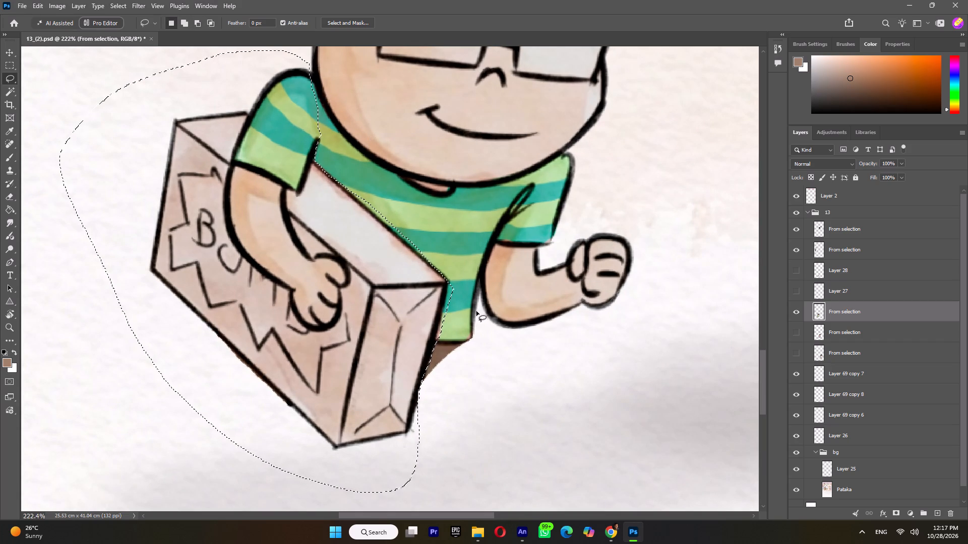
pyautogui.keyDown('alt'); pyautogui.moveTo(449, 282); pyautogui.dragTo(444, 314); pyautogui.keyUp('alt')
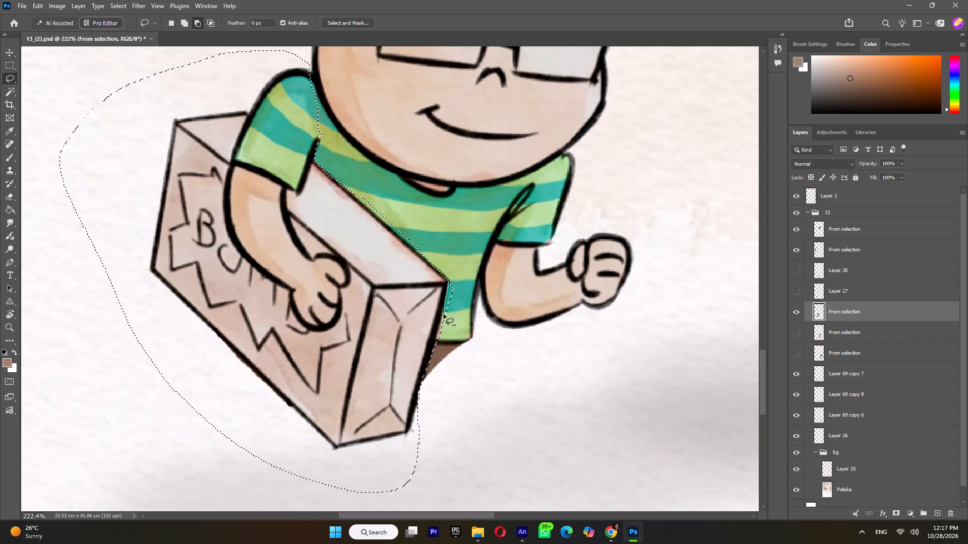
pyautogui.keyDown('alt'); pyautogui.moveTo(444, 314); pyautogui.dragTo(452, 285); pyautogui.keyUp('alt')
pyautogui.keyDown('alt'); pyautogui.moveTo(452, 285); pyautogui.dragTo(448, 278); pyautogui.keyUp('alt')
pyautogui.keyDown('alt'); pyautogui.click(340, 181); pyautogui.keyUp('alt')
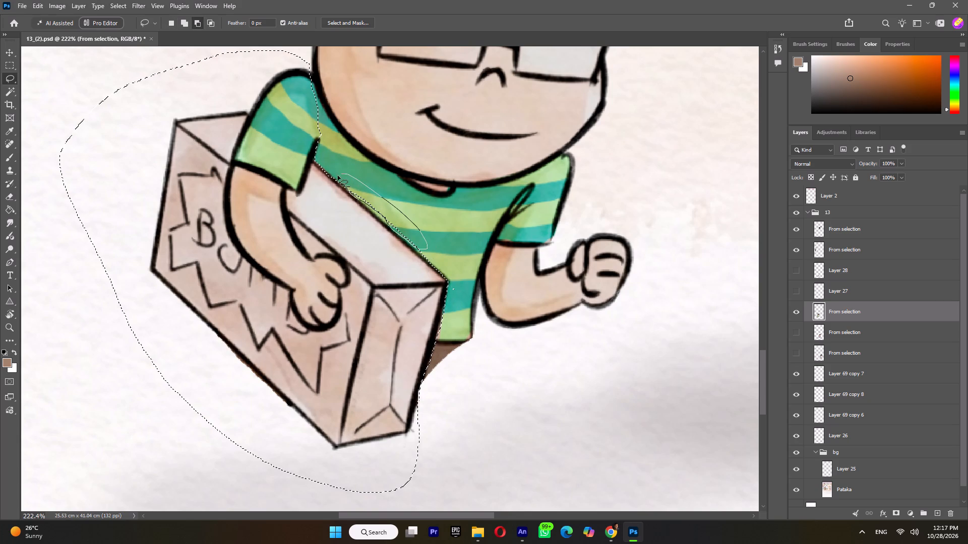
pyautogui.keyDown('alt'); pyautogui.click(360, 199); pyautogui.keyUp('alt')
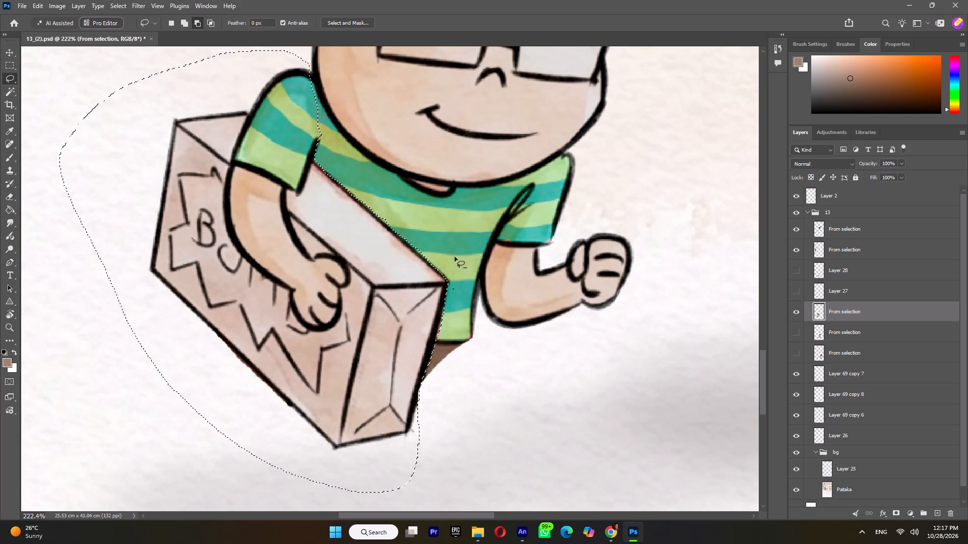
pyautogui.keyDown('alt'); pyautogui.scroll(-6, 443, 392); pyautogui.keyUp('alt')
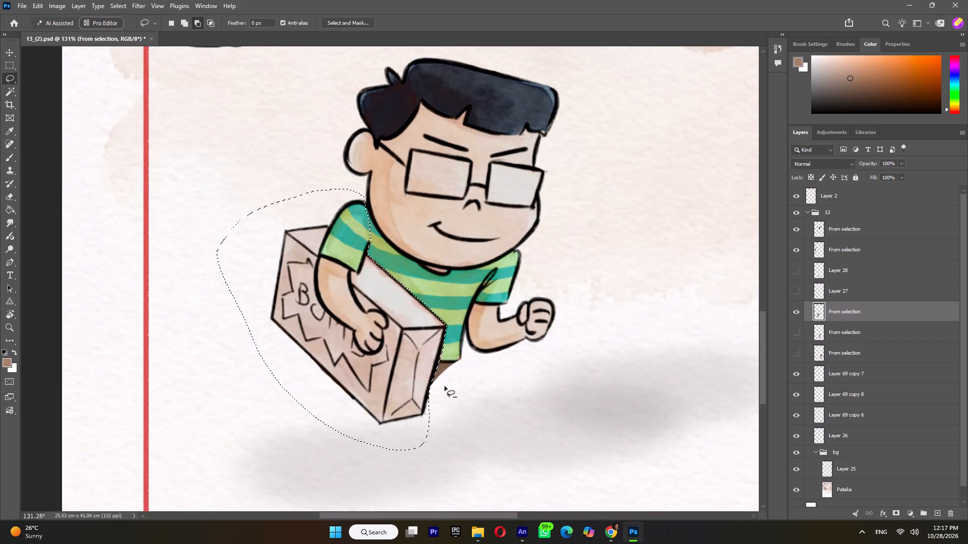
pyautogui.keyDown('alt'); pyautogui.scroll(-4, 445, 386); pyautogui.keyUp('alt')
pyautogui.hotkey('ctrl', 'x')
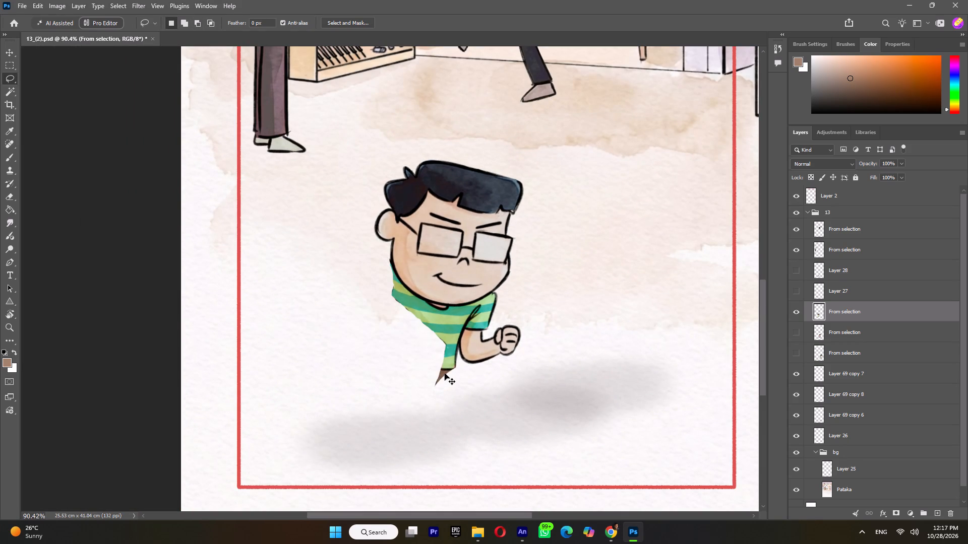
# Paste the cut box and holding arm in place onto a new layer.
pyautogui.hotkey('ctrl', 'shift', 'v')
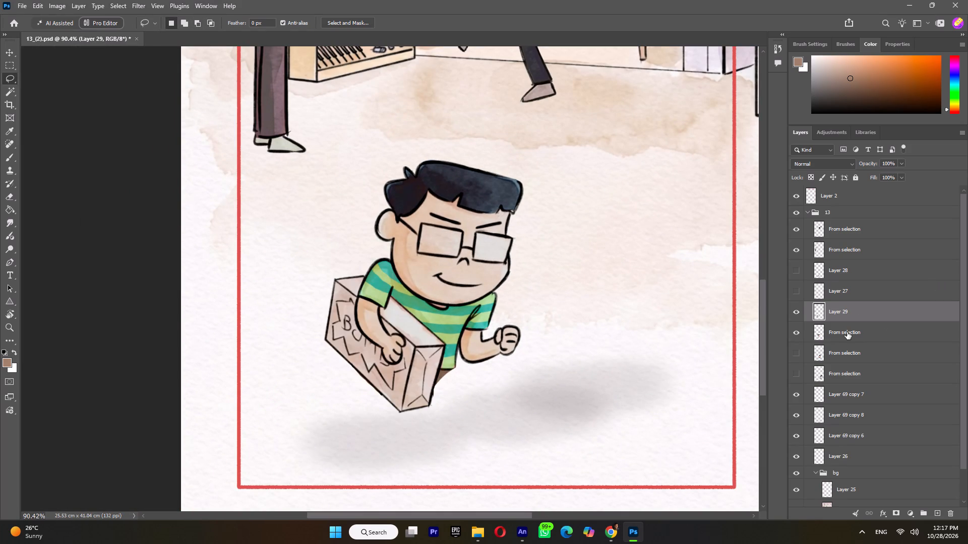
# Lasso the boy's free arm with its sleeve and fist on his From selection layer, and cut it in place onto a new layer.
pyautogui.click(847, 332)
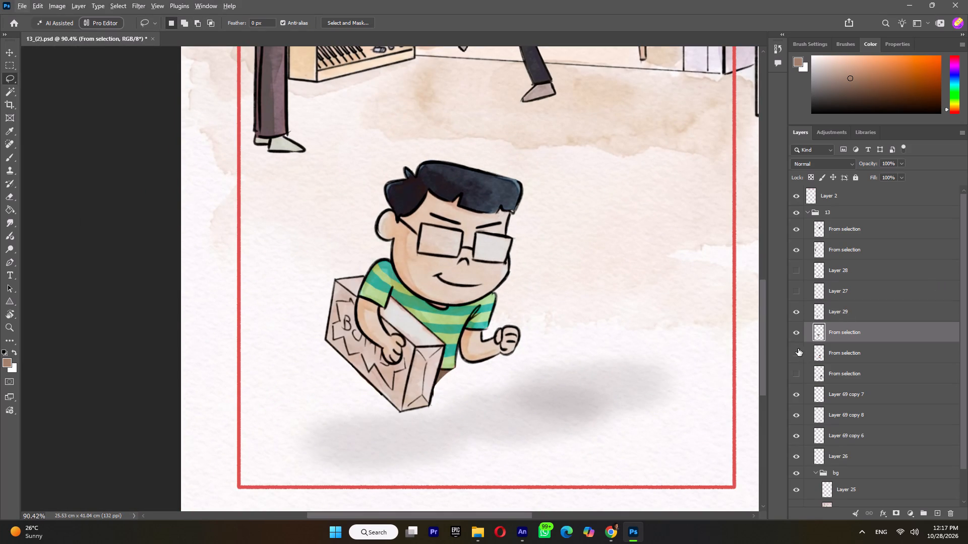
pyautogui.click(798, 331)
pyautogui.click(798, 331)
pyautogui.keyDown('alt'); pyautogui.scroll(3, 476, 323); pyautogui.keyUp('alt')
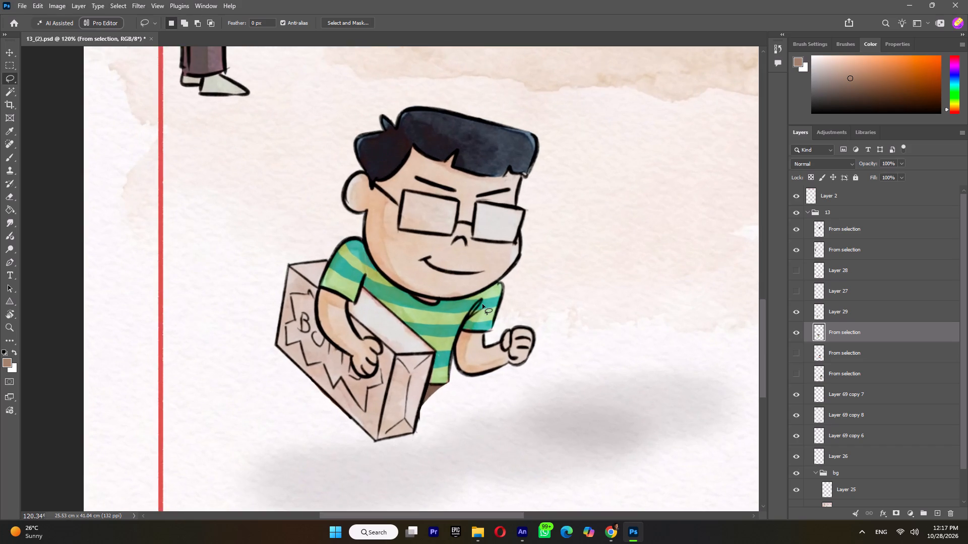
pyautogui.keyDown('alt'); pyautogui.scroll(2, 482, 304); pyautogui.keyUp('alt')
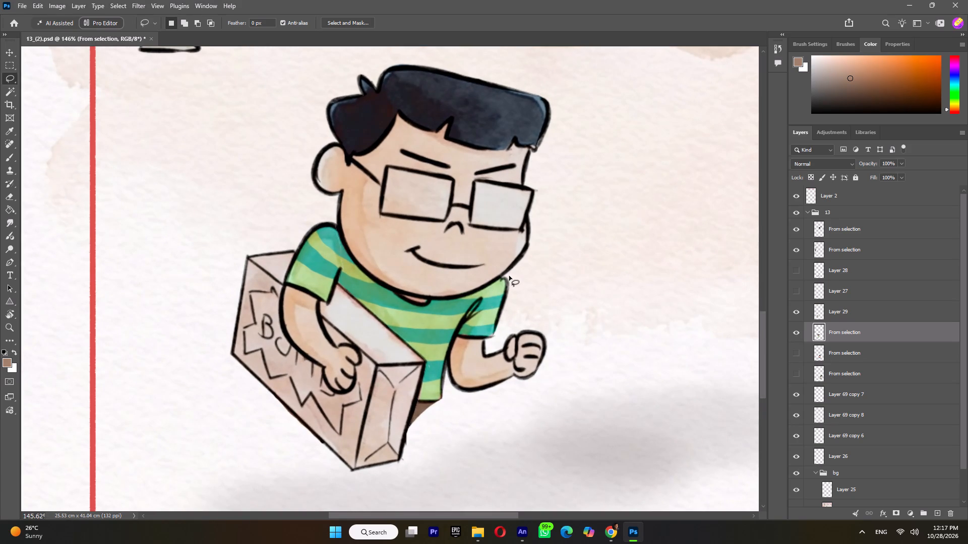
pyautogui.click(509, 276)
pyautogui.keyDown('shift'); pyautogui.moveTo(508, 274); pyautogui.dragTo(505, 275); pyautogui.keyUp('shift')
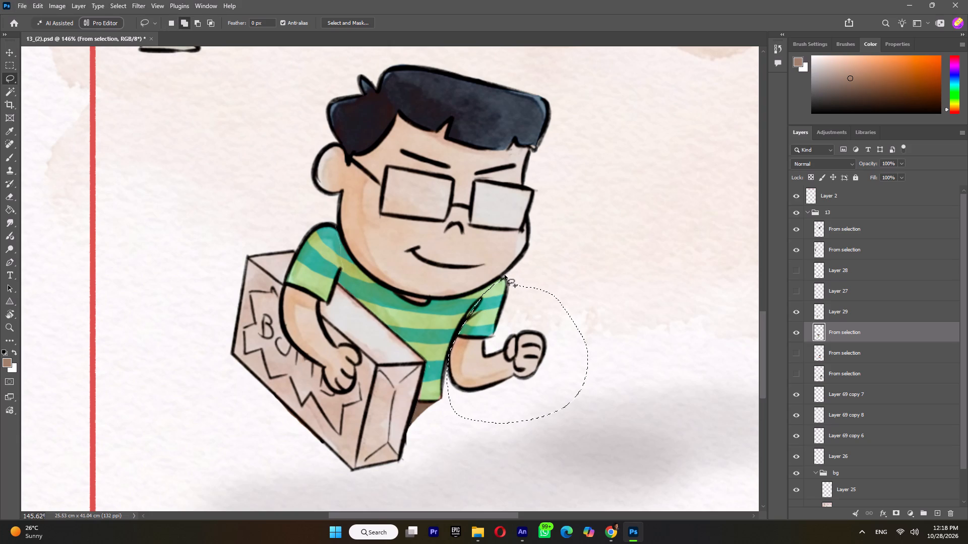
pyautogui.keyDown('shift'); pyautogui.moveTo(505, 275); pyautogui.dragTo(511, 271); pyautogui.keyUp('shift')
pyautogui.keyDown('shift'); pyautogui.moveTo(511, 271); pyautogui.dragTo(503, 275); pyautogui.keyUp('shift')
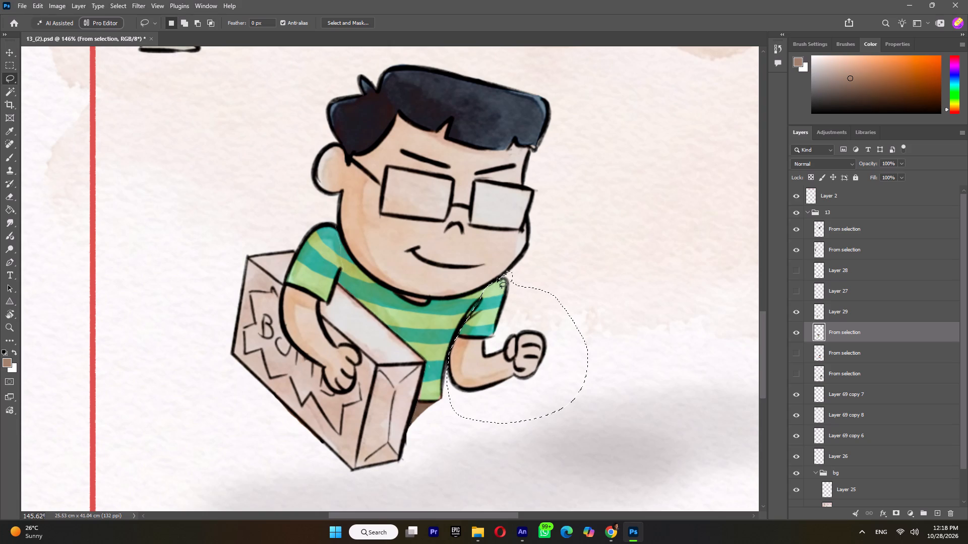
pyautogui.keyDown('alt'); pyautogui.moveTo(495, 278); pyautogui.dragTo(493, 270); pyautogui.keyUp('alt')
pyautogui.hotkey('ctrl', 'x')
pyautogui.hotkey('ctrl', 'shift', 'v')
pyautogui.keyDown('alt'); pyautogui.scroll(-3, 566, 307); pyautogui.keyUp('alt')
# Hide the separated free-arm layer, Layer 30.
pyautogui.click(798, 333)
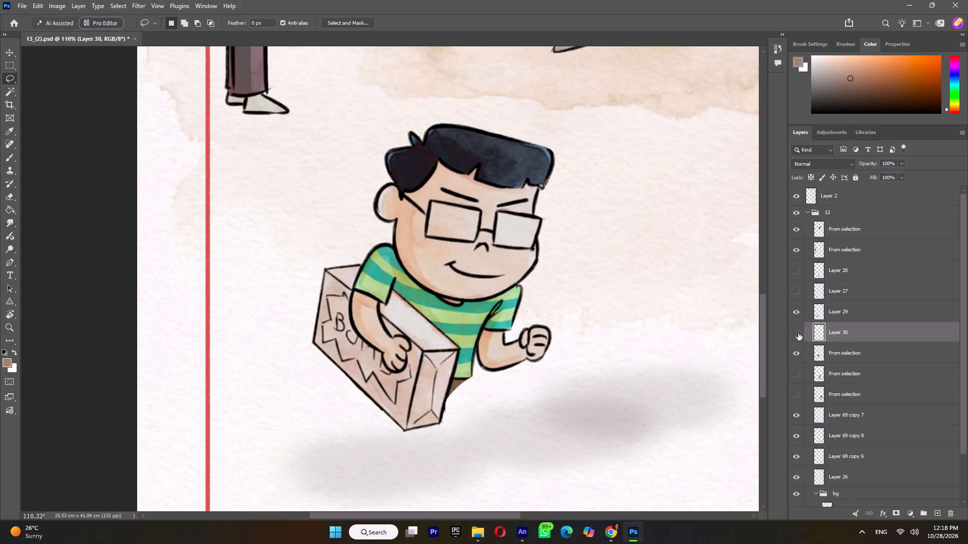
# Hide Layer 29 so only the boy's head and torso remain in view.
pyautogui.click(797, 307)
# On the boy's visible From selection layer, extend the striped shirt over the cut-out arm and box area with content-aware Spot Healing strokes.
pyautogui.keyDown('alt'); pyautogui.scroll(7, 386, 279); pyautogui.keyUp('alt')
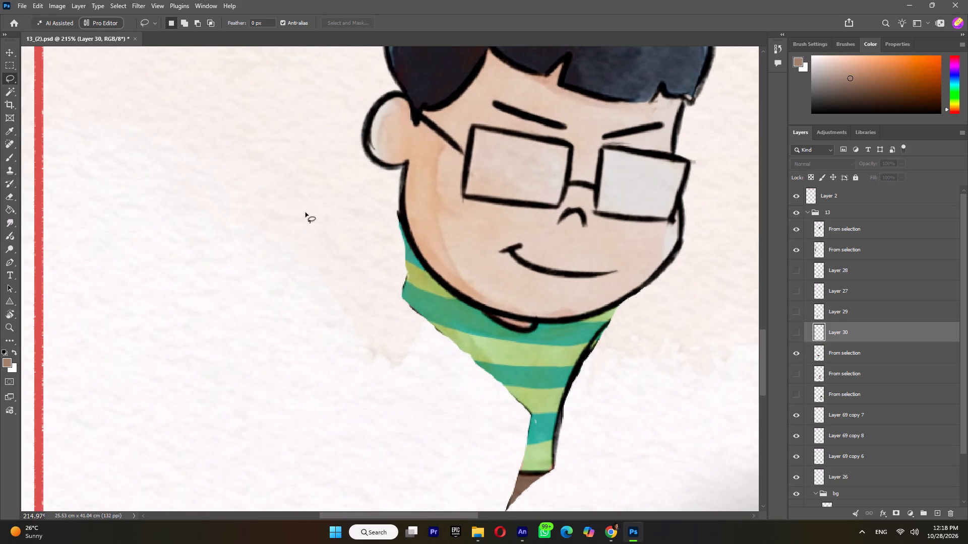
pyautogui.click(8, 140)
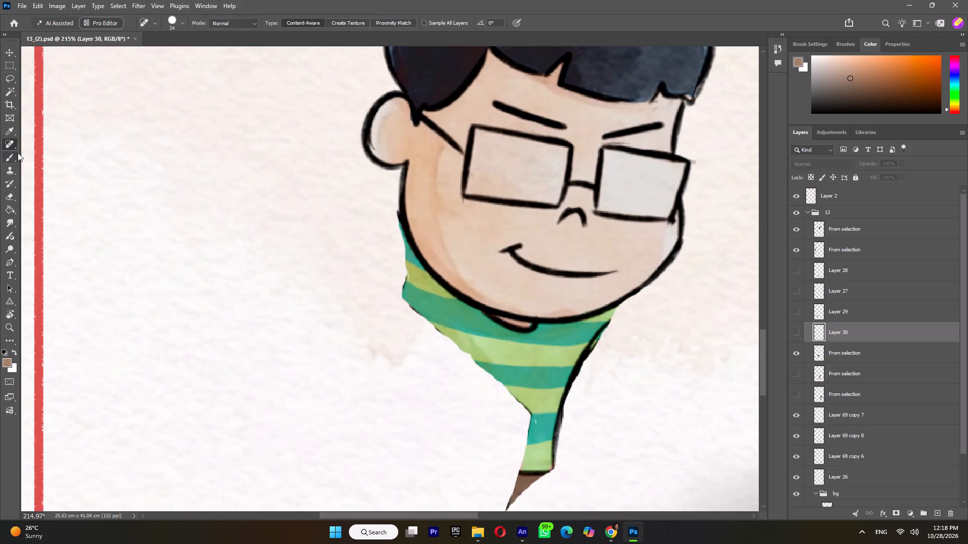
pyautogui.click(850, 352)
pyautogui.moveTo(435, 324); pyautogui.dragTo(436, 328)
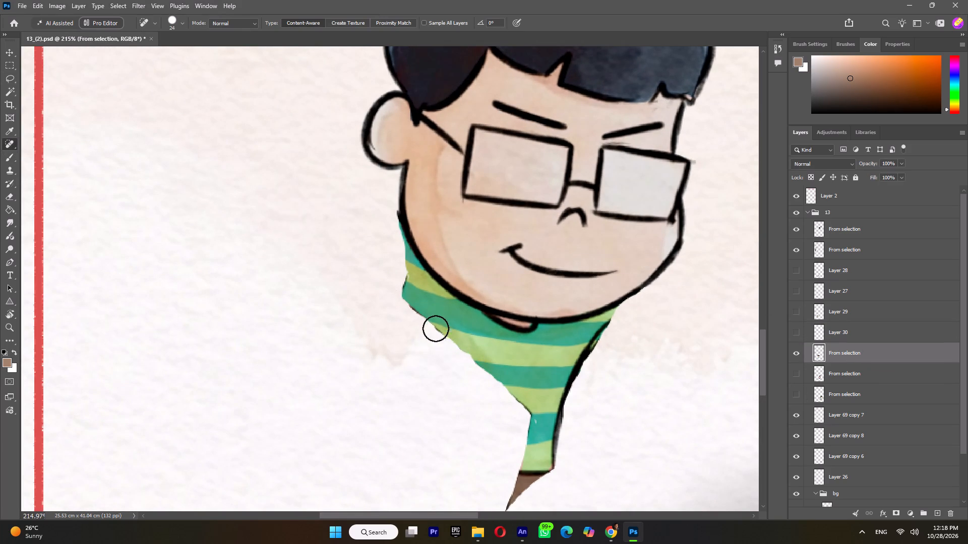
pyautogui.moveTo(436, 328); pyautogui.dragTo(522, 412)
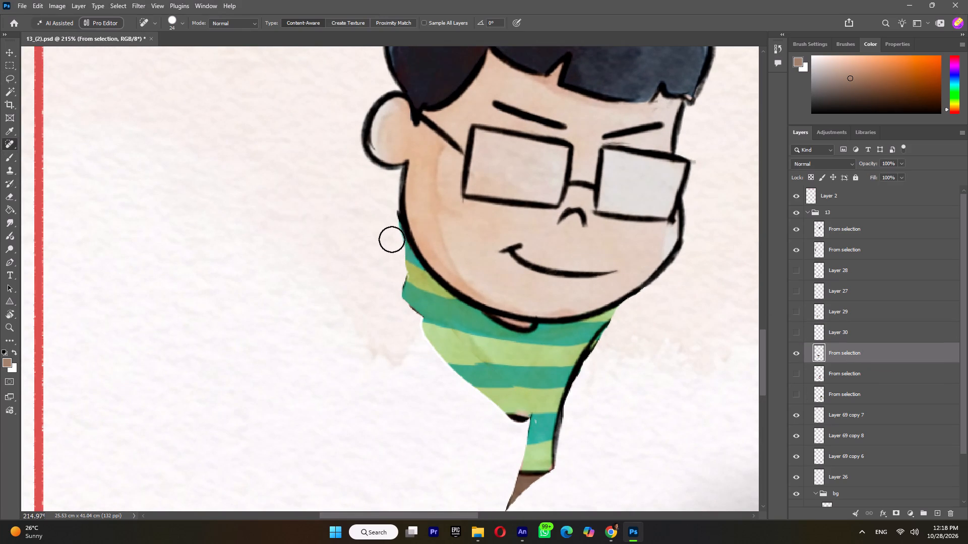
pyautogui.moveTo(393, 236); pyautogui.dragTo(402, 303)
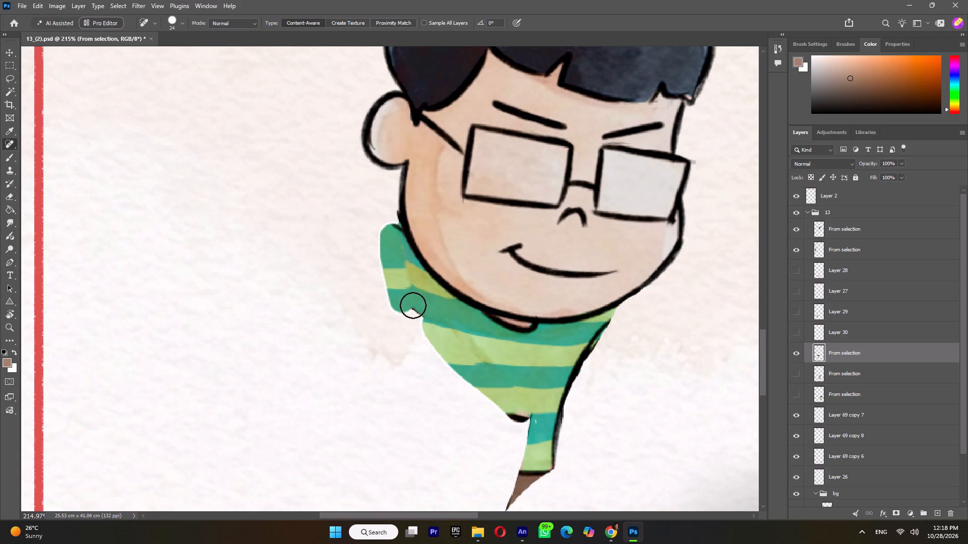
pyautogui.moveTo(412, 306); pyautogui.dragTo(412, 397)
pyautogui.moveTo(399, 296); pyautogui.dragTo(438, 447)
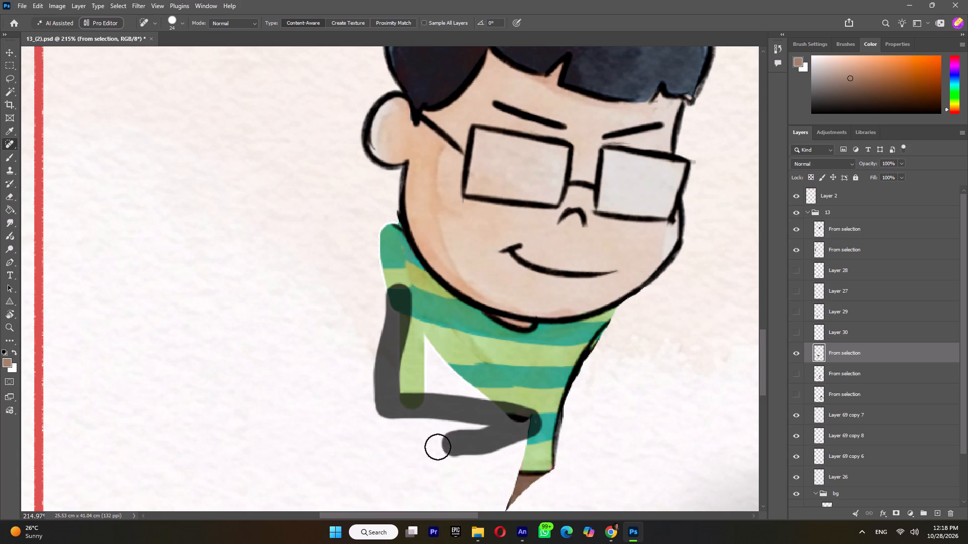
pyautogui.moveTo(438, 447); pyautogui.dragTo(516, 457)
pyautogui.moveTo(512, 435); pyautogui.dragTo(417, 311)
pyautogui.moveTo(417, 311); pyautogui.dragTo(434, 387)
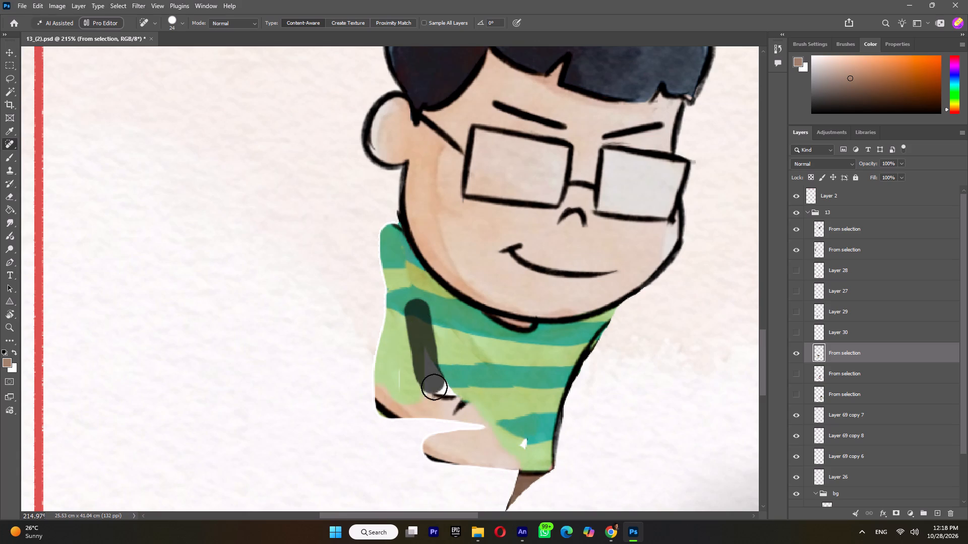
pyautogui.moveTo(434, 387); pyautogui.dragTo(444, 384)
# Heal the skin-coloured and black remnants along the shirt's lower edge with Spot Healing strokes to blend them into the green fabric.
pyautogui.moveTo(501, 375); pyautogui.dragTo(393, 421)
pyautogui.moveTo(500, 401); pyautogui.dragTo(411, 417)
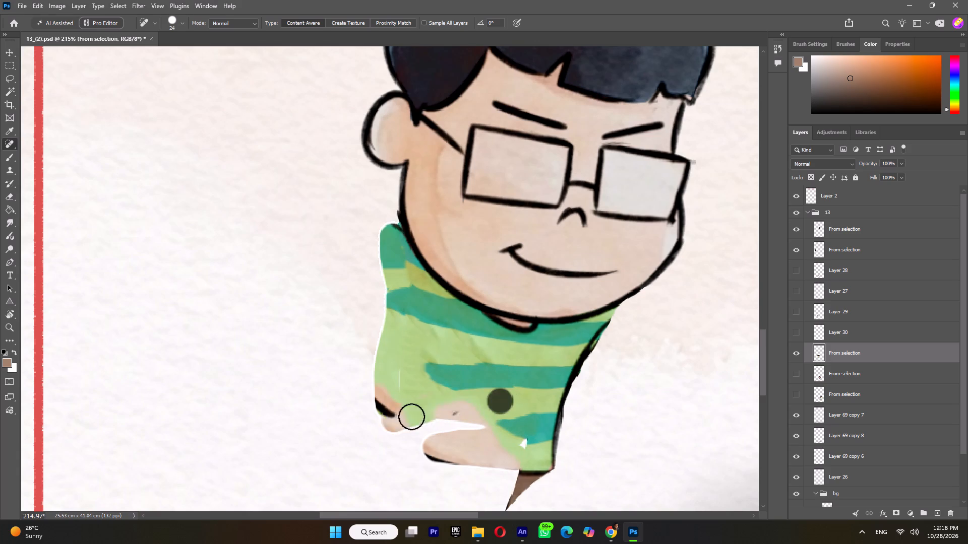
pyautogui.moveTo(411, 417); pyautogui.dragTo(391, 425)
pyautogui.moveTo(502, 416); pyautogui.dragTo(409, 435)
pyautogui.moveTo(393, 358); pyautogui.dragTo(387, 422)
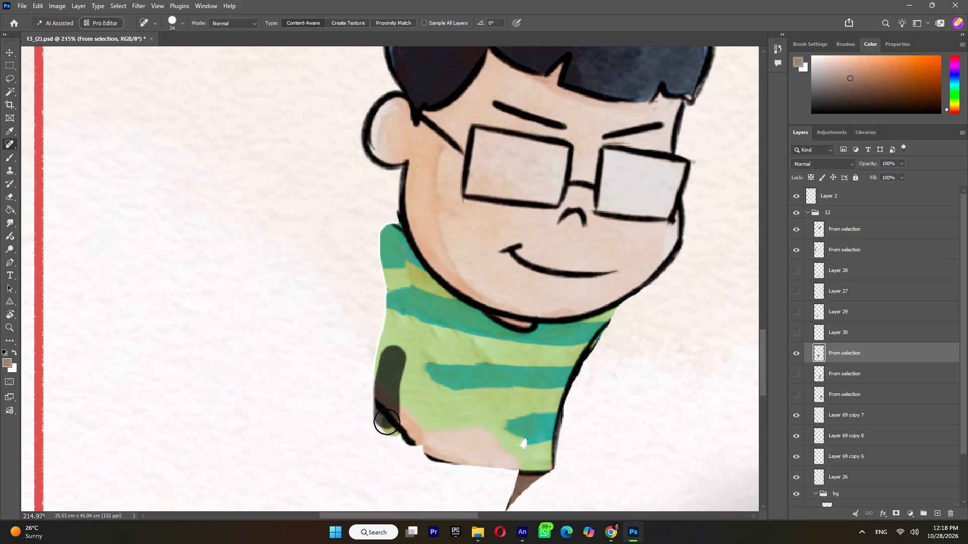
pyautogui.moveTo(387, 422); pyautogui.dragTo(387, 426)
pyautogui.moveTo(406, 376); pyautogui.dragTo(401, 429)
pyautogui.moveTo(495, 376); pyautogui.dragTo(440, 403)
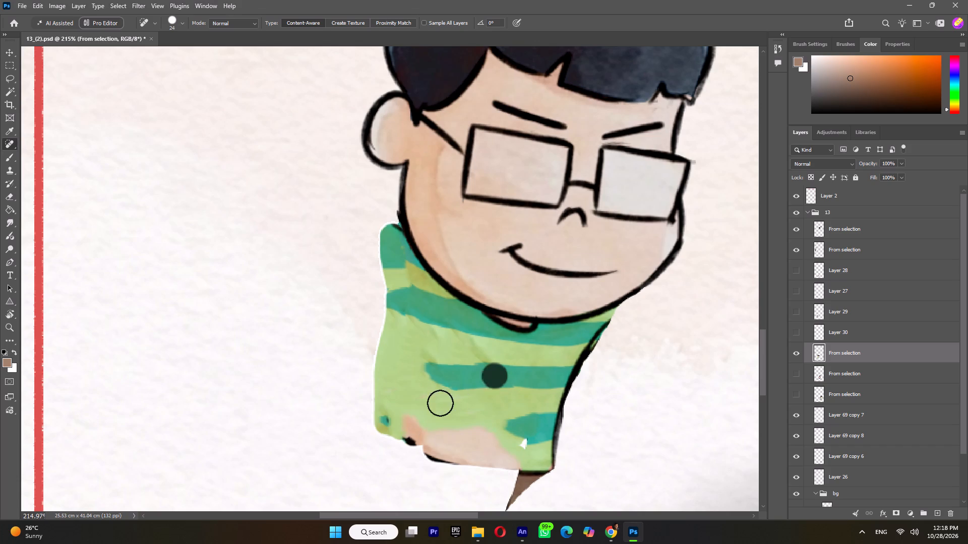
pyautogui.moveTo(440, 403); pyautogui.dragTo(406, 441)
pyautogui.keyDown('alt'); pyautogui.scroll(-4, 444, 392); pyautogui.keyUp('alt')
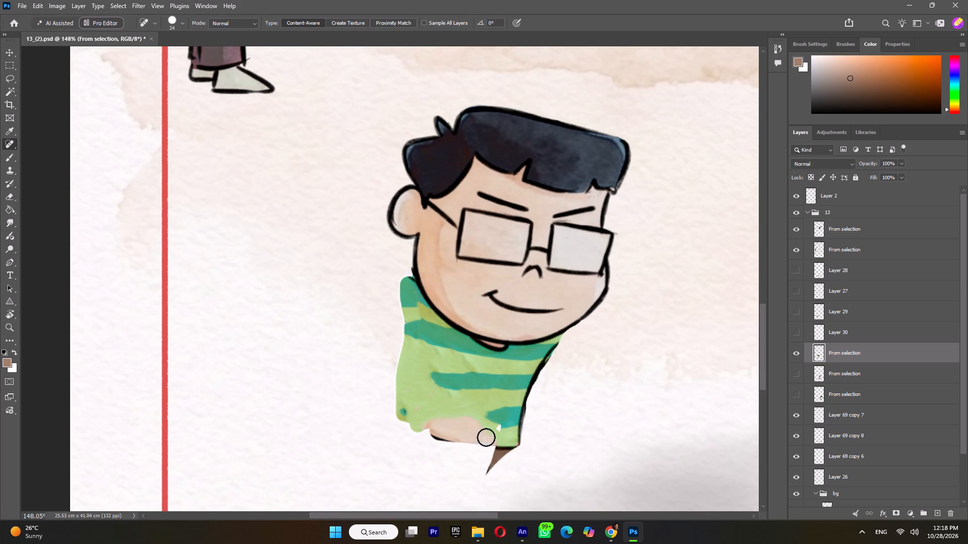
pyautogui.moveTo(507, 433); pyautogui.dragTo(422, 416)
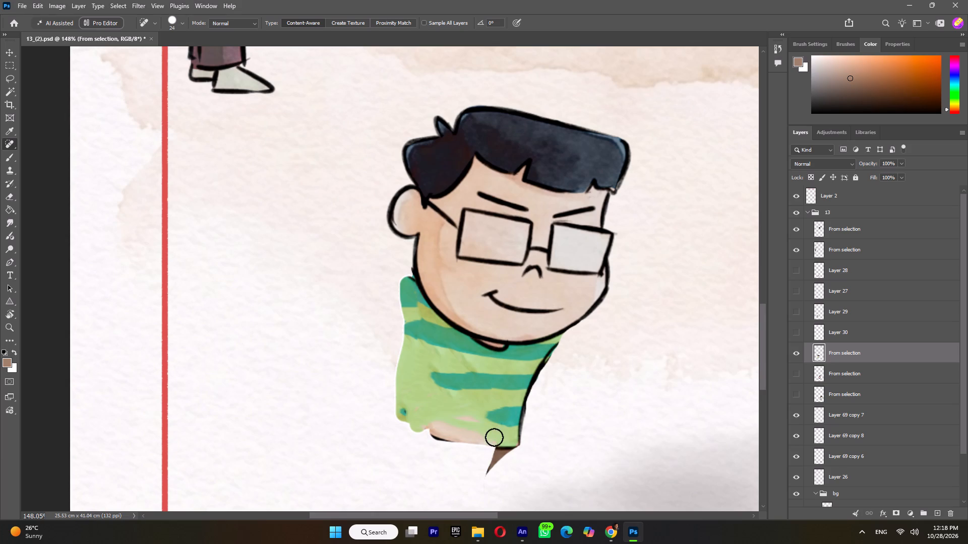
pyautogui.moveTo(492, 425); pyautogui.dragTo(434, 415)
# Draw a black outline along the shirt's hem and down the shorts' back edge using the KYLE Ultimate Pencil Hard brush at 100% flow.
pyautogui.scroll(-3, 462, 420)
pyautogui.keyDown('alt'); pyautogui.scroll(6, 410, 420); pyautogui.keyUp('alt')
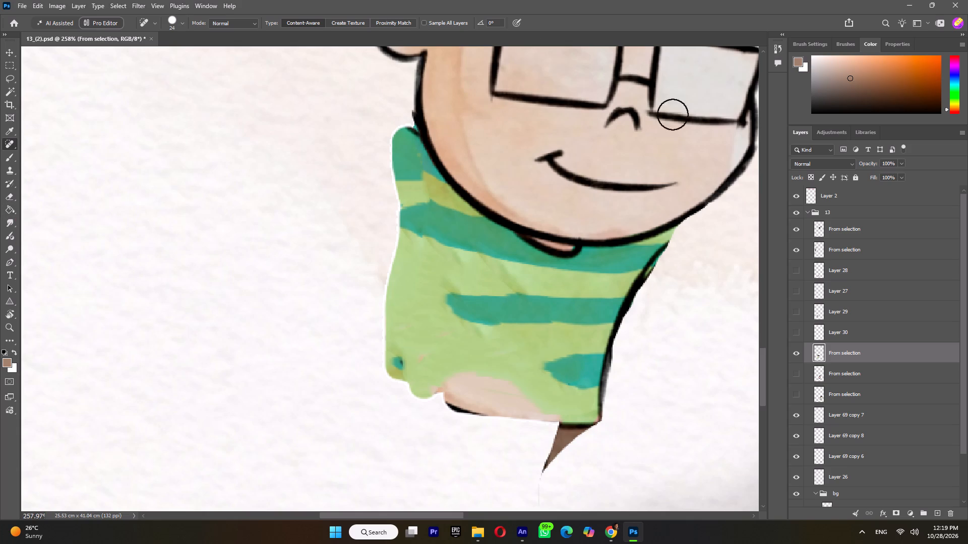
pyautogui.click(844, 43)
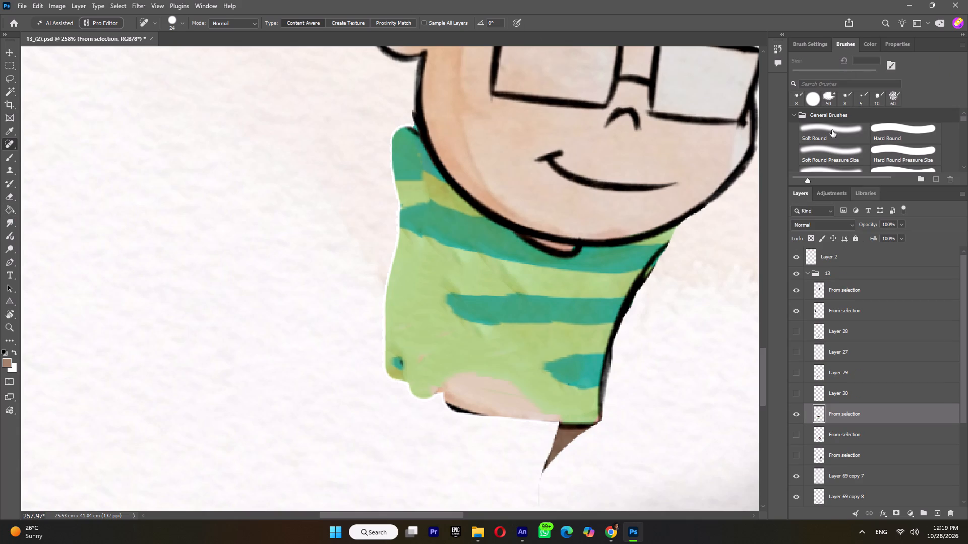
pyautogui.scroll(-4, 840, 154)
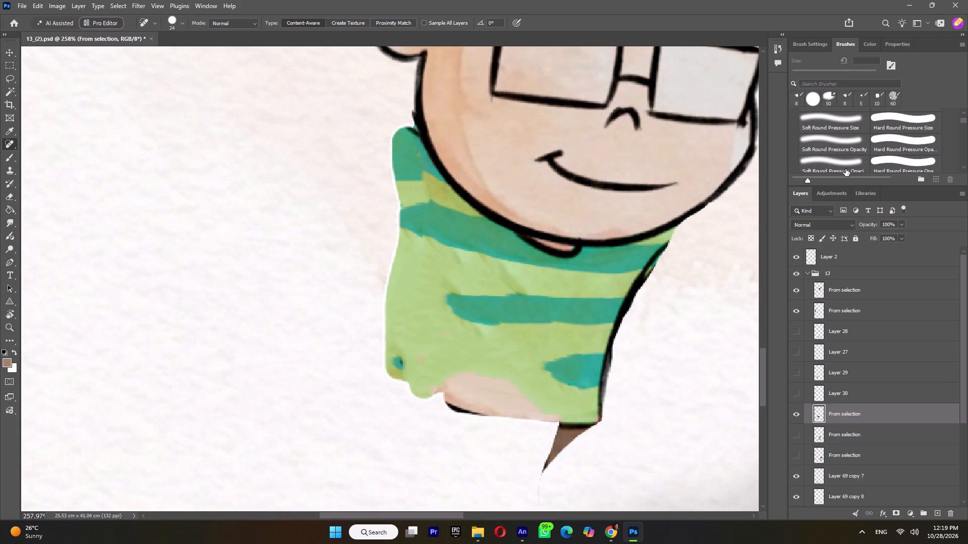
pyautogui.moveTo(848, 186); pyautogui.dragTo(840, 294)
pyautogui.click(850, 202)
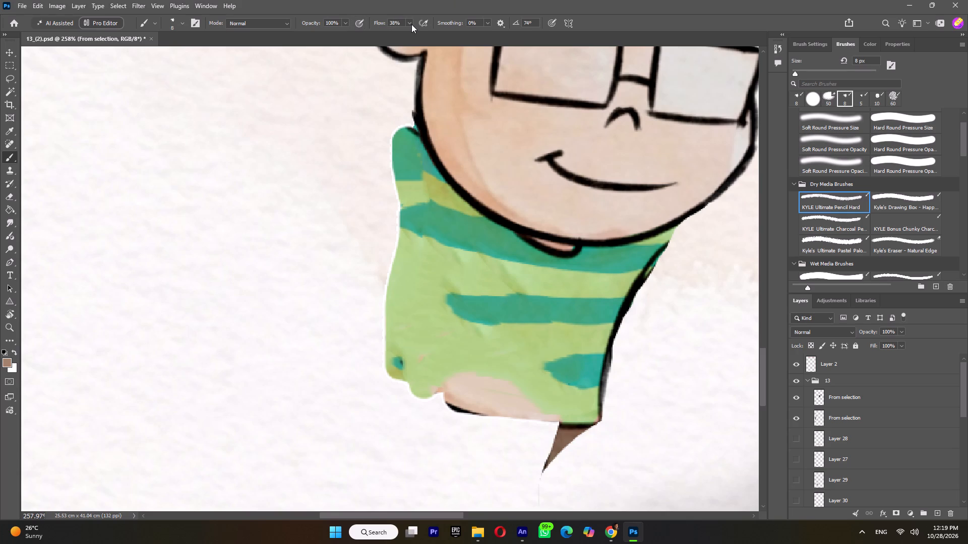
pyautogui.click(409, 22)
pyautogui.moveTo(416, 35); pyautogui.dragTo(599, 53)
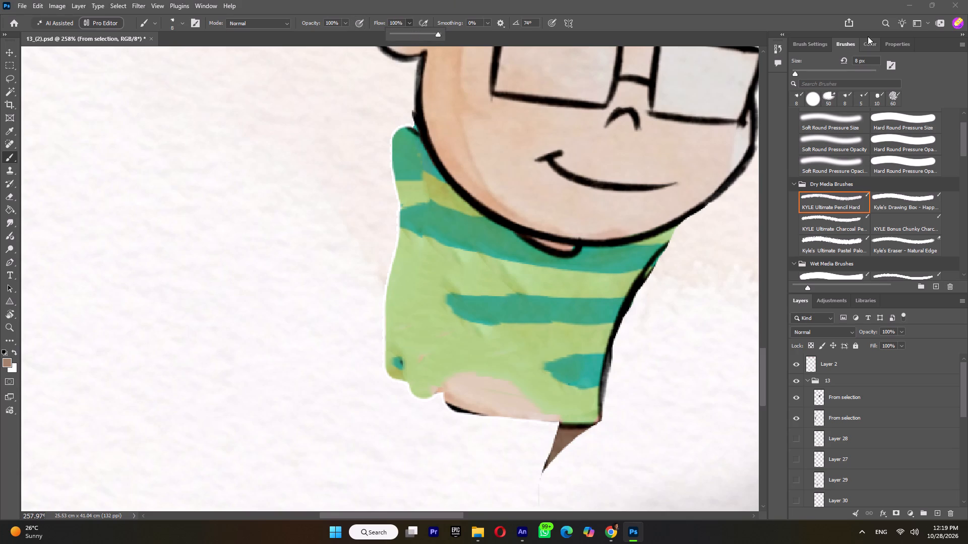
pyautogui.click(868, 36)
pyautogui.click(867, 39)
pyautogui.moveTo(833, 188); pyautogui.dragTo(729, 407)
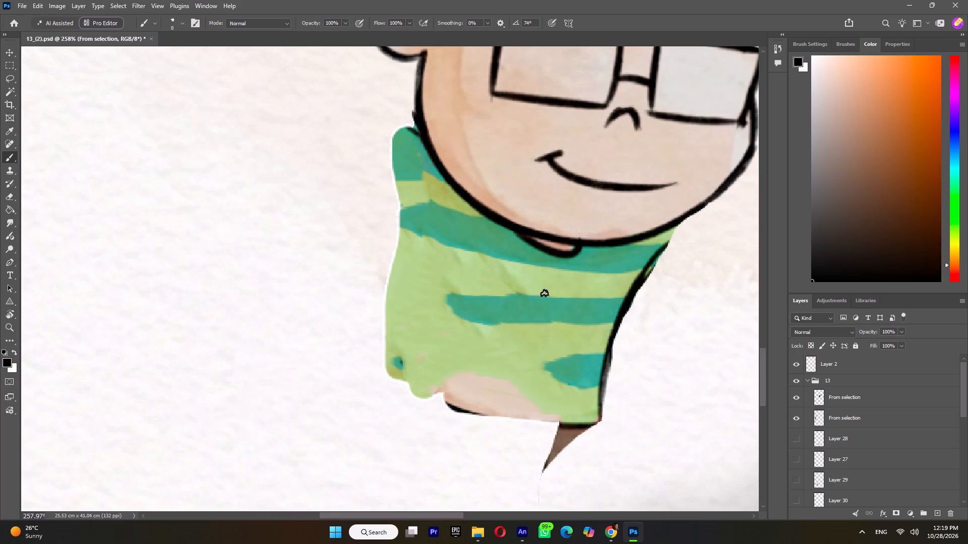
pyautogui.moveTo(387, 390); pyautogui.dragTo(469, 416)
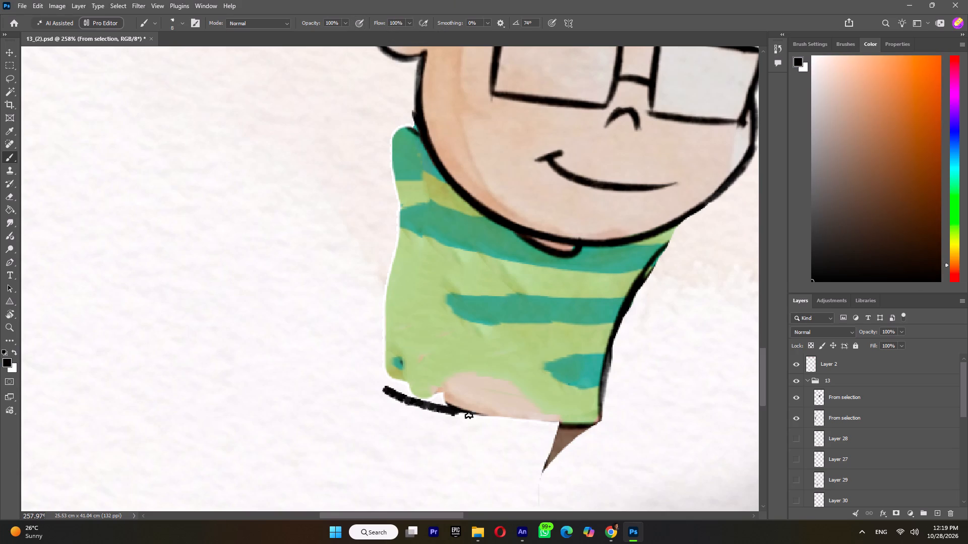
pyautogui.moveTo(469, 416); pyautogui.dragTo(572, 424)
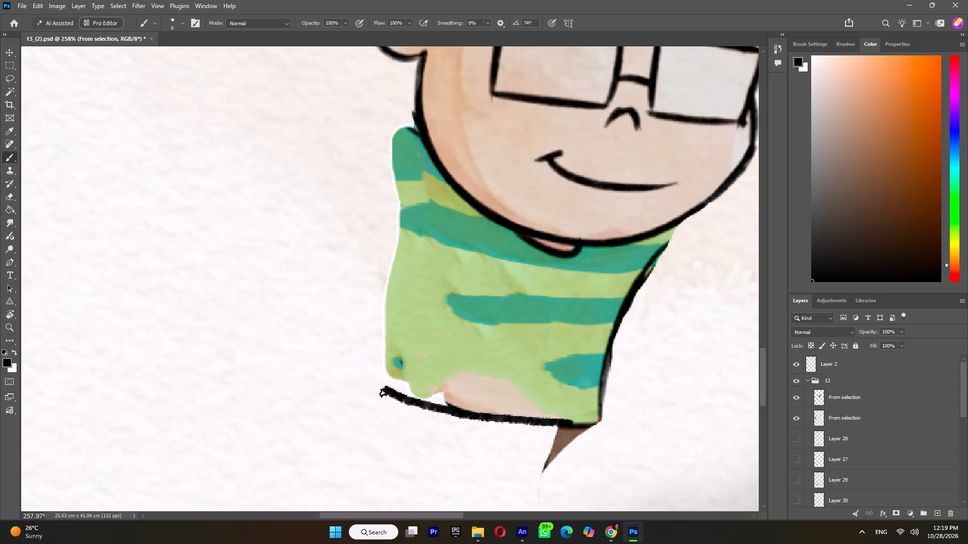
pyautogui.moveTo(384, 393); pyautogui.dragTo(376, 417)
# Sample the brown of the shorts, widen the remaining brown patch, and brush a curved lower edge for the shorts beneath the hem.
pyautogui.press('i')
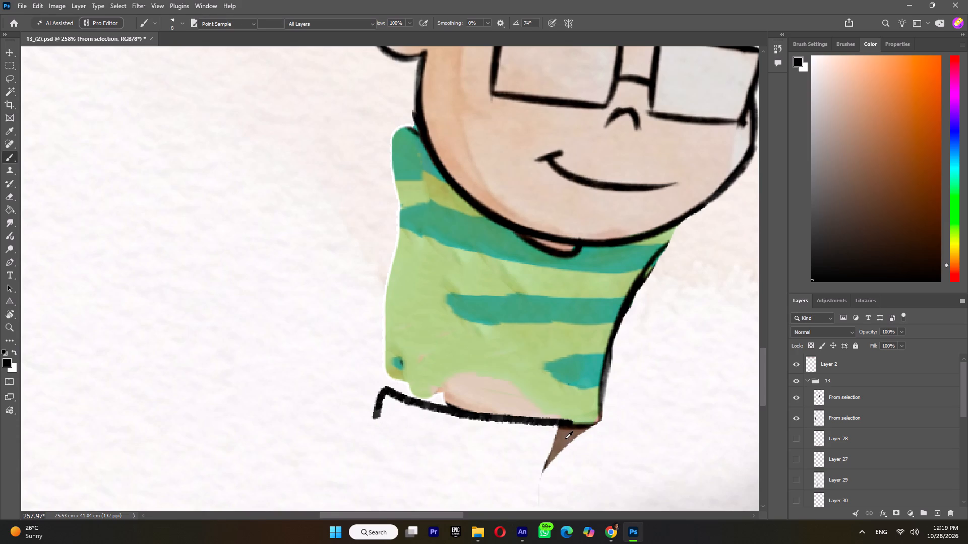
pyautogui.click(564, 440)
pyautogui.press('b')
pyautogui.moveTo(596, 432); pyautogui.dragTo(549, 464)
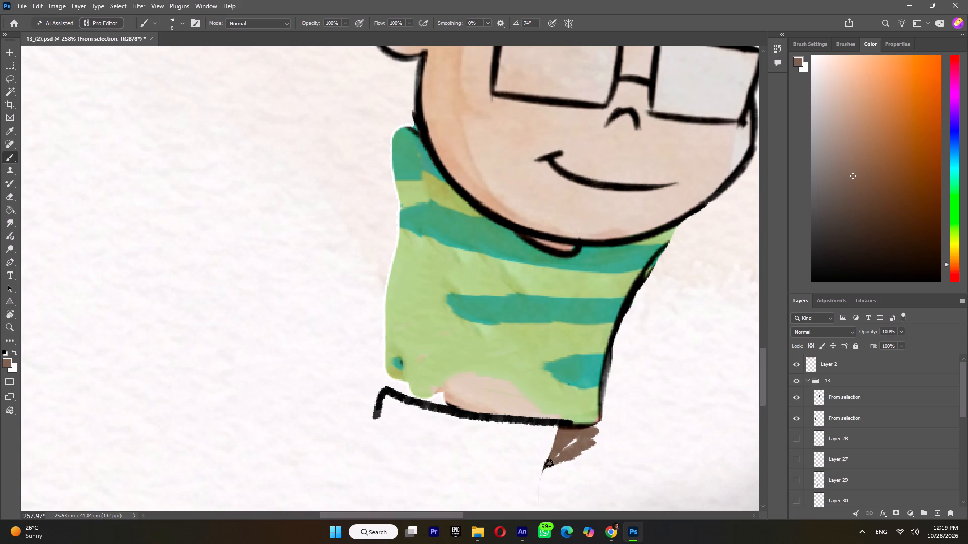
pyautogui.moveTo(549, 464); pyautogui.dragTo(548, 451)
pyautogui.moveTo(387, 398); pyautogui.dragTo(387, 433)
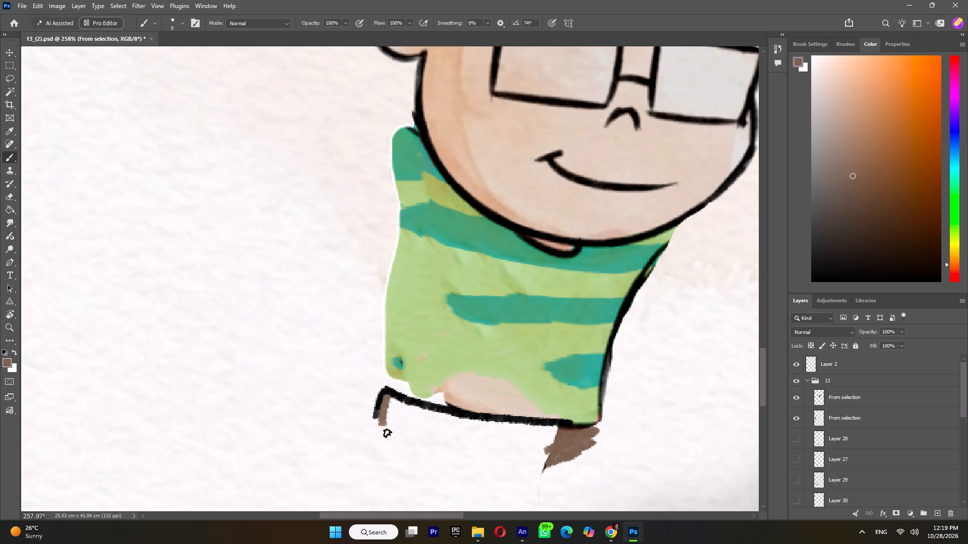
pyautogui.moveTo(387, 433); pyautogui.dragTo(519, 459)
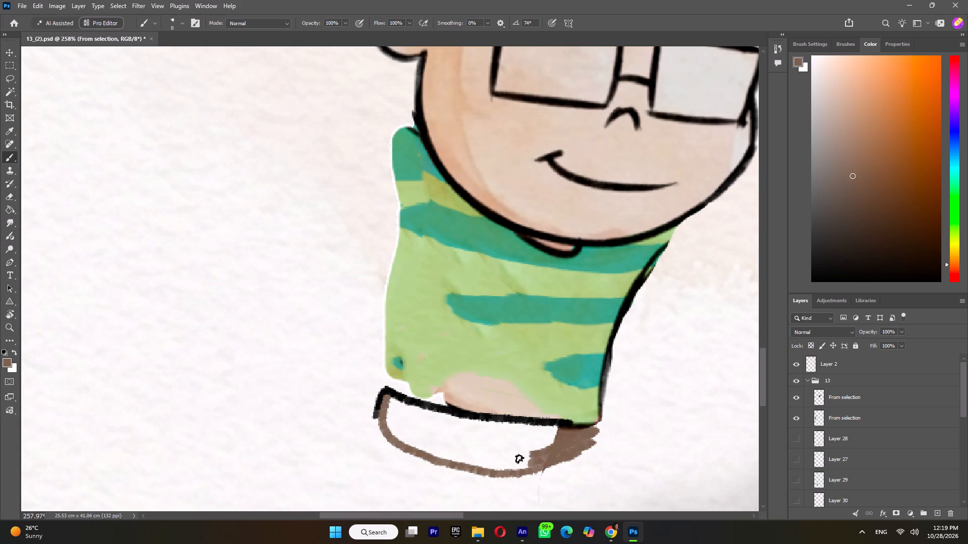
# Fill the white area inside the curved shorts outline beneath the hem with brown brush strokes, closing the remaining gaps.
pyautogui.moveTo(519, 459); pyautogui.dragTo(470, 440)
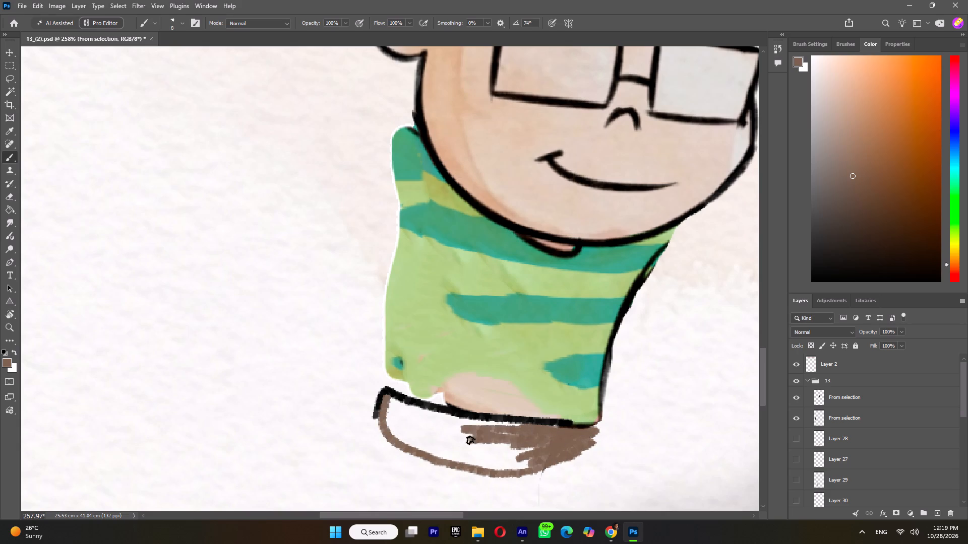
pyautogui.moveTo(470, 440); pyautogui.dragTo(431, 454)
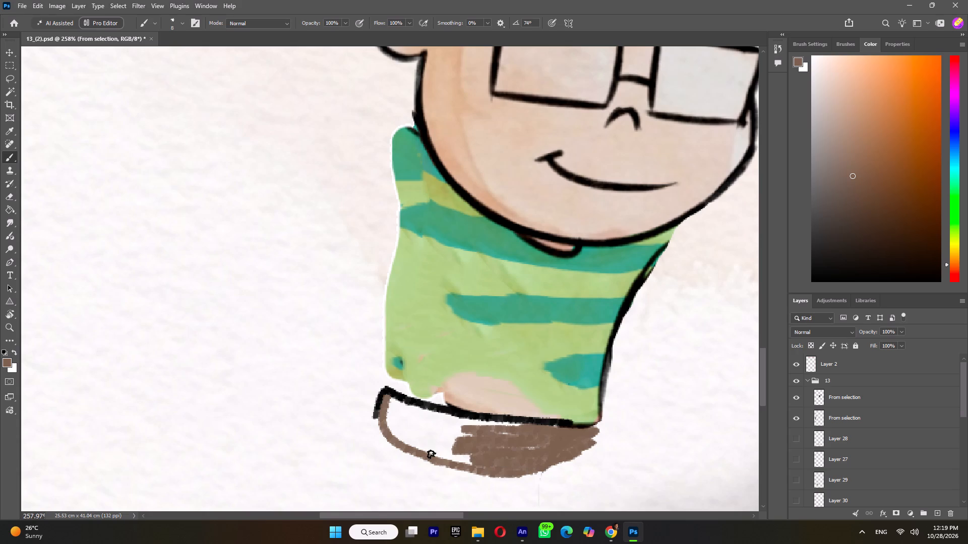
pyautogui.moveTo(431, 454); pyautogui.dragTo(494, 445)
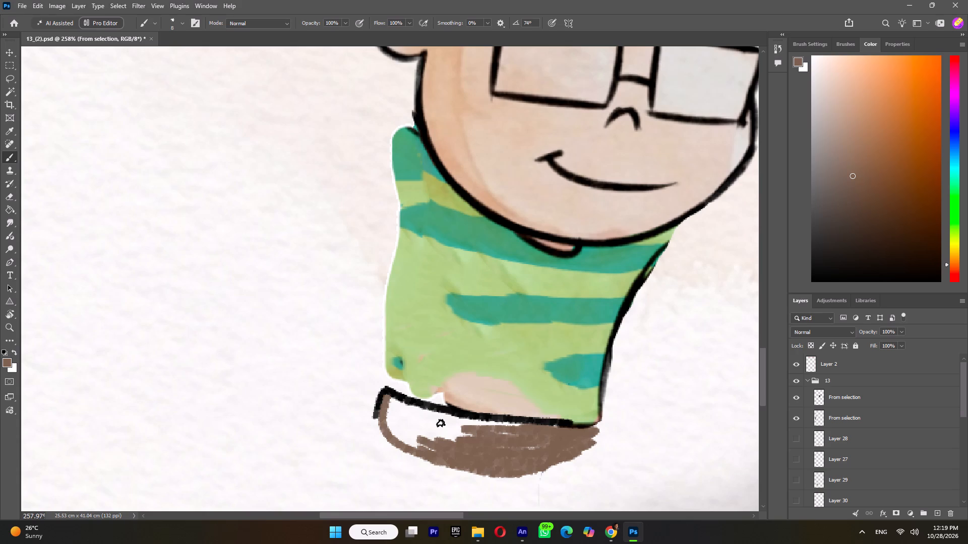
pyautogui.moveTo(427, 417); pyautogui.dragTo(445, 423)
pyautogui.moveTo(445, 423); pyautogui.dragTo(448, 432)
pyautogui.moveTo(434, 417); pyautogui.dragTo(450, 422)
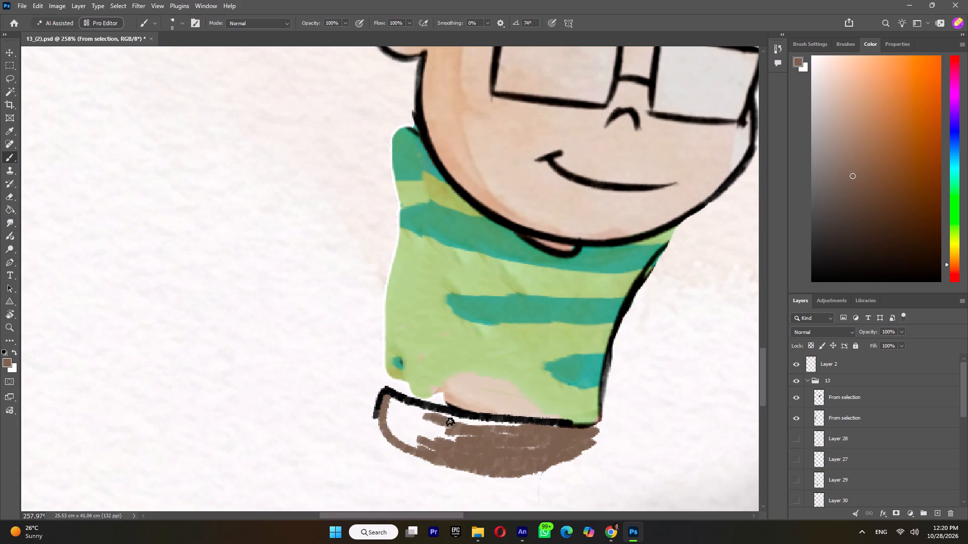
pyautogui.moveTo(450, 422); pyautogui.dragTo(436, 414)
pyautogui.moveTo(436, 414); pyautogui.dragTo(403, 425)
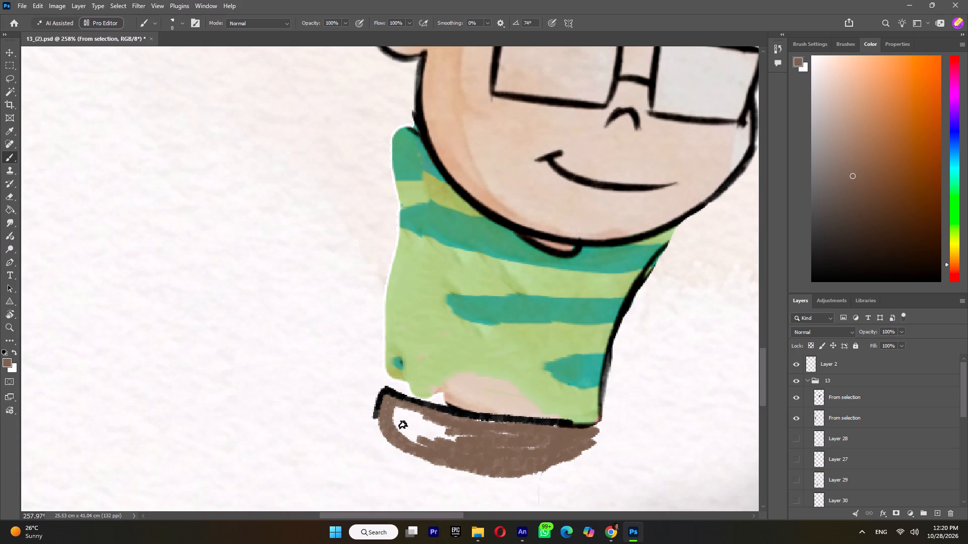
pyautogui.moveTo(403, 425); pyautogui.dragTo(423, 422)
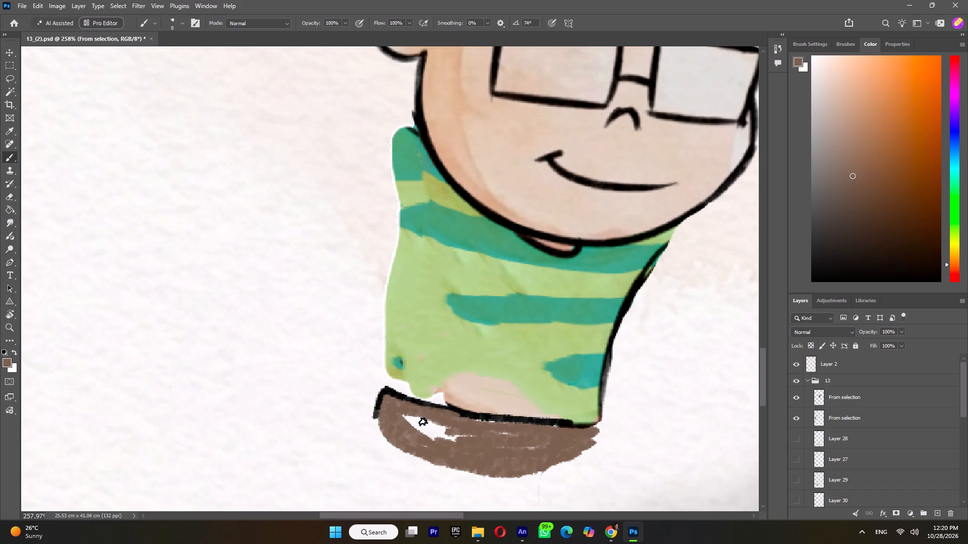
pyautogui.moveTo(423, 422); pyautogui.dragTo(515, 438)
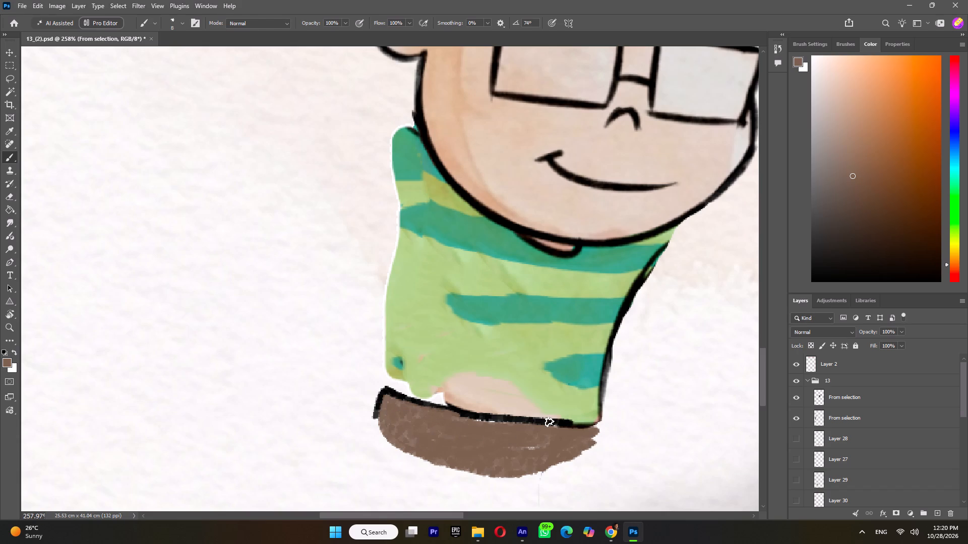
# Sample a dark tone from the hem outline and brush a short edge stroke at the front corner of the shorts.
pyautogui.press('i')
pyautogui.click(562, 420)
pyautogui.press('b')
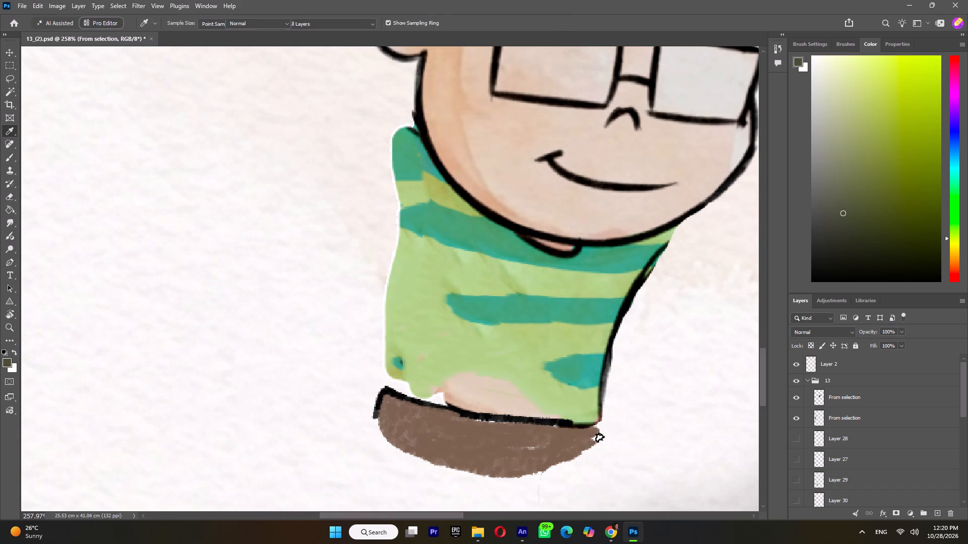
pyautogui.moveTo(599, 426); pyautogui.dragTo(600, 437)
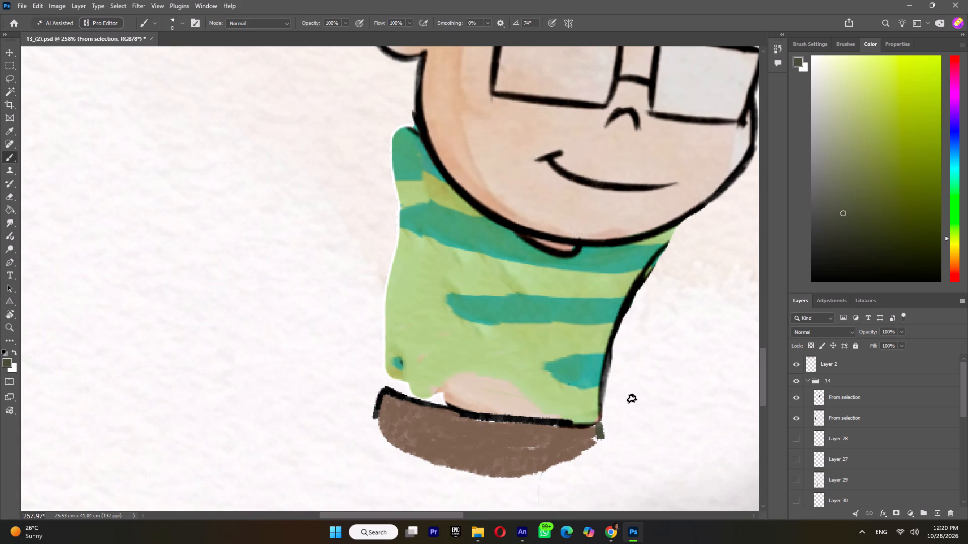
# Show the bent front arm on Layer 30 and the back leg on Layer 27, keeping the box-carrying arm on Layer 29 hidden.
pyautogui.keyDown('alt'); pyautogui.scroll(-12, 624, 390); pyautogui.keyUp('alt')
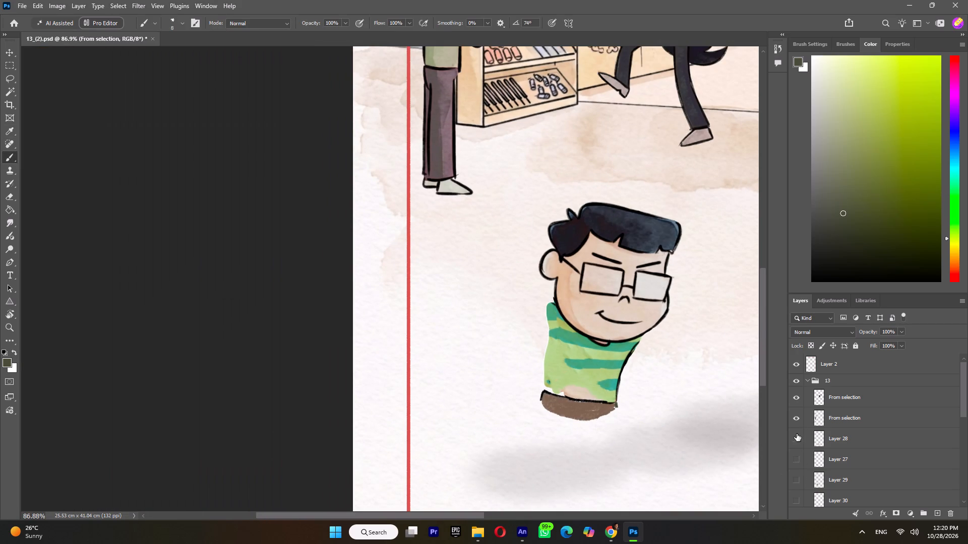
pyautogui.scroll(-4, 799, 437)
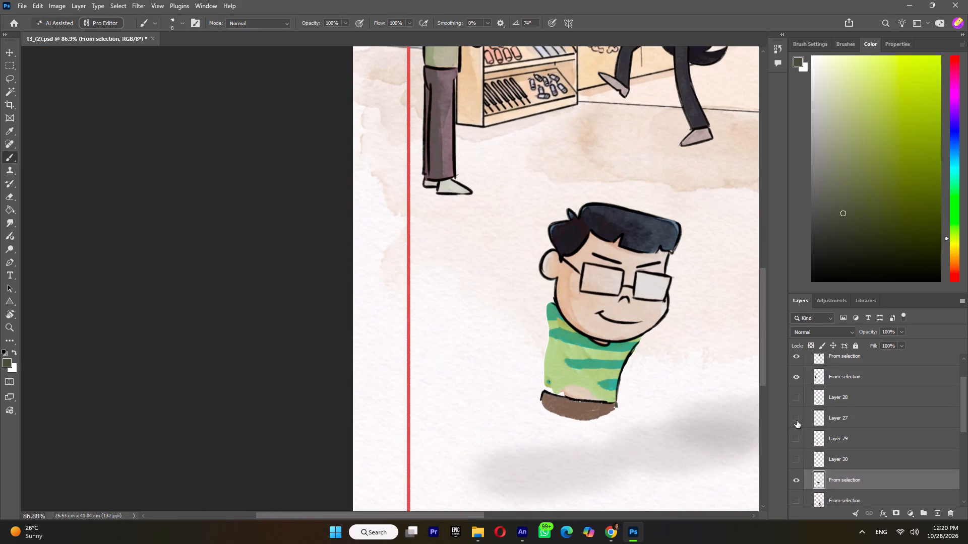
pyautogui.click(797, 421)
pyautogui.click(796, 399)
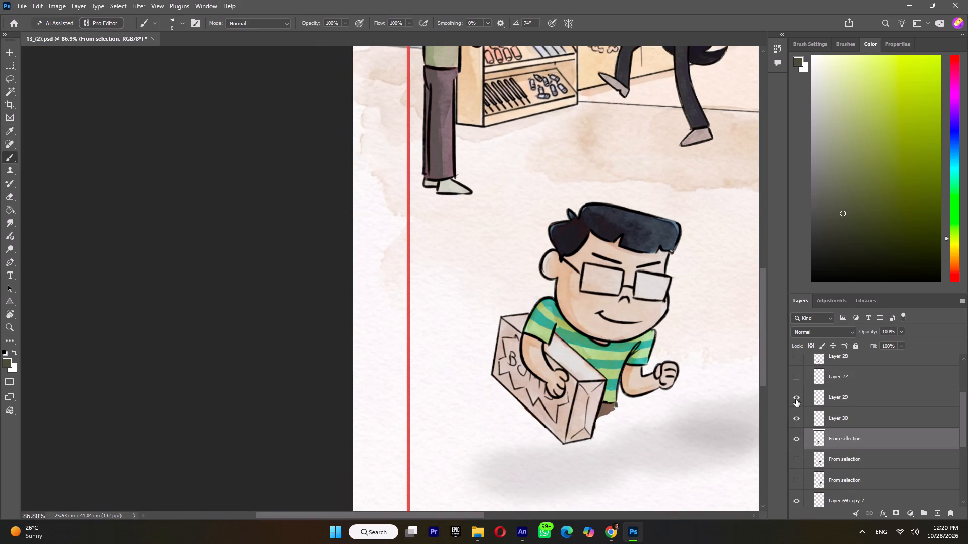
pyautogui.click(796, 399)
pyautogui.click(794, 379)
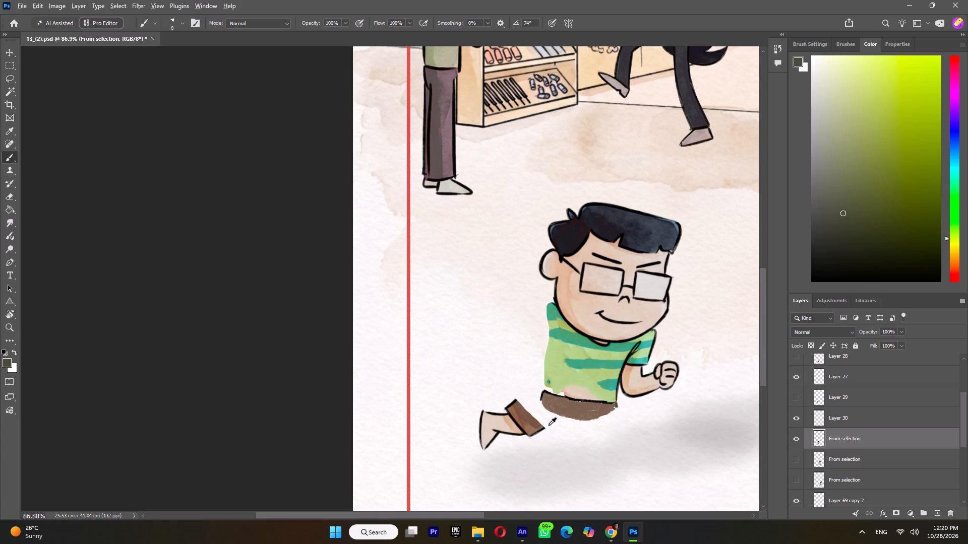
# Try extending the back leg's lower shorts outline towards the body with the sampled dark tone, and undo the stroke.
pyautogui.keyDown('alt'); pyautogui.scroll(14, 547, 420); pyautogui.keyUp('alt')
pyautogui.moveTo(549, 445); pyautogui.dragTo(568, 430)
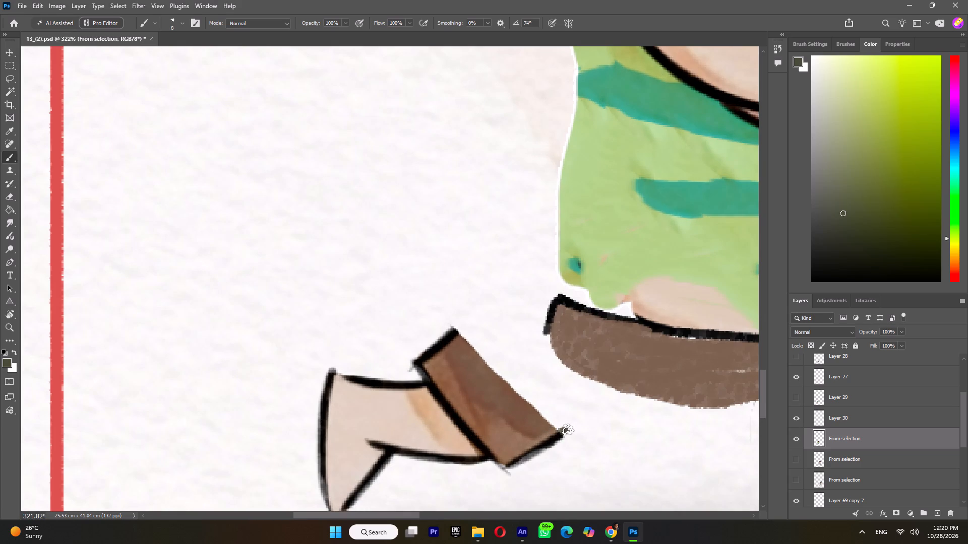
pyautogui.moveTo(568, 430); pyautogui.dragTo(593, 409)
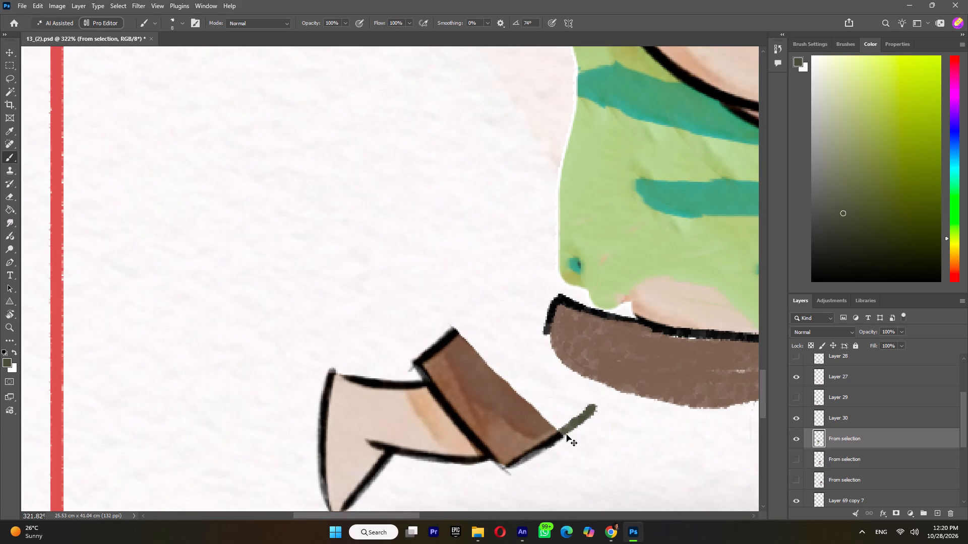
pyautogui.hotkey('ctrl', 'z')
# Set the brush colour to black and extend the back leg's lower and upper shorts outlines towards the body.
pyautogui.moveTo(852, 203); pyautogui.dragTo(768, 331)
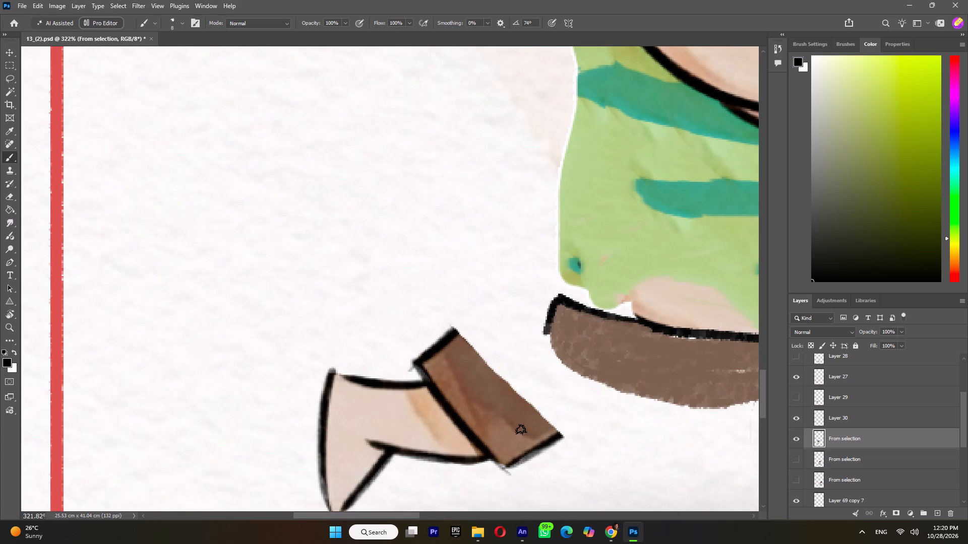
pyautogui.moveTo(552, 440); pyautogui.dragTo(586, 414)
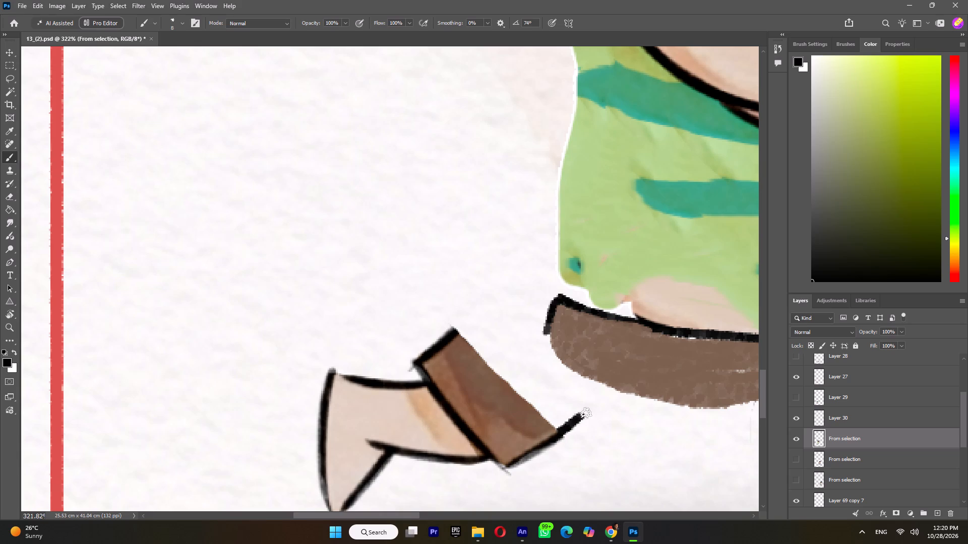
pyautogui.moveTo(586, 414); pyautogui.dragTo(596, 407)
pyautogui.moveTo(449, 337); pyautogui.dragTo(499, 306)
# Sample the brown of the back leg's shorts and fill the area between the two extended outlines, closing its open end.
pyautogui.press('i')
pyautogui.click(474, 366)
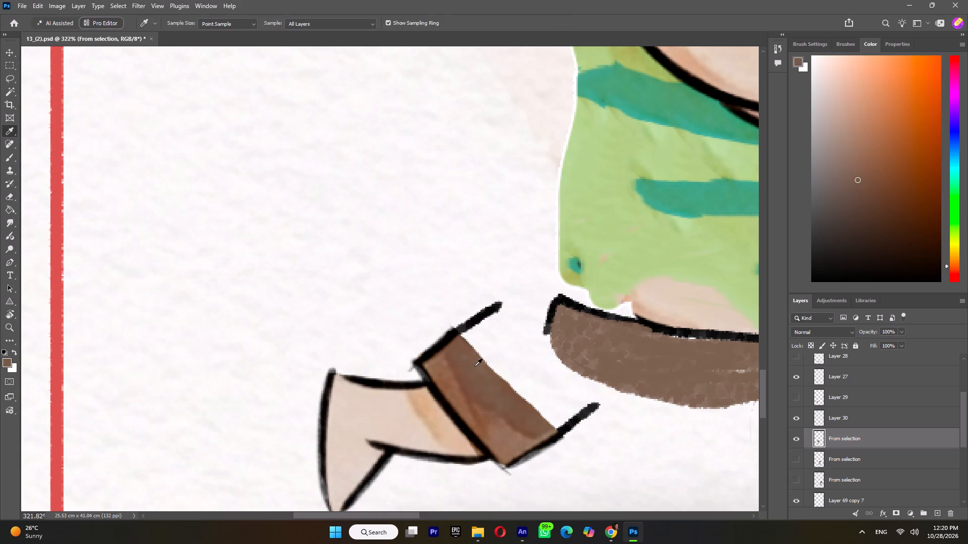
pyautogui.press('b')
pyautogui.moveTo(485, 327); pyautogui.dragTo(514, 379)
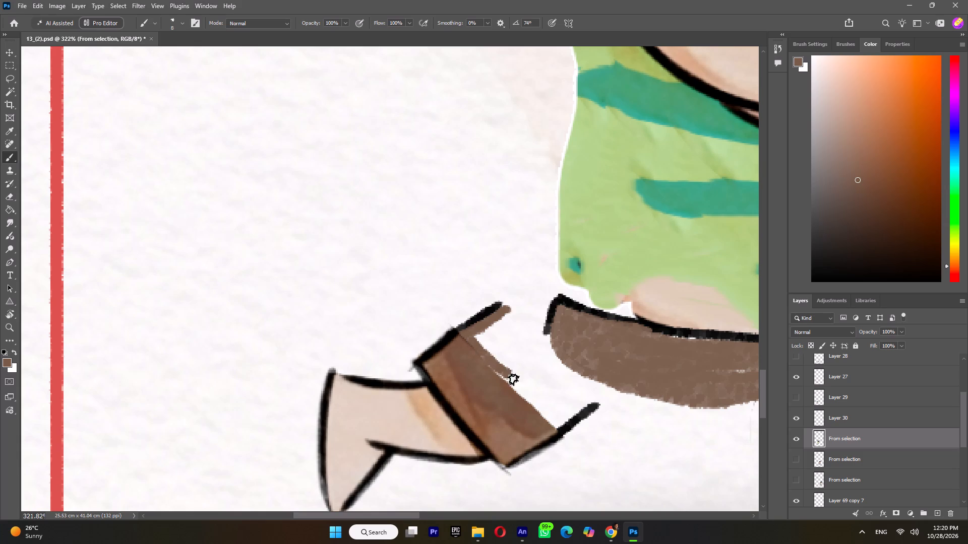
pyautogui.moveTo(514, 379); pyautogui.dragTo(520, 392)
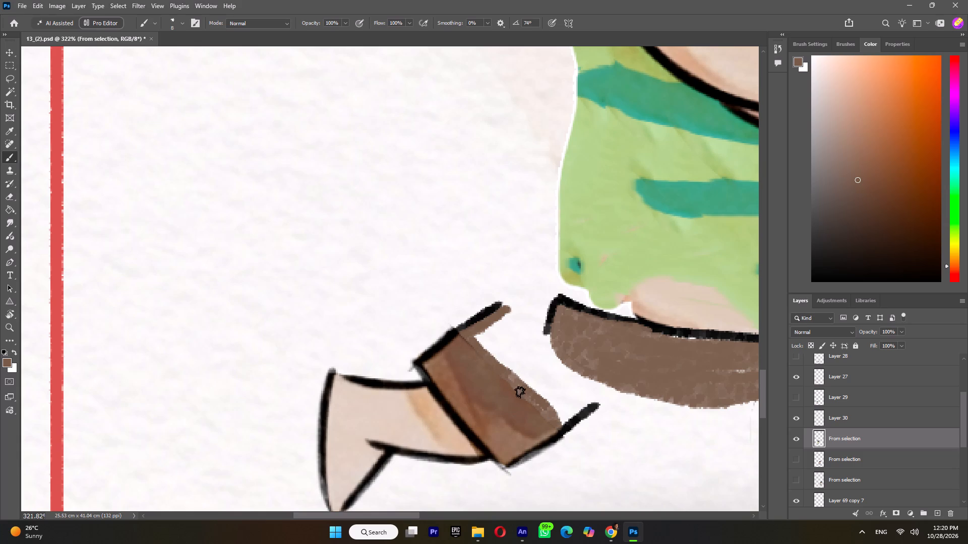
pyautogui.moveTo(520, 392); pyautogui.dragTo(589, 401)
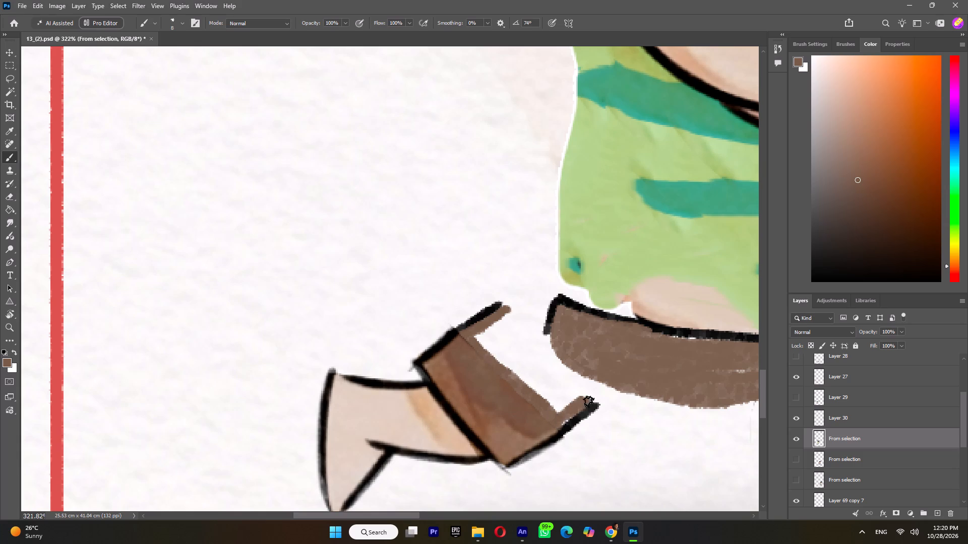
pyautogui.moveTo(589, 401); pyautogui.dragTo(523, 343)
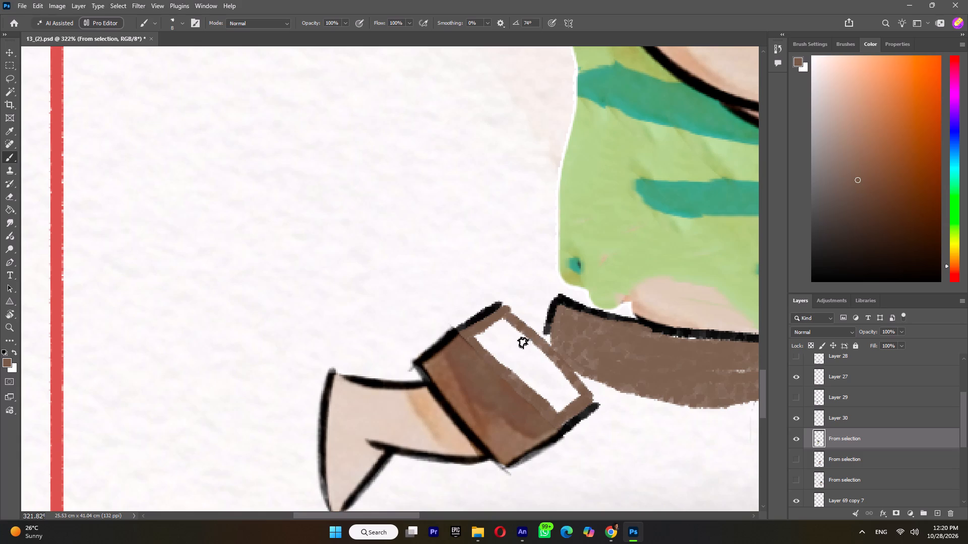
pyautogui.moveTo(523, 343); pyautogui.dragTo(510, 328)
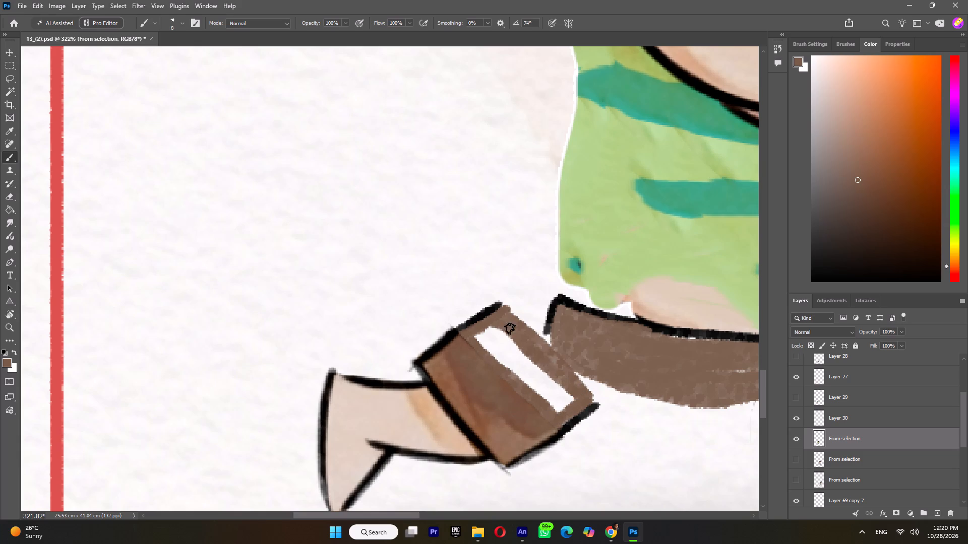
pyautogui.moveTo(510, 328); pyautogui.dragTo(477, 342)
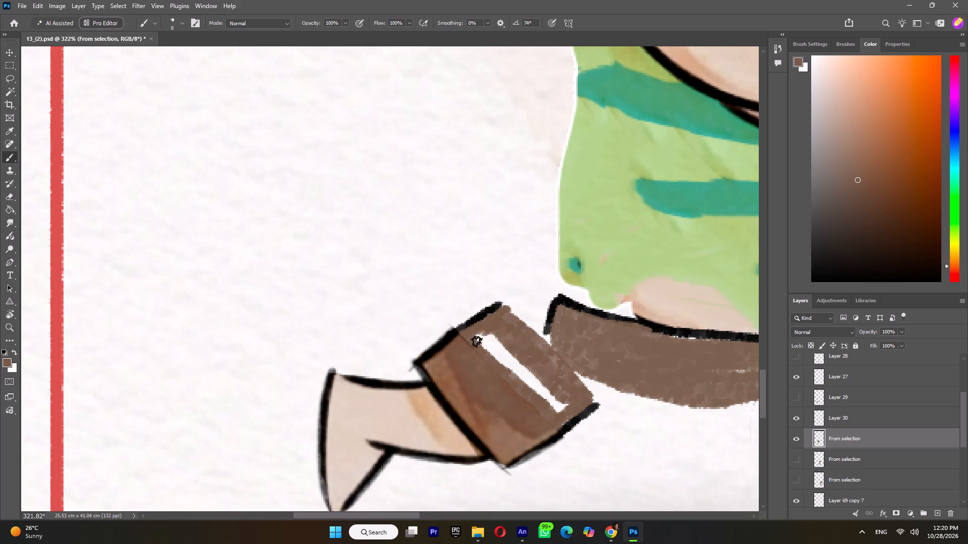
pyautogui.moveTo(477, 342); pyautogui.dragTo(517, 364)
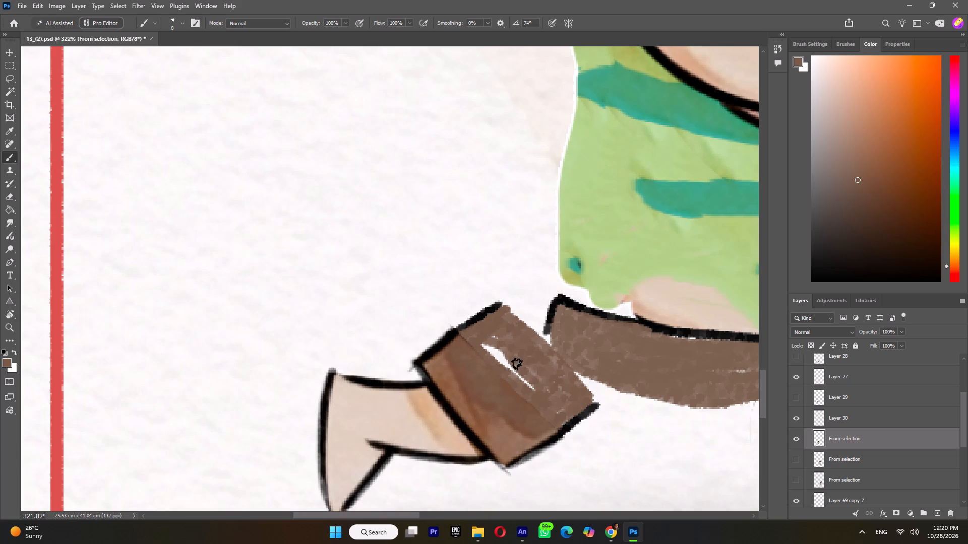
pyautogui.moveTo(517, 364); pyautogui.dragTo(557, 399)
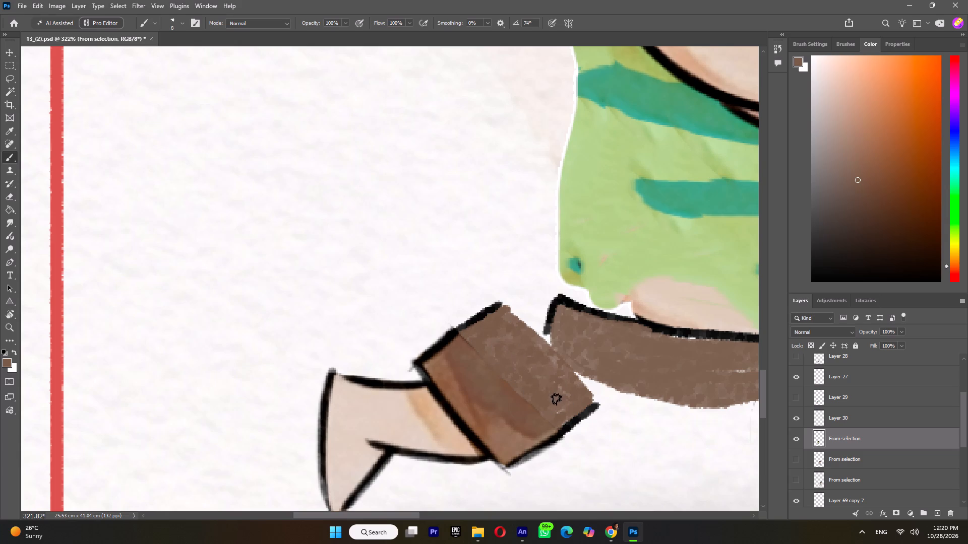
pyautogui.moveTo(557, 399); pyautogui.dragTo(547, 424)
# Show the front leg on Layer 28, keeping the box-carrying arm on Layer 29 and the boy in blue shorts hidden.
pyautogui.press('space')
pyautogui.press('space')
pyautogui.press('space')
pyautogui.press('space')
pyautogui.press('space')
pyautogui.press('space')
pyautogui.press('space')
pyautogui.press('space')
pyautogui.press('space')
pyautogui.press('space')
pyautogui.press('space')
pyautogui.press('space')
pyautogui.press('space')
pyautogui.press('space')
pyautogui.press('space')
pyautogui.press('space')
pyautogui.press('space')
pyautogui.press('space')
pyautogui.press('space')
pyautogui.press('space')
pyautogui.moveTo(632, 426); pyautogui.dragTo(299, 401)
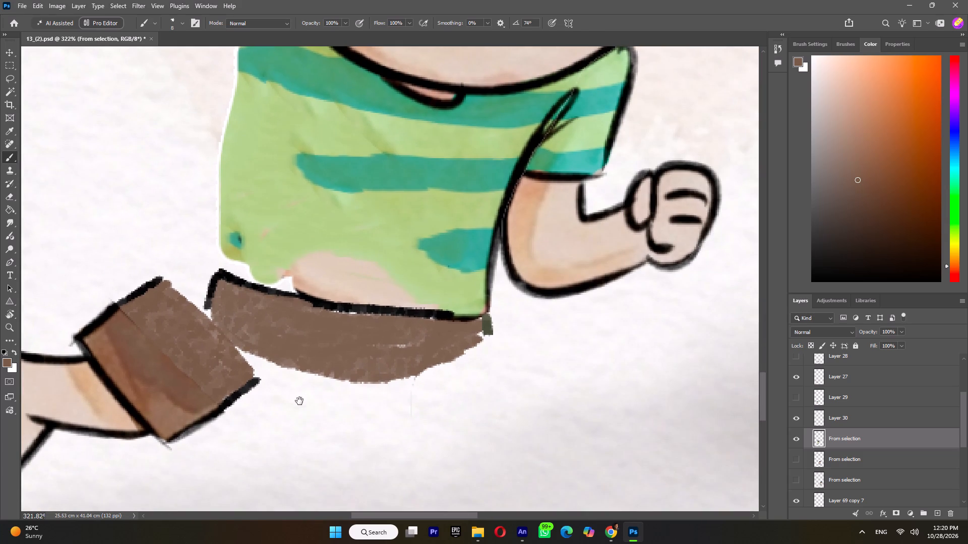
pyautogui.moveTo(299, 401); pyautogui.dragTo(345, 396)
pyautogui.click(798, 400)
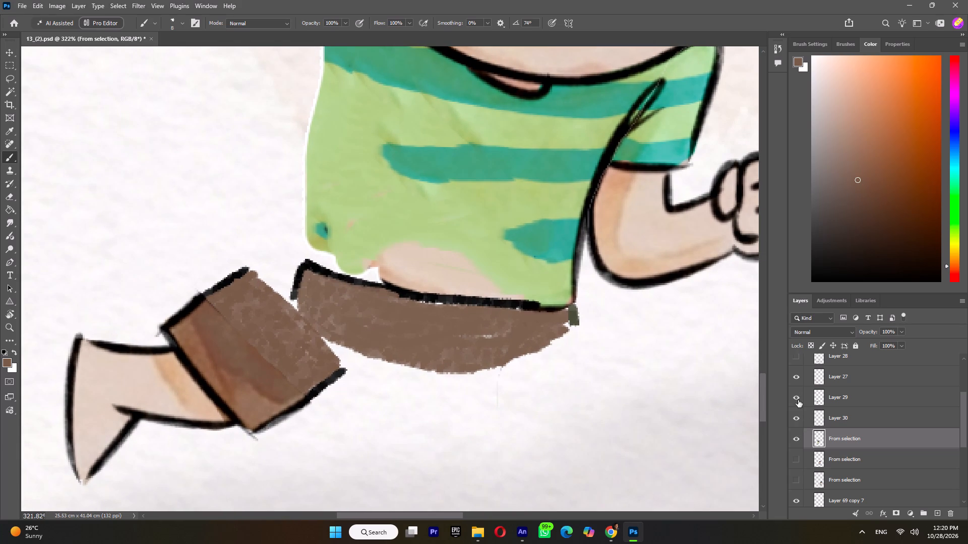
pyautogui.click(798, 398)
pyautogui.click(797, 458)
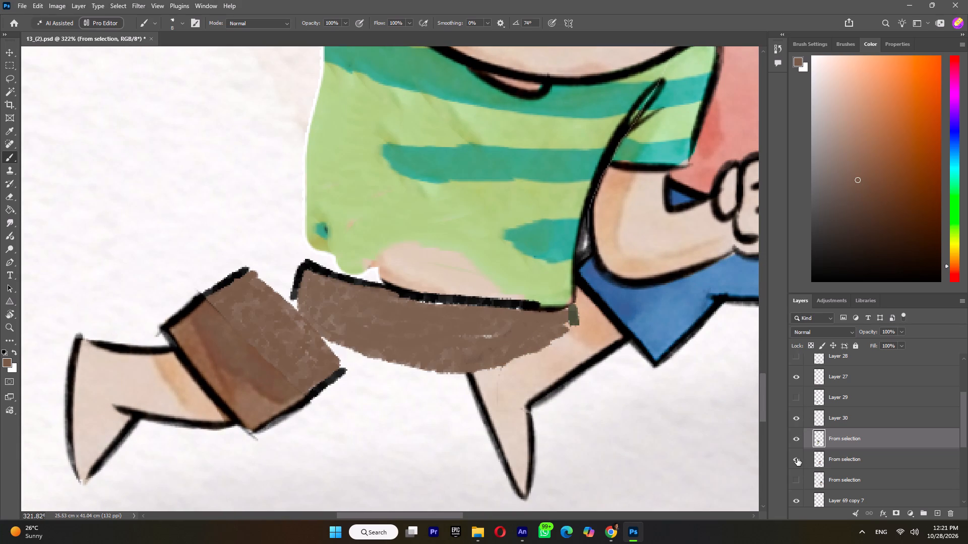
pyautogui.click(797, 458)
pyautogui.click(797, 359)
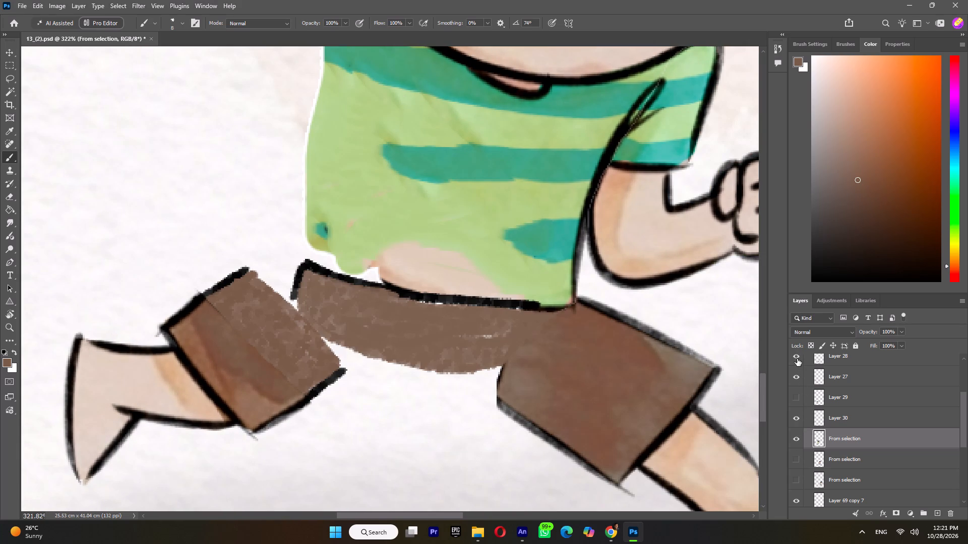
pyautogui.keyDown('alt'); pyautogui.scroll(-6, 482, 372); pyautogui.keyUp('alt')
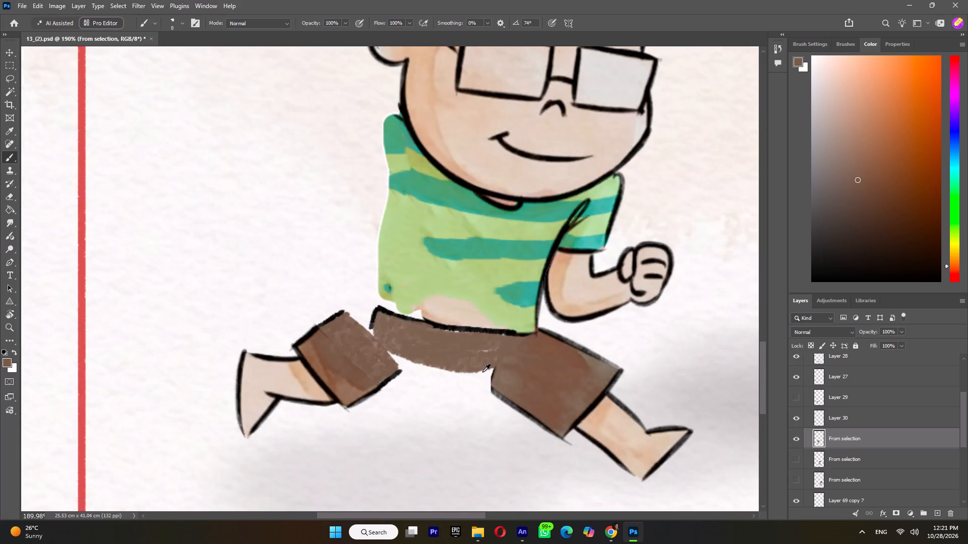
# Inspect the running boy and check individual layers by toggling their visibility to identify the one holding his torso and shorts.
pyautogui.keyDown('alt'); pyautogui.scroll(-8, 482, 372); pyautogui.keyUp('alt')
pyautogui.scroll(2, 860, 399)
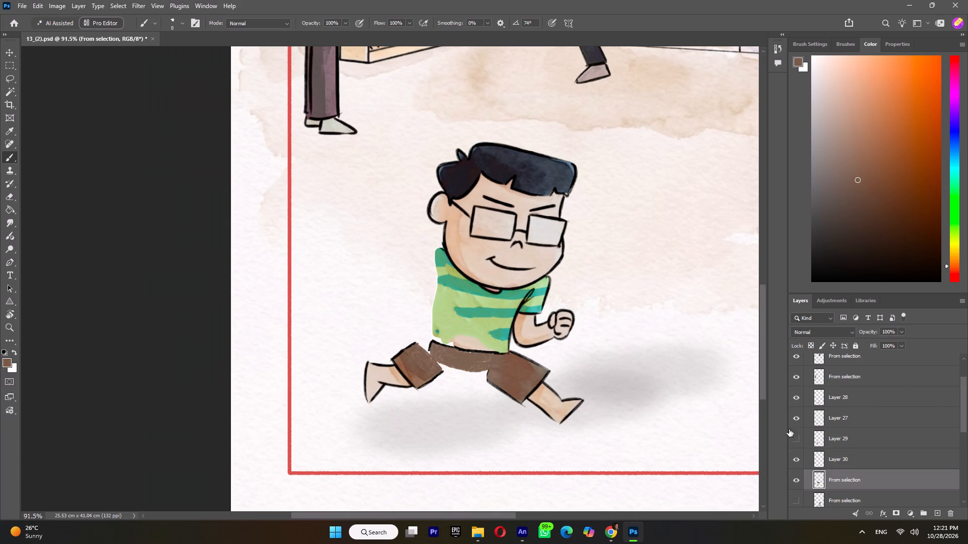
pyautogui.keyDown('alt'); pyautogui.scroll(9, 440, 384); pyautogui.keyUp('alt')
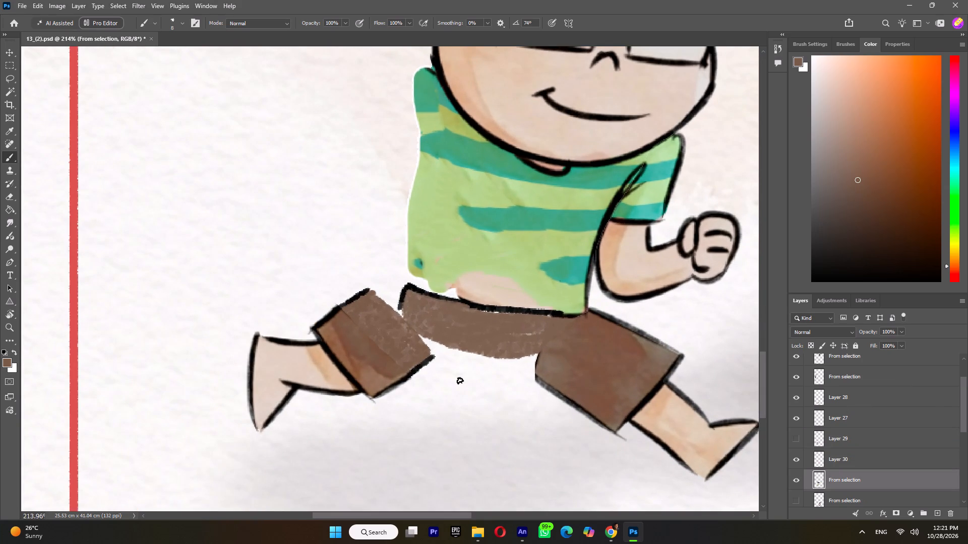
pyautogui.scroll(-5, 838, 476)
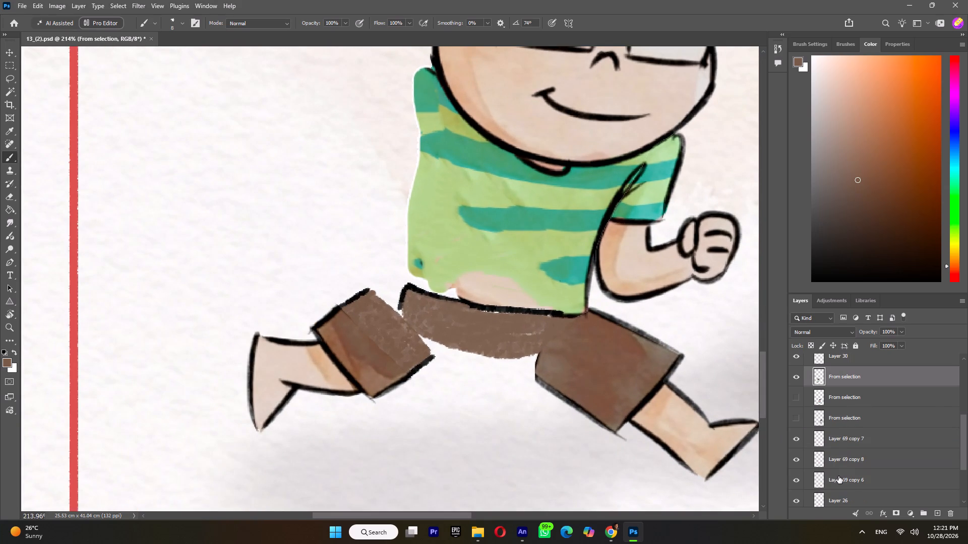
pyautogui.click(797, 439)
pyautogui.click(796, 439)
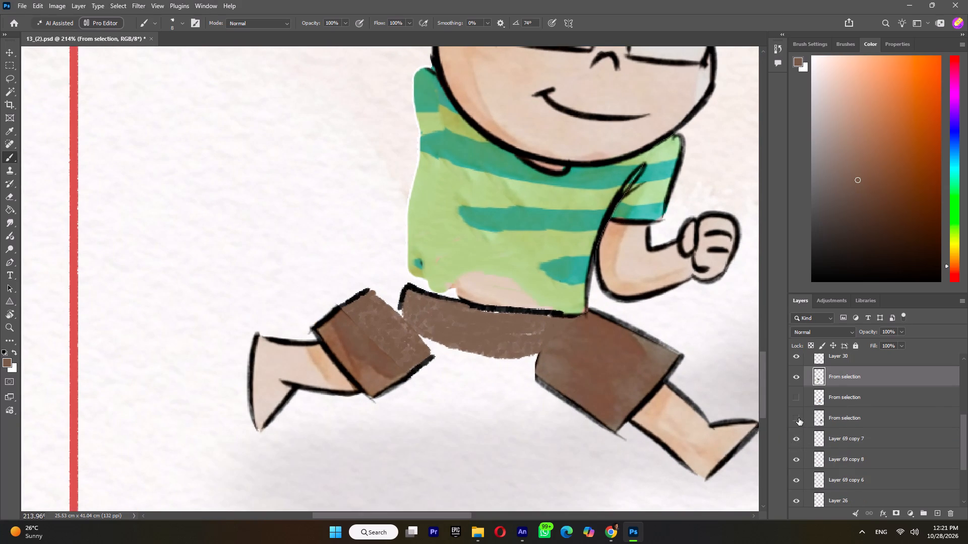
pyautogui.click(799, 418)
pyautogui.click(797, 418)
pyautogui.click(798, 380)
pyautogui.click(796, 377)
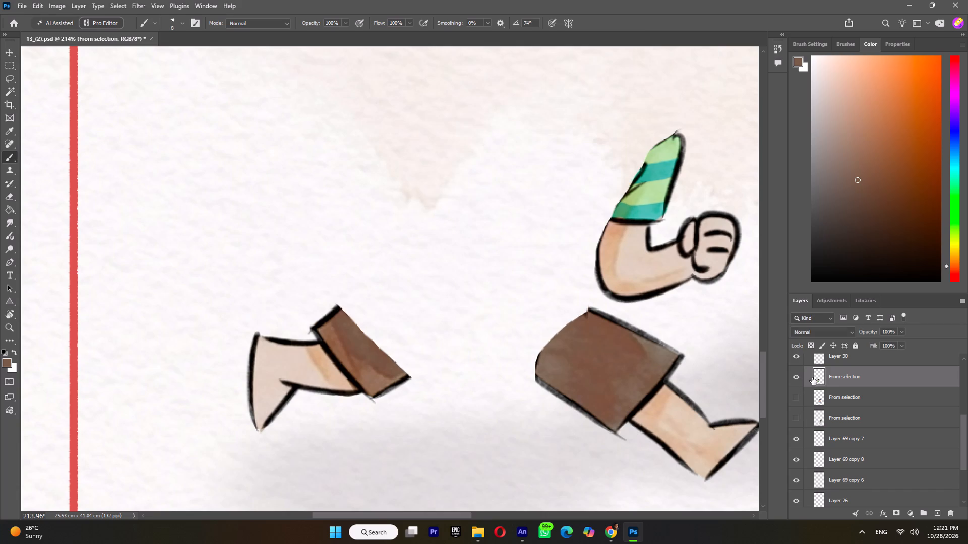
# On the boy's body layer, extend the brown fill along the lower edge of the shorts between the legs, undoing stray strokes.
pyautogui.click(854, 376)
pyautogui.moveTo(444, 350); pyautogui.dragTo(492, 360)
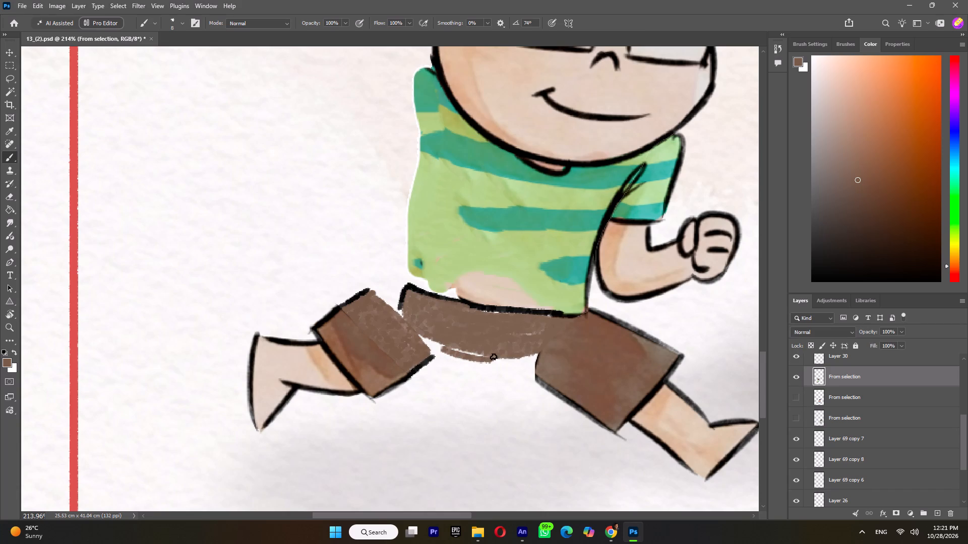
pyautogui.hotkey('ctrl', 'z')
pyautogui.moveTo(435, 344); pyautogui.dragTo(532, 356)
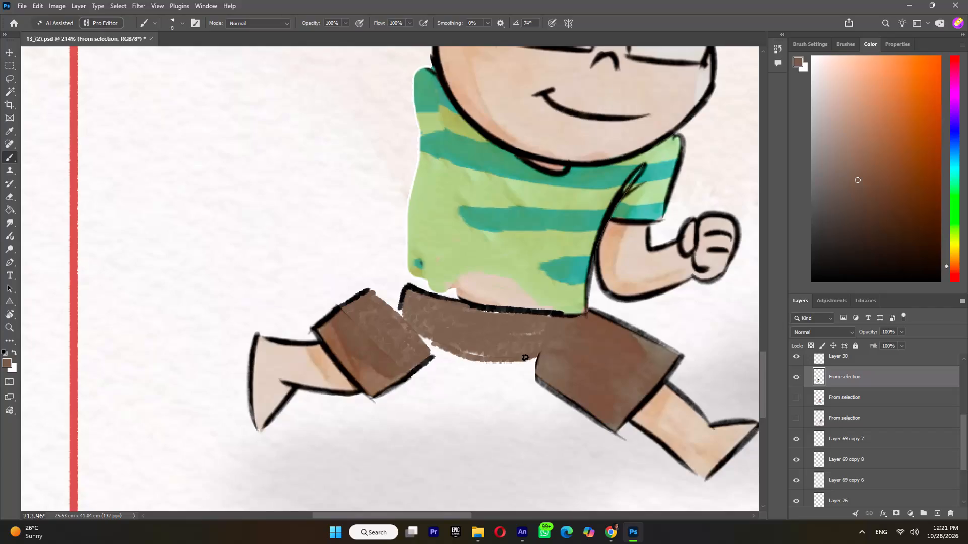
pyautogui.moveTo(526, 358); pyautogui.dragTo(420, 543)
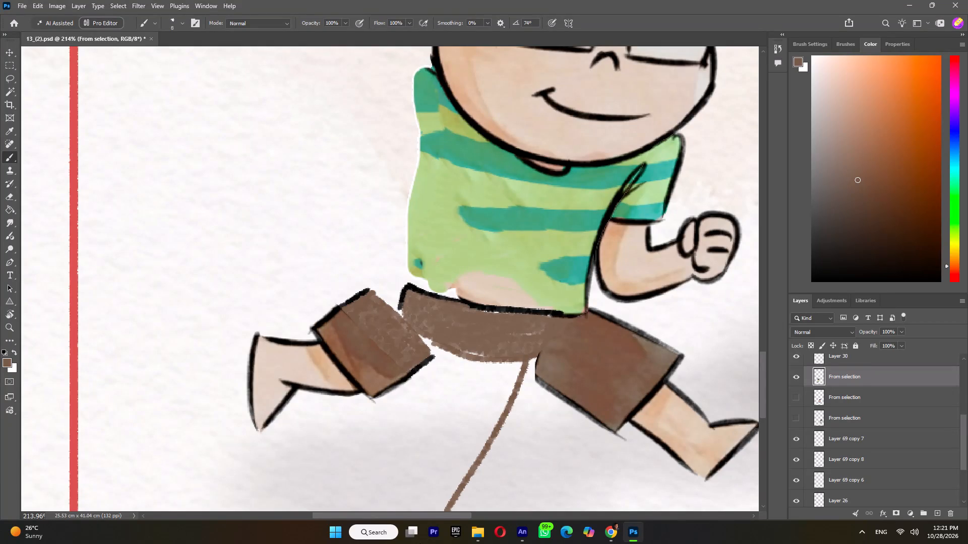
pyautogui.hotkey('ctrl', 'z')
# Set the brush colour to black and outline the bottom edge of the shorts between the two legs.
pyautogui.moveTo(855, 220); pyautogui.dragTo(770, 347)
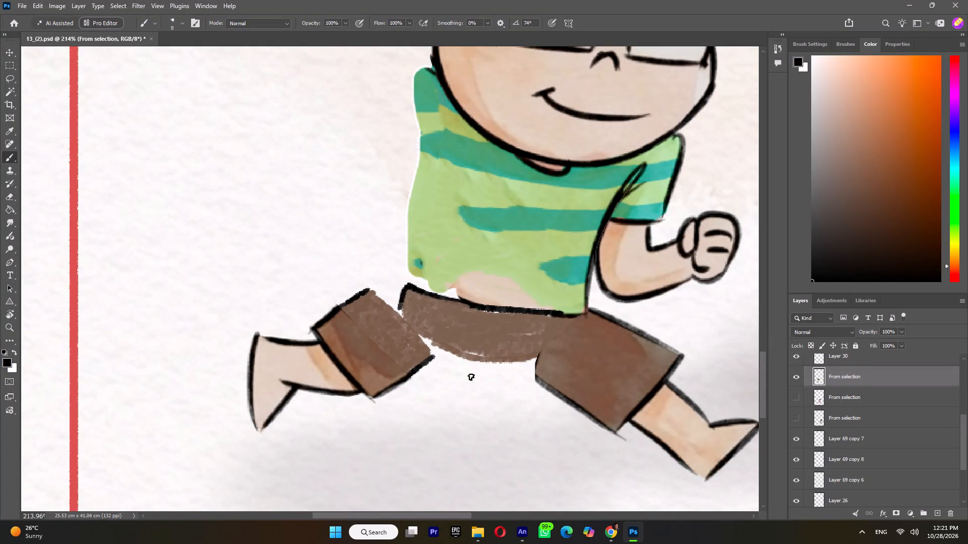
pyautogui.moveTo(453, 356); pyautogui.dragTo(529, 358)
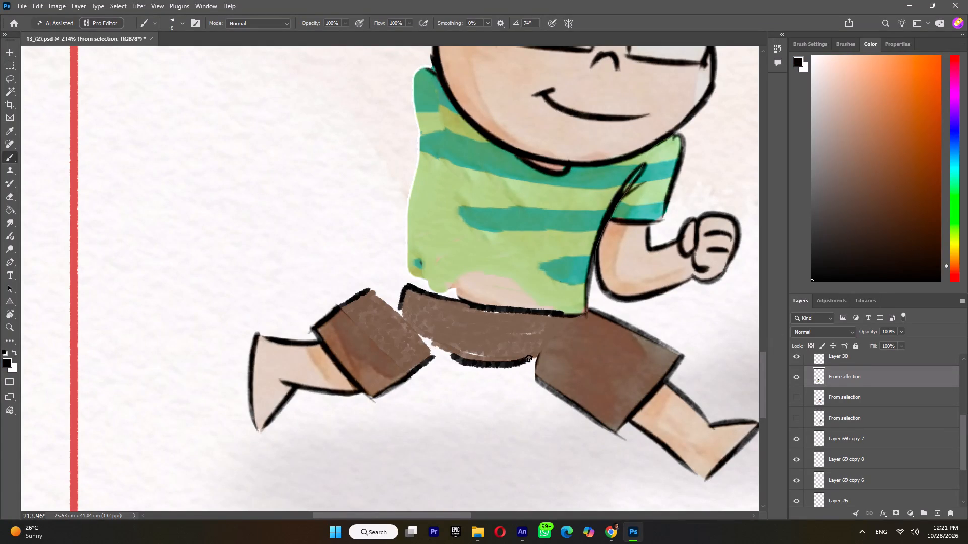
pyautogui.moveTo(529, 358); pyautogui.dragTo(531, 358)
# Hide the free arm on Layer 30 and the front leg on Layer 28, keeping the back leg on Layer 27 visible.
pyautogui.scroll(2, 816, 403)
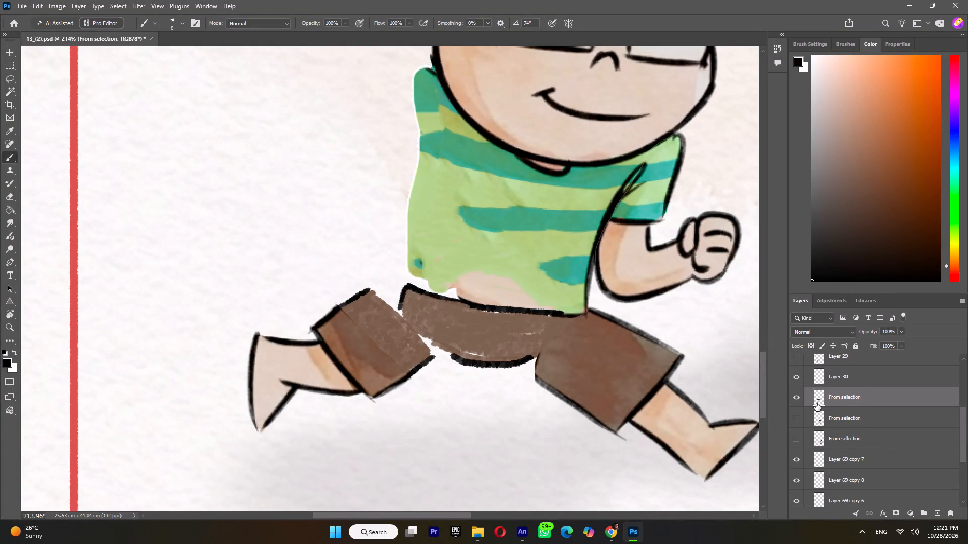
pyautogui.click(799, 394)
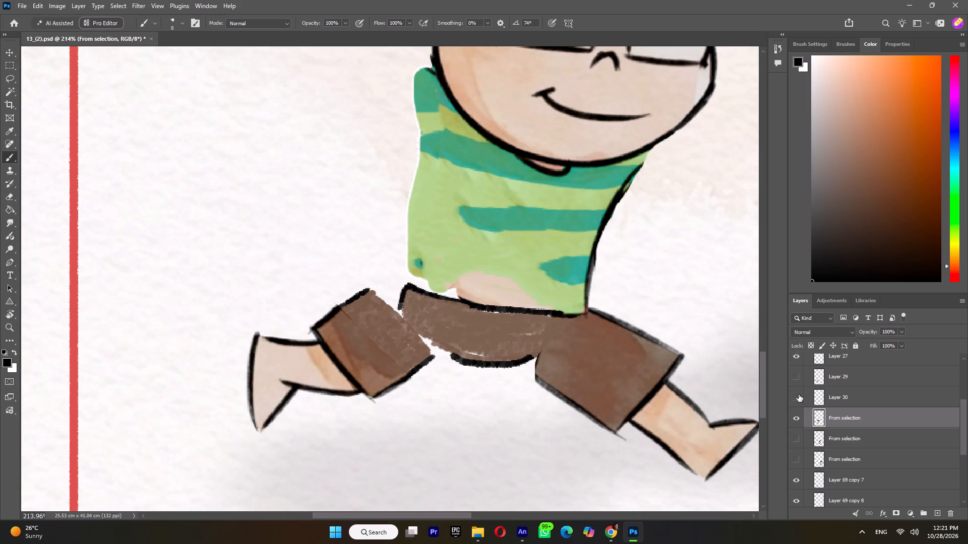
pyautogui.scroll(2, 799, 394)
pyautogui.middleClick(799, 394)
pyautogui.click(798, 397)
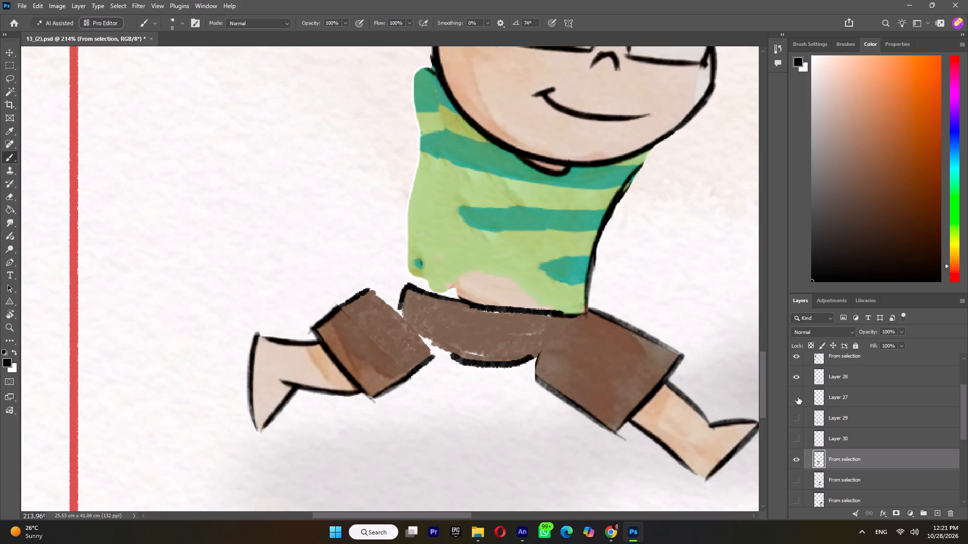
pyautogui.click(798, 399)
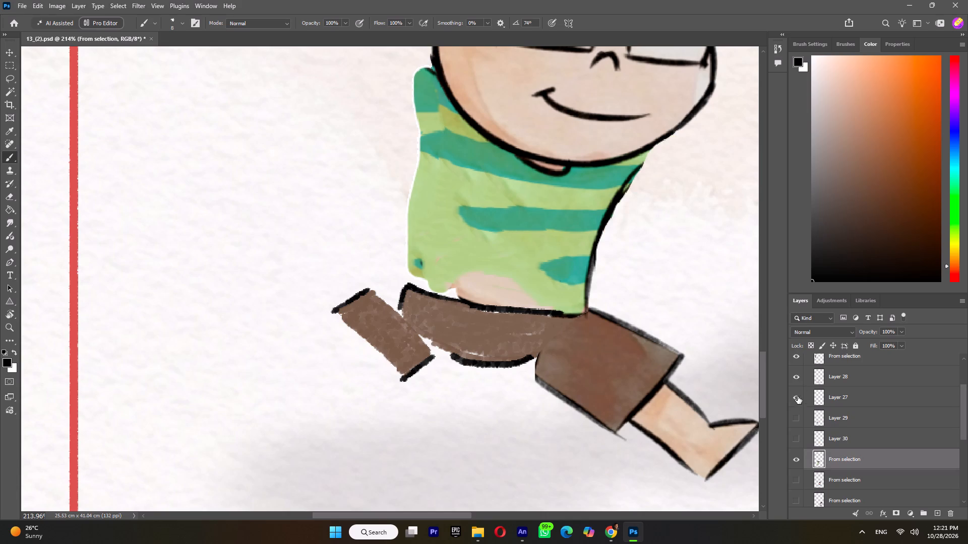
pyautogui.click(798, 378)
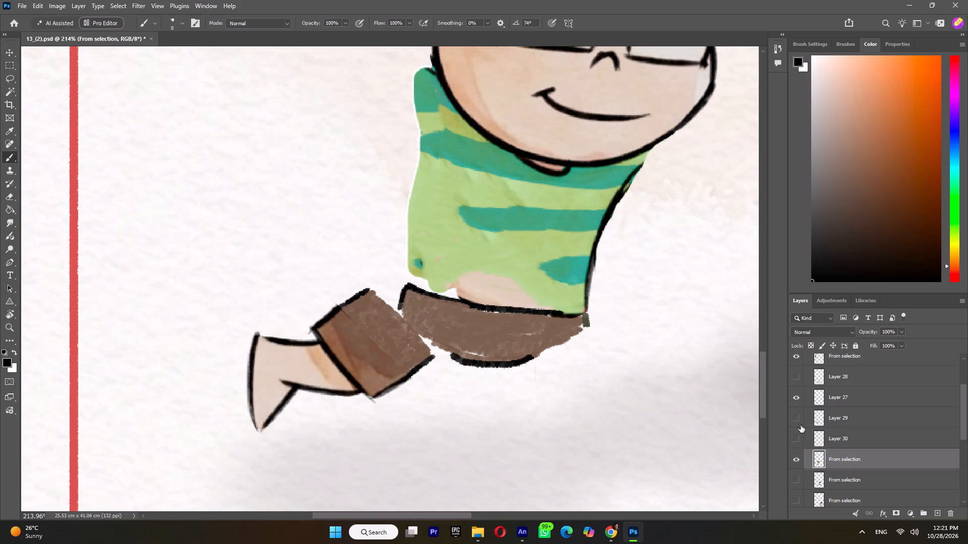
pyautogui.click(795, 453)
pyautogui.click(795, 458)
# Lasso the repainted shorts extension of the back leg on the body layer, cut it and paste it in place on a new layer.
pyautogui.click(829, 459)
pyautogui.click(7, 79)
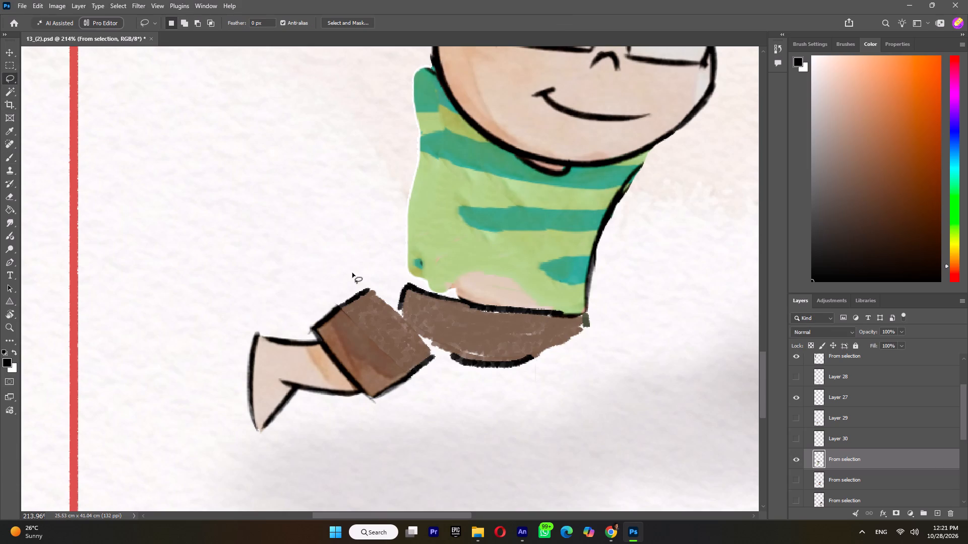
pyautogui.moveTo(352, 273); pyautogui.dragTo(391, 425)
pyautogui.moveTo(391, 425); pyautogui.dragTo(364, 273)
pyautogui.hotkey('ctrl', 'x')
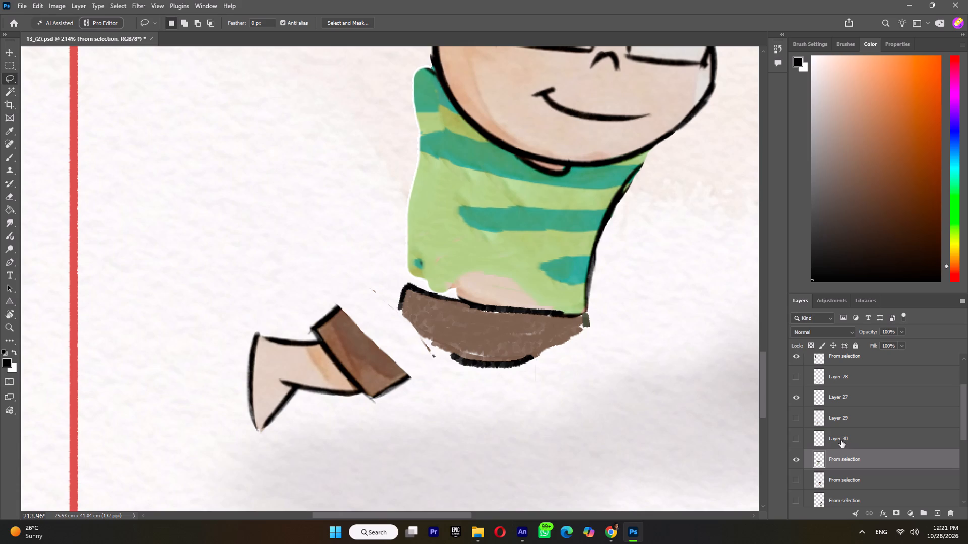
pyautogui.hotkey('ctrl', 'shift', 'v')
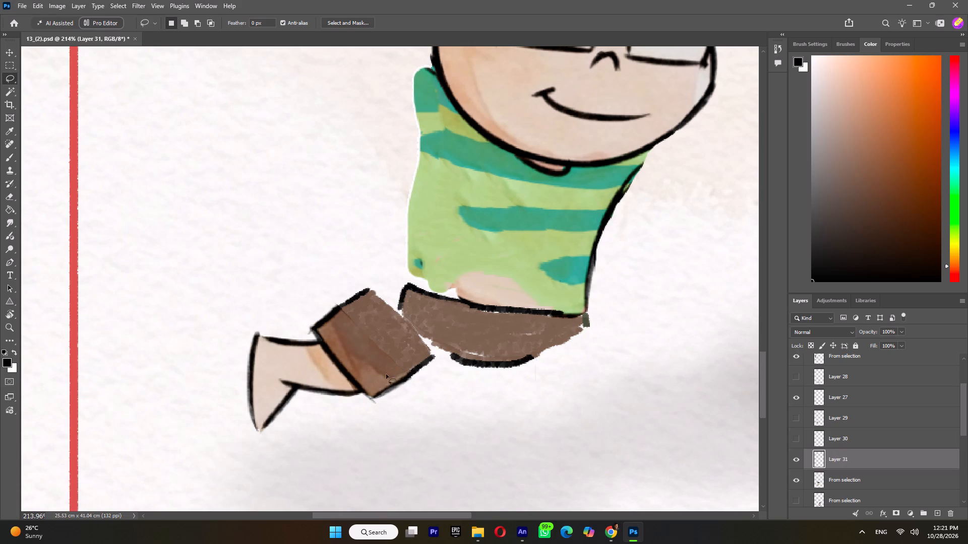
# Move the pasted shorts piece on Layer 31 directly below Layer 27, merge both layers and check the combined back leg.
pyautogui.click(797, 395)
pyautogui.click(797, 395)
pyautogui.click(834, 459)
pyautogui.moveTo(839, 460); pyautogui.dragTo(837, 415)
pyautogui.keyDown('shift'); pyautogui.click(842, 402); pyautogui.keyUp('shift')
pyautogui.rightClick(842, 402)
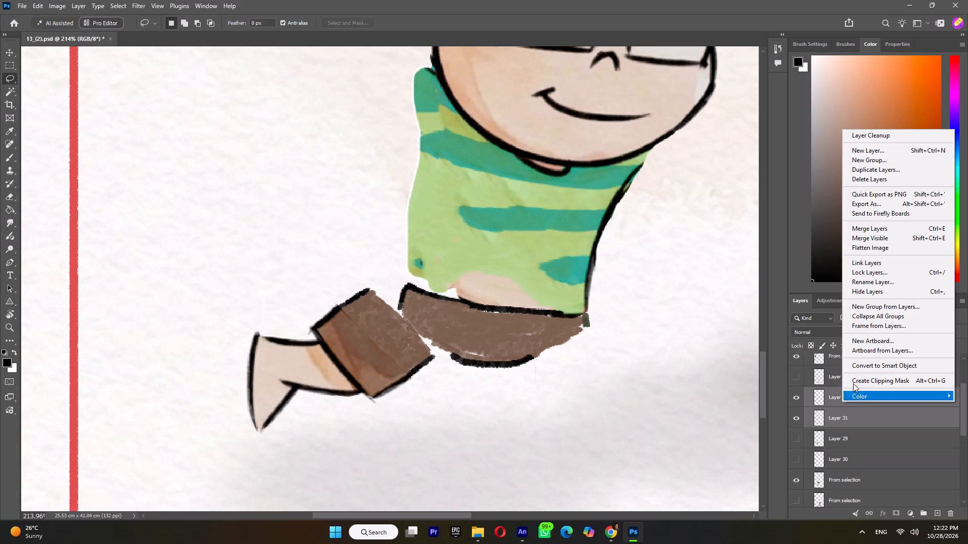
pyautogui.click(878, 227)
pyautogui.click(798, 395)
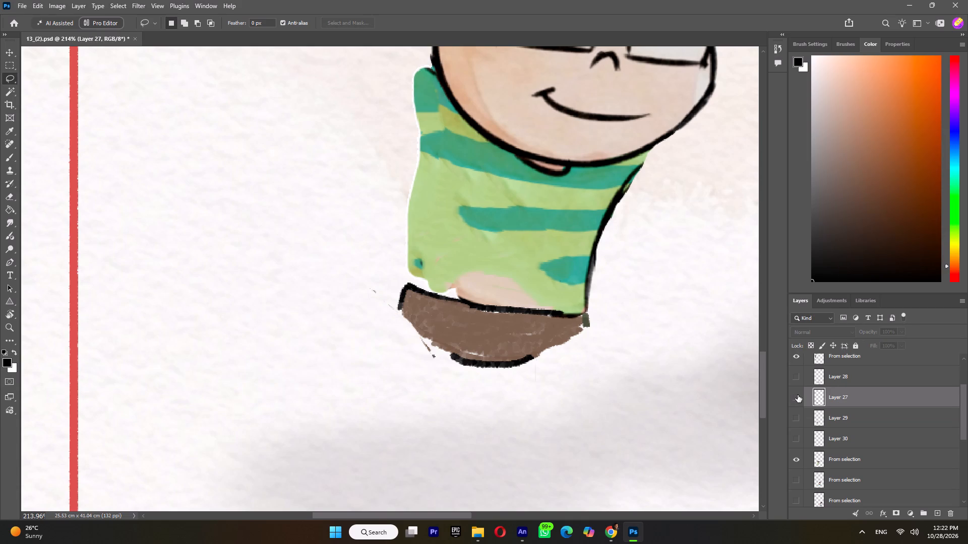
pyautogui.click(798, 395)
# Hide the back leg, show the free arm on Layer 30, and erase the stray cut remnants beside the shorts on the body layer.
pyautogui.click(797, 395)
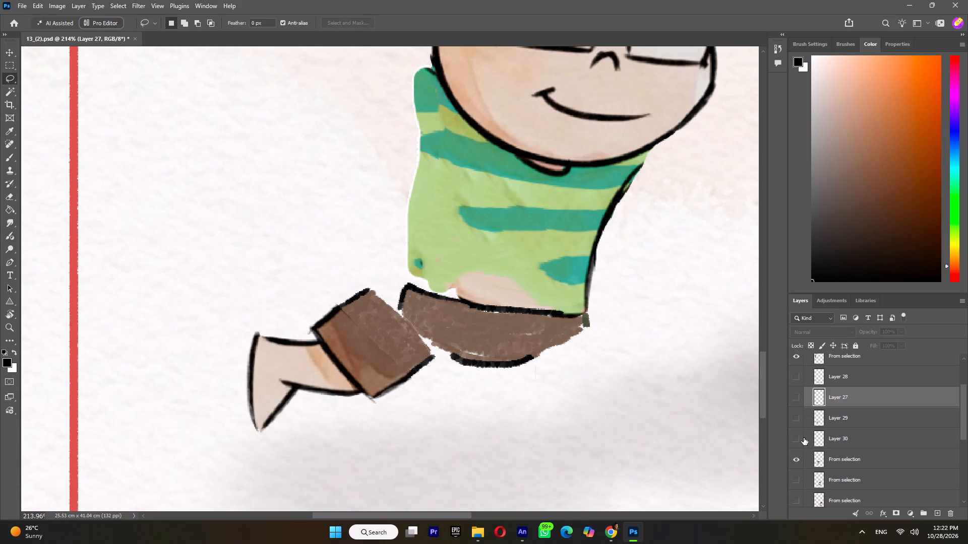
pyautogui.click(799, 420)
pyautogui.click(798, 420)
pyautogui.click(799, 436)
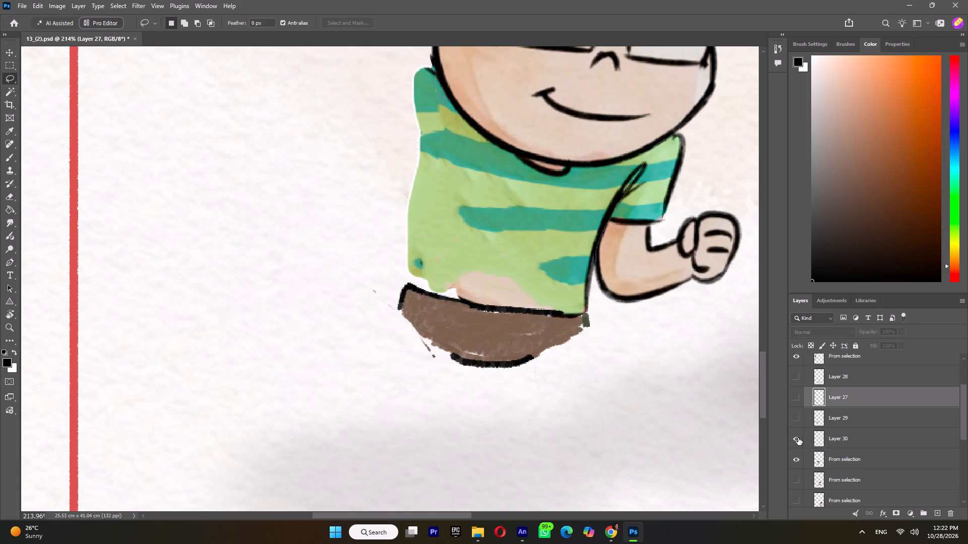
pyautogui.click(841, 459)
pyautogui.press('e')
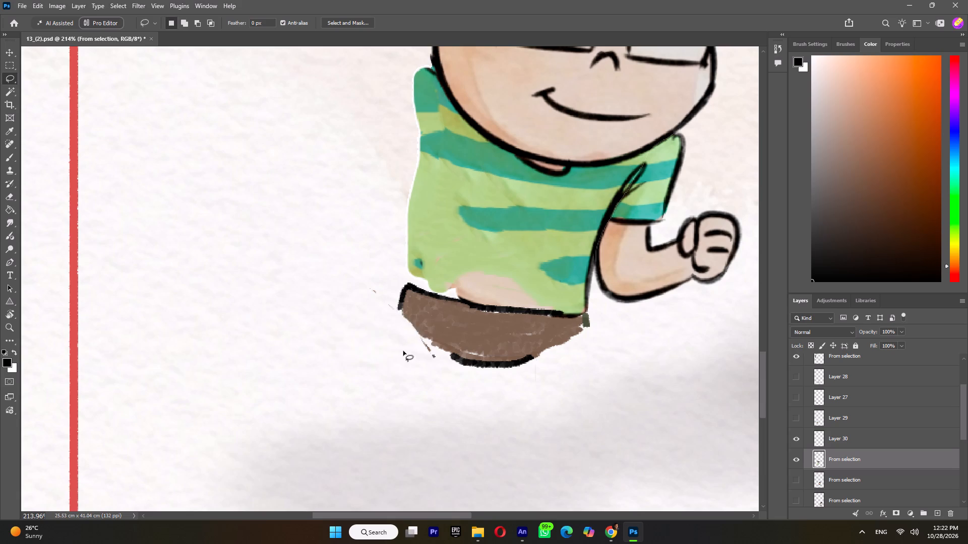
pyautogui.moveTo(365, 289); pyautogui.dragTo(377, 321)
pyautogui.hotkey('ctrl', 'z')
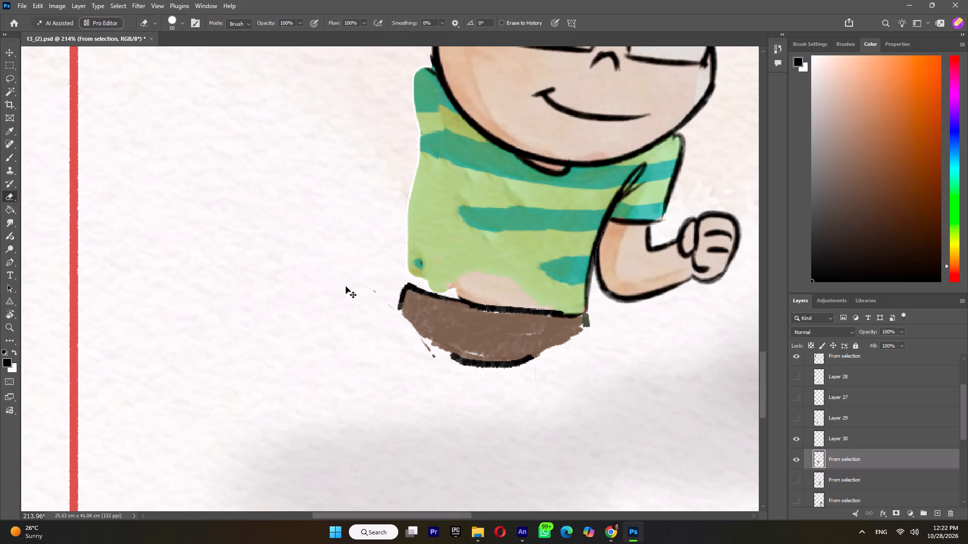
pyautogui.moveTo(346, 287); pyautogui.dragTo(414, 364)
# Show the front leg on Layer 28, the back leg on Layer 27 and the box-carrying arm on Layer 29 again.
pyautogui.keyDown('alt'); pyautogui.scroll(-10, 673, 358); pyautogui.keyUp('alt')
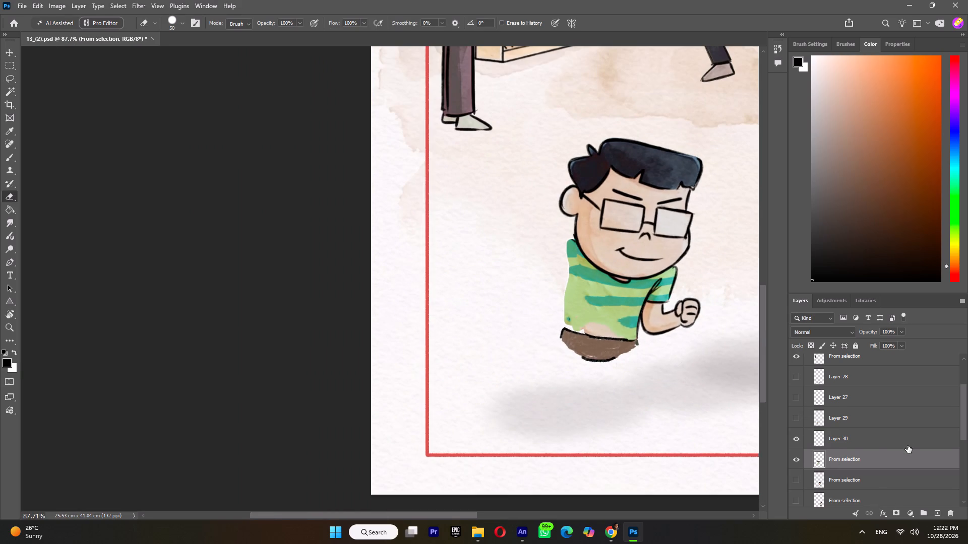
pyautogui.scroll(2, 832, 453)
pyautogui.click(799, 400)
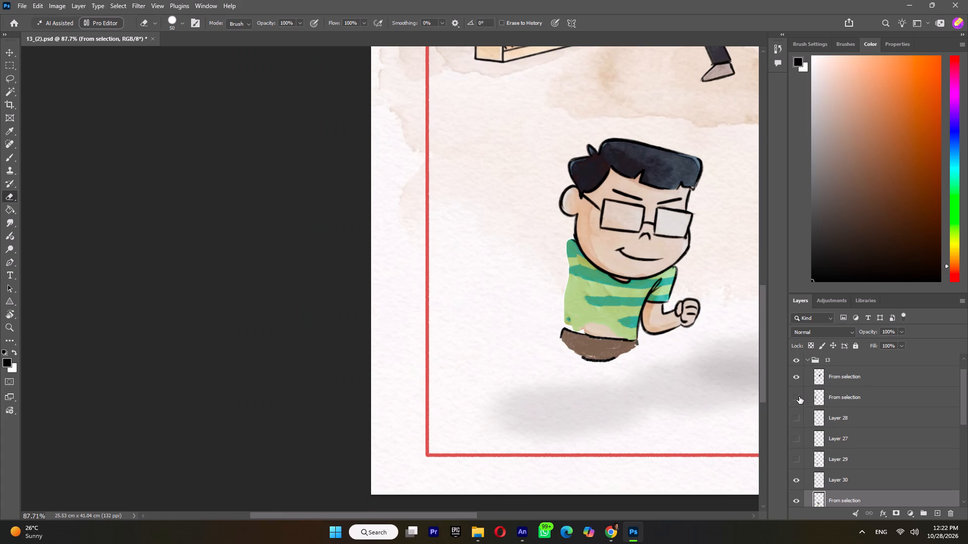
pyautogui.click(799, 396)
pyautogui.click(798, 420)
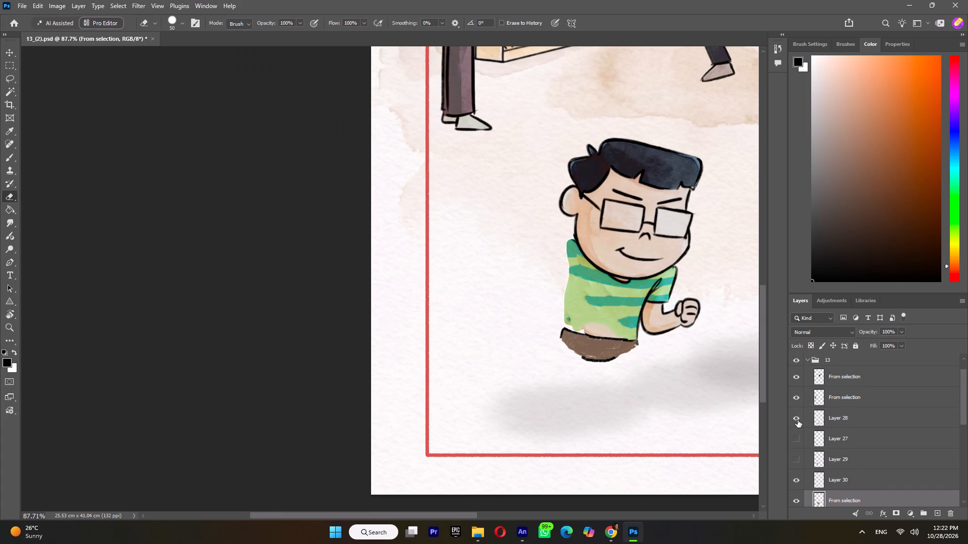
pyautogui.click(796, 442)
pyautogui.click(796, 461)
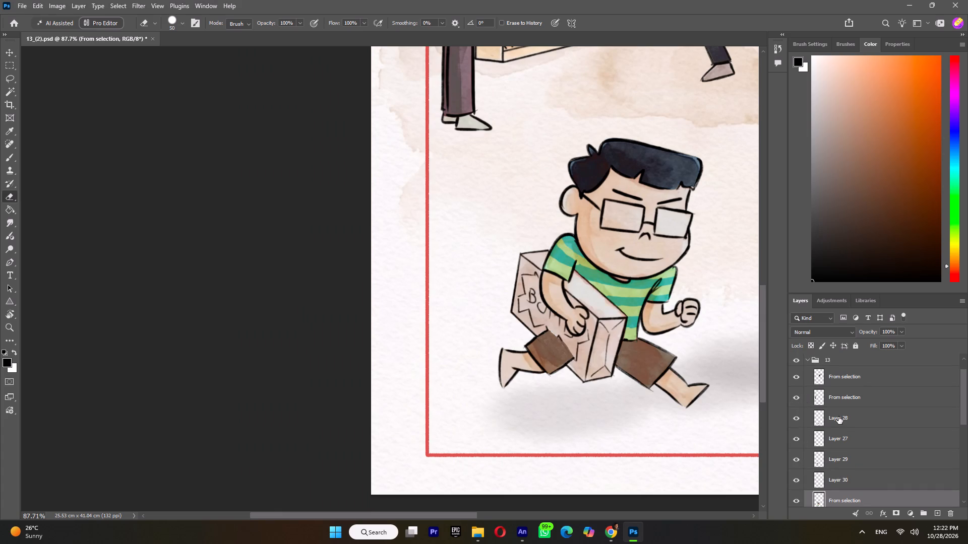
# Starting from Layer 28, identify the running boy's body layer by toggling its visibility and select it.
pyautogui.click(838, 417)
pyautogui.scroll(-1, 838, 418)
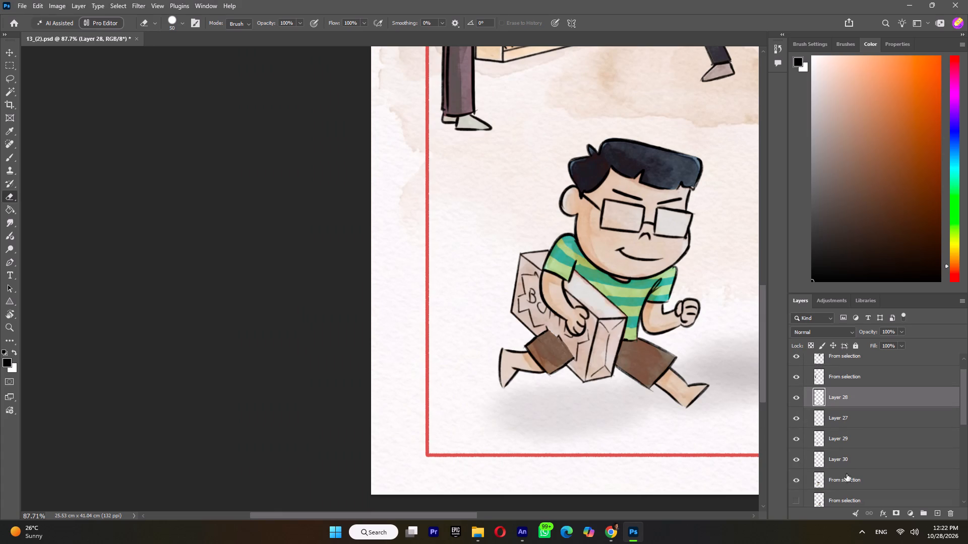
pyautogui.click(801, 480)
pyautogui.click(799, 480)
pyautogui.keyDown('shift'); pyautogui.click(849, 481); pyautogui.keyUp('shift')
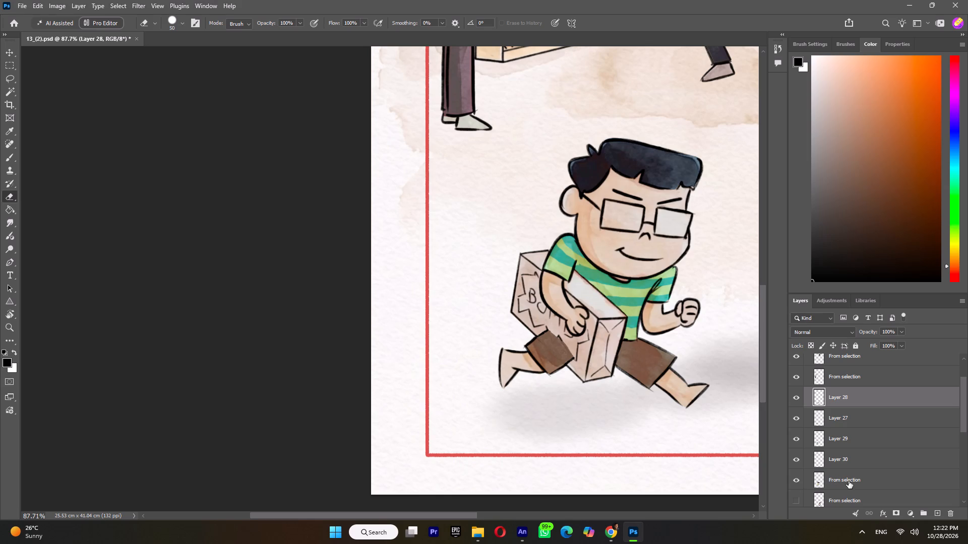
# Group the glasses-wearing boy's Layer 28, Layer 27, Layer 29, Layer 30 and body layer together.
pyautogui.rightClick(849, 481)
pyautogui.click(839, 482)
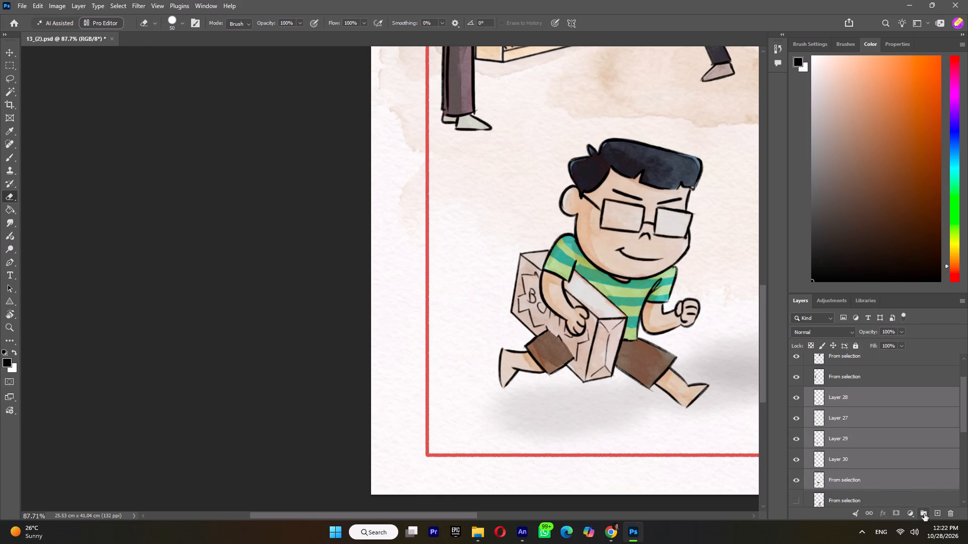
pyautogui.click(924, 514)
pyautogui.keyDown('alt'); pyautogui.scroll(-10, 586, 282); pyautogui.keyUp('alt')
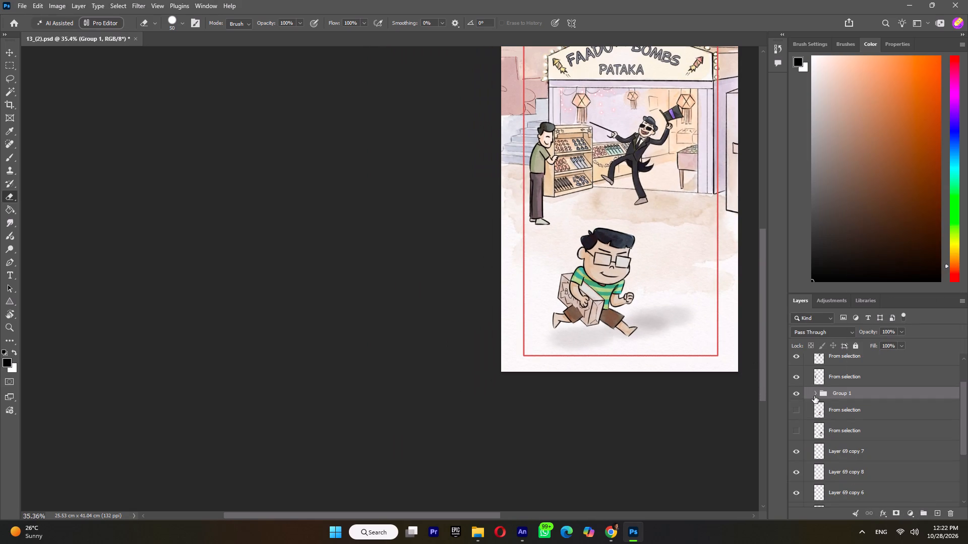
pyautogui.click(814, 394)
pyautogui.click(814, 394)
# Hide the group of the boy carrying the box, then show and select the layer of the running boy in the pink shirt.
pyautogui.click(797, 393)
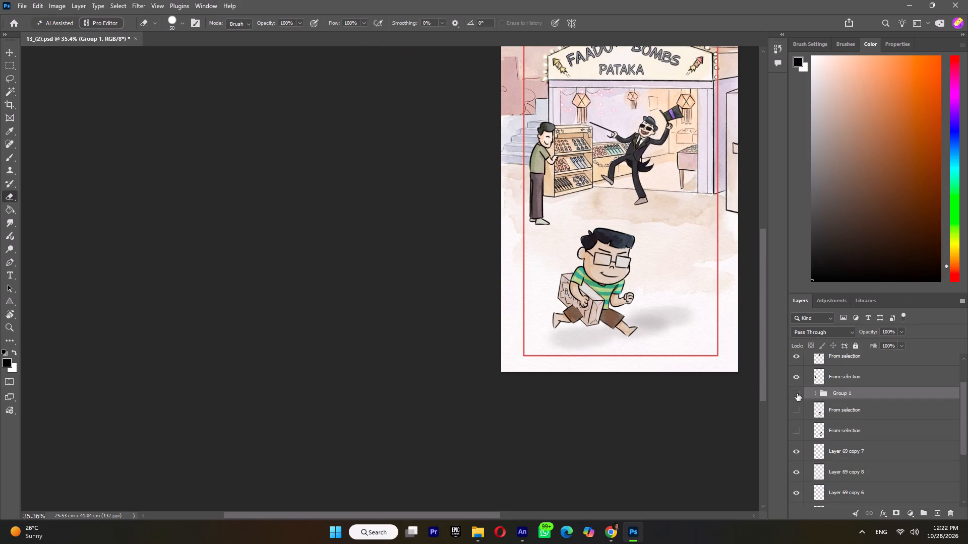
pyautogui.click(797, 394)
pyautogui.click(795, 395)
pyautogui.click(797, 410)
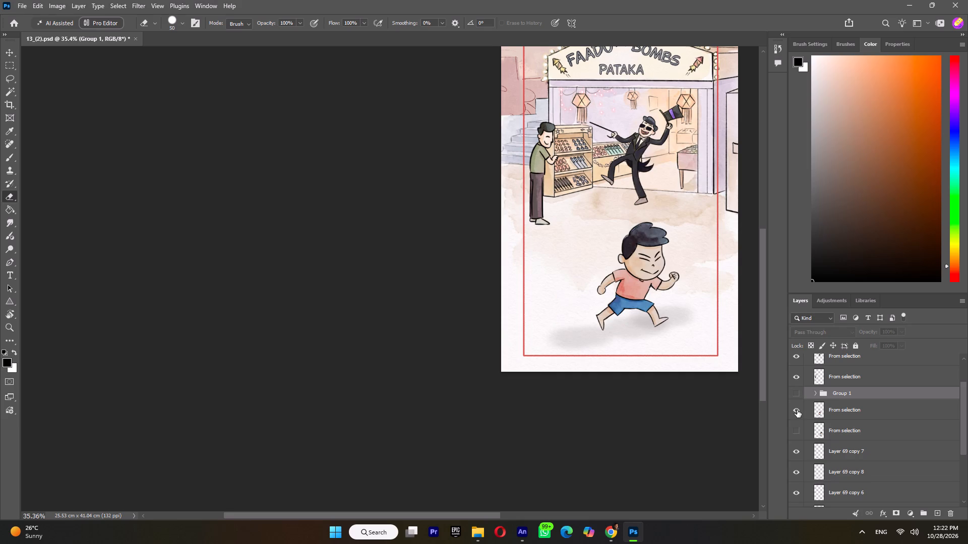
pyautogui.click(838, 411)
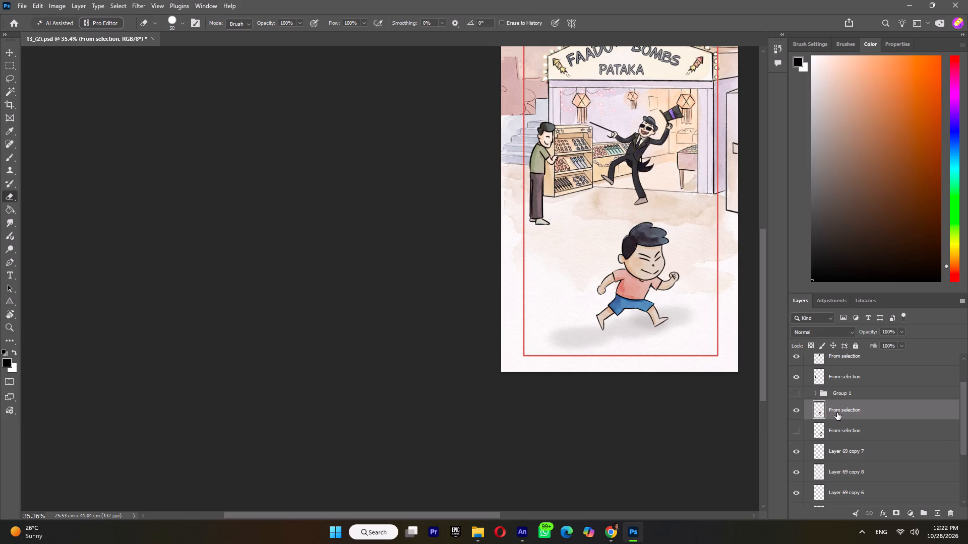
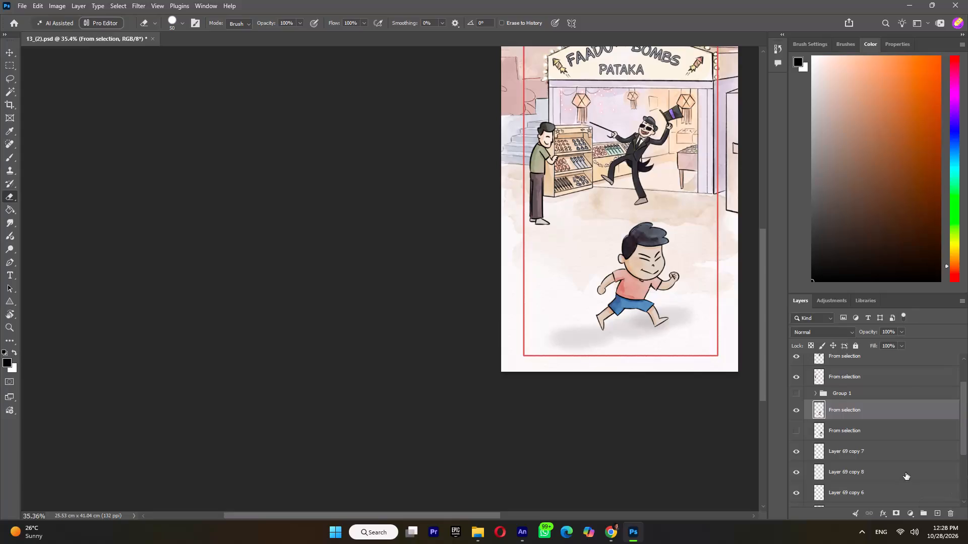
# Check and select the pink-shirted running boy's layer, and lasso both legs together with their adjoining shorts sections.
pyautogui.click(795, 409)
pyautogui.click(795, 409)
pyautogui.click(840, 409)
pyautogui.keyDown('alt'); pyautogui.scroll(11, 659, 314); pyautogui.keyUp('alt')
pyautogui.click(8, 77)
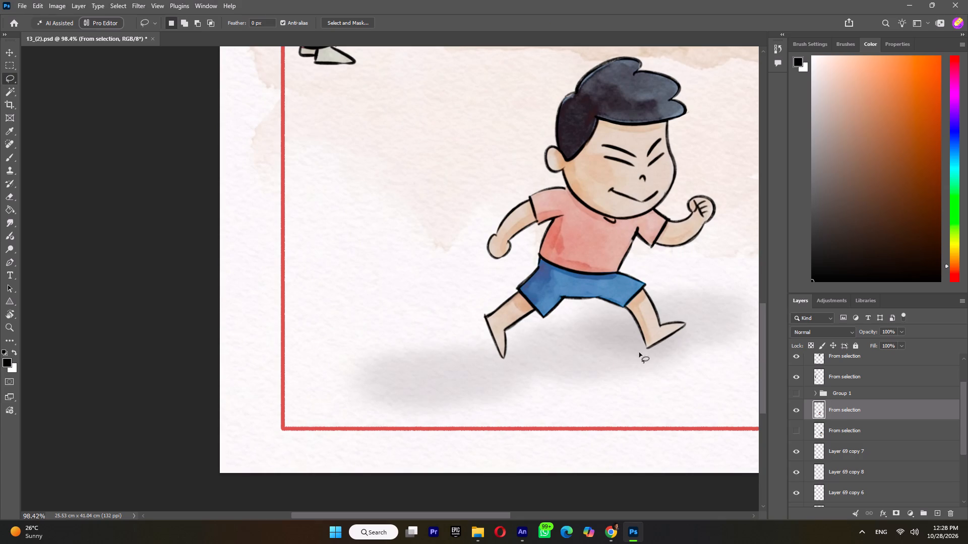
pyautogui.keyDown('alt'); pyautogui.scroll(3, 522, 277); pyautogui.keyUp('alt')
pyautogui.moveTo(535, 253); pyautogui.dragTo(547, 269)
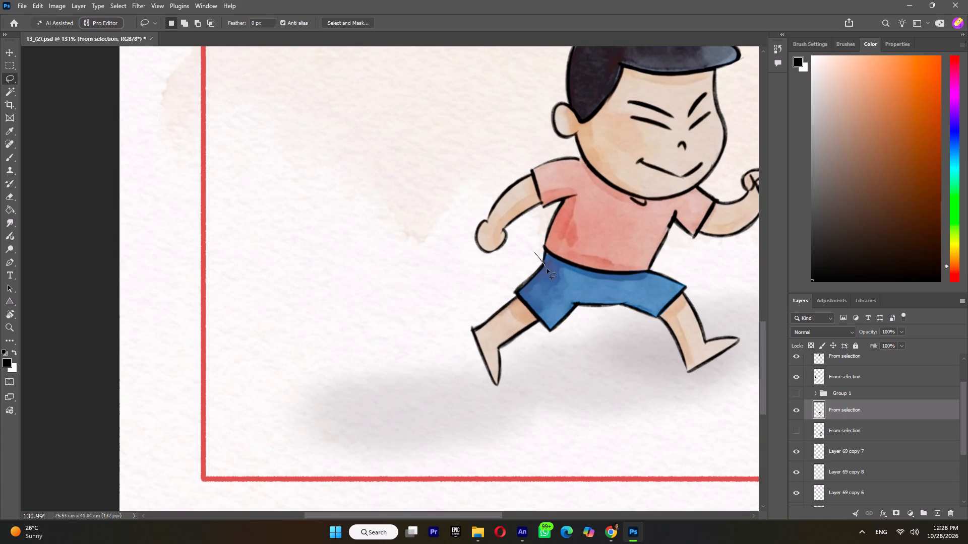
pyautogui.moveTo(547, 269); pyautogui.dragTo(435, 323)
pyautogui.moveTo(435, 323); pyautogui.dragTo(541, 258)
pyautogui.keyDown('shift'); pyautogui.click(621, 309); pyautogui.keyUp('shift')
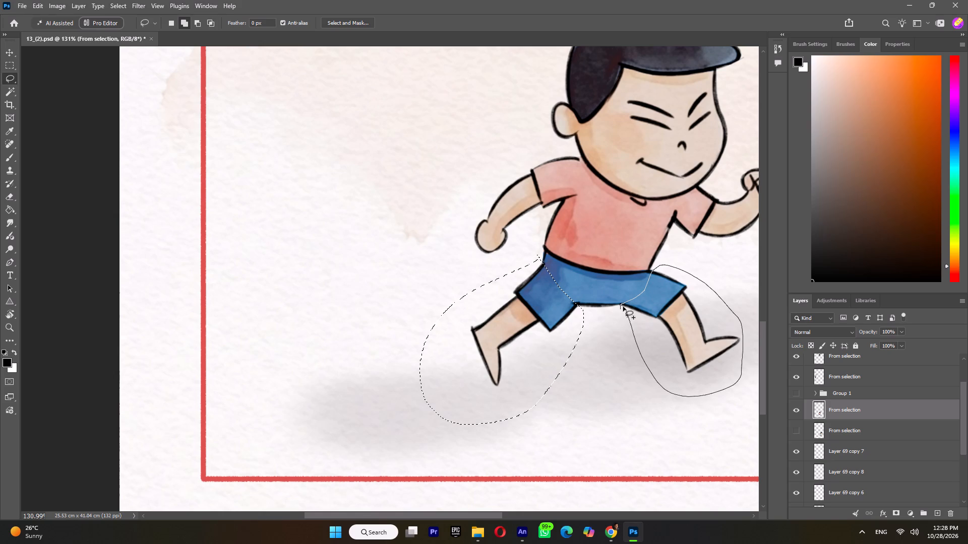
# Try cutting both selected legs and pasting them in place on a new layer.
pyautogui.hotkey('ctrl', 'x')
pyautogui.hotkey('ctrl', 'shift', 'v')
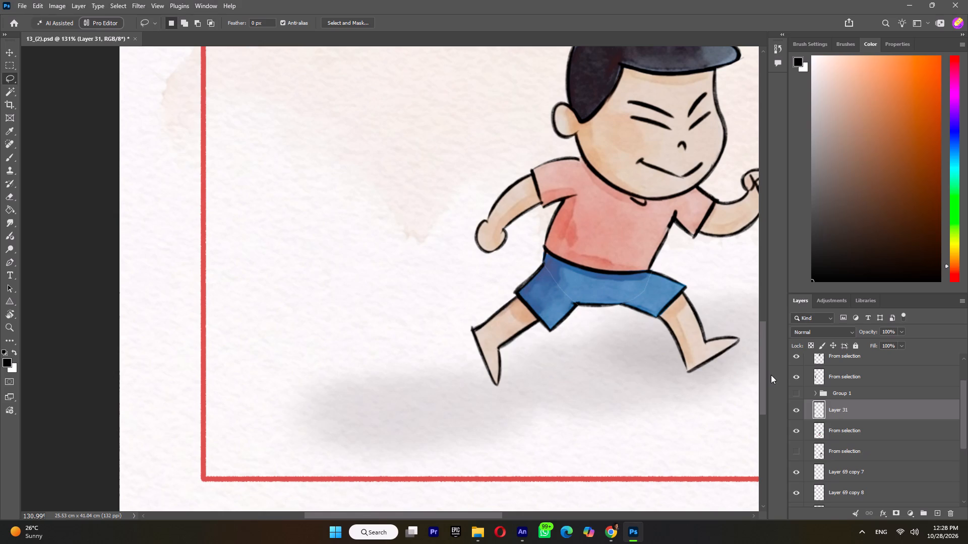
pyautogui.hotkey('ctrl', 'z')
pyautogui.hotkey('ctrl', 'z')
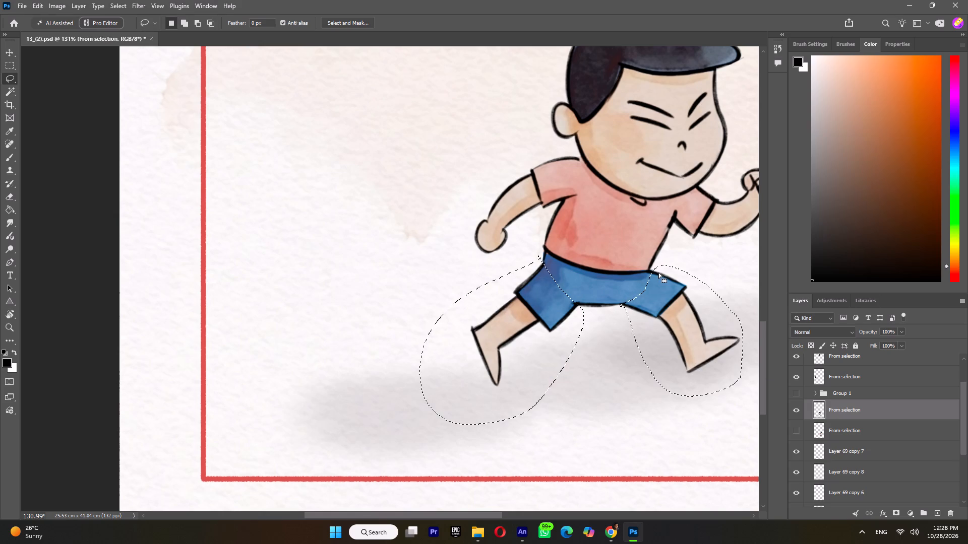
# Add to the lasso selection along the shorts at the top of the front leg.
pyautogui.keyDown('shift'); pyautogui.click(652, 266); pyautogui.keyUp('shift')
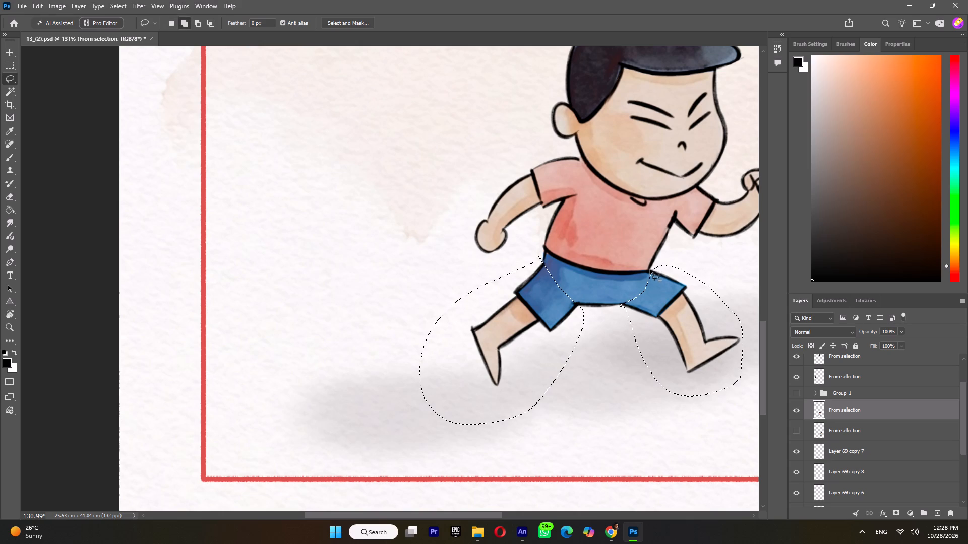
pyautogui.keyDown('shift'); pyautogui.click(656, 264); pyautogui.keyUp('shift')
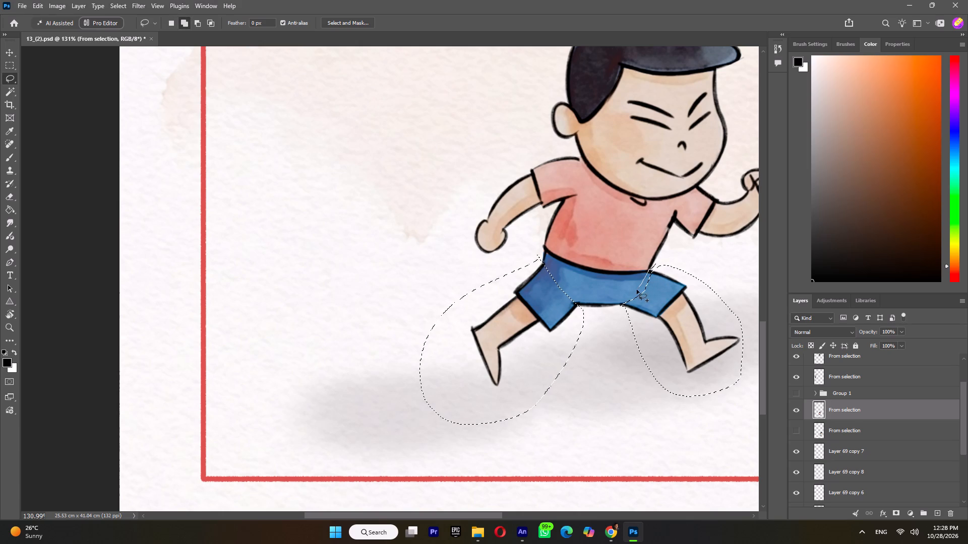
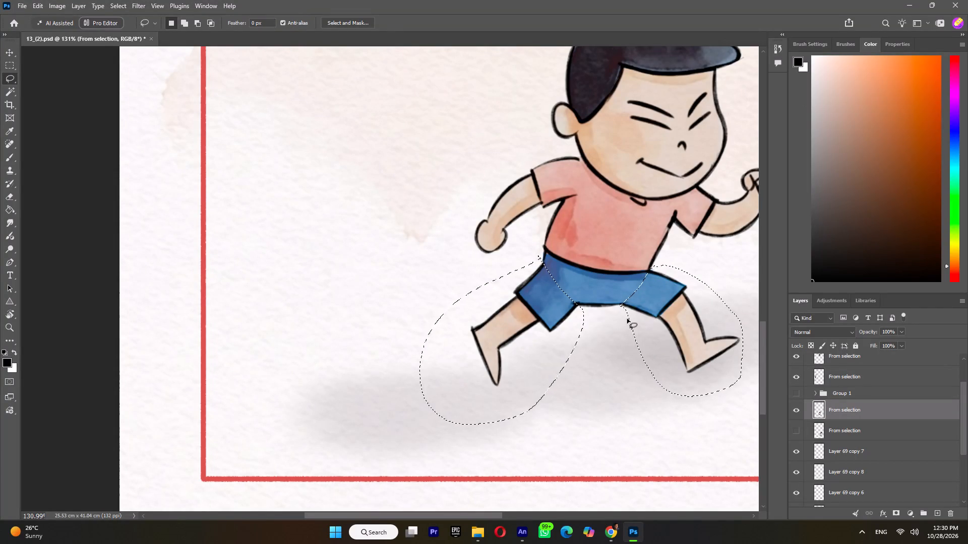
# Cut both selected legs in place onto a new layer, and separate the front leg with its shorts section onto its own layer.
pyautogui.hotkey('ctrl', 'x')
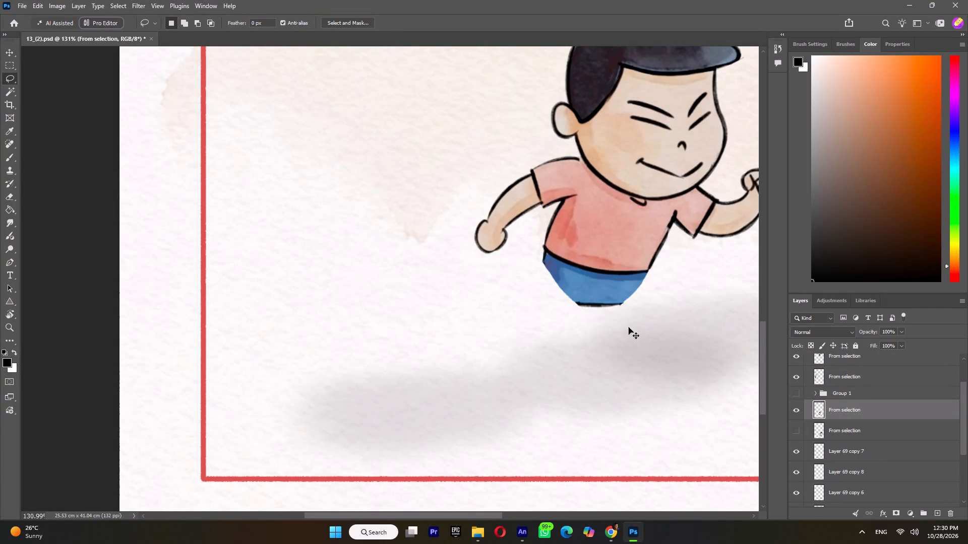
pyautogui.hotkey('ctrl', 'shift', 'v')
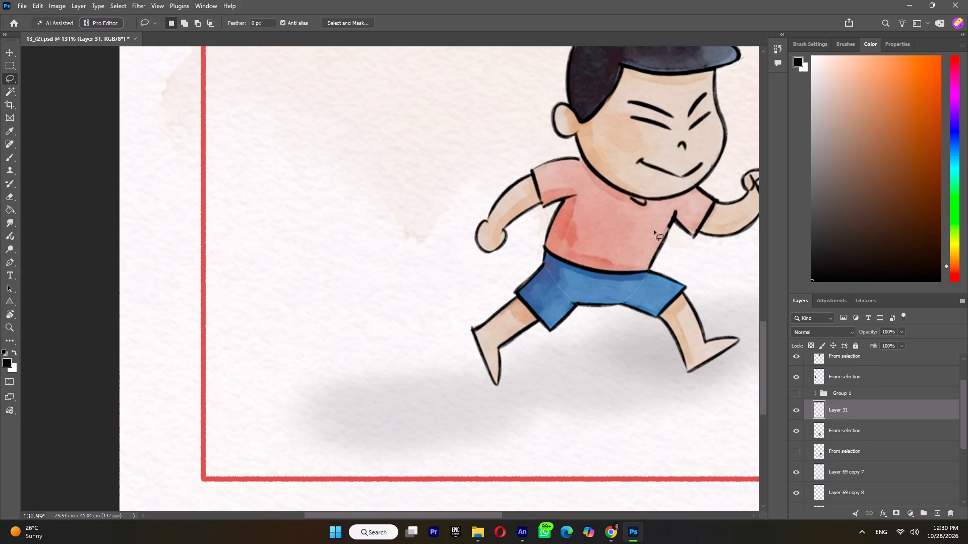
pyautogui.moveTo(656, 246); pyautogui.dragTo(667, 247)
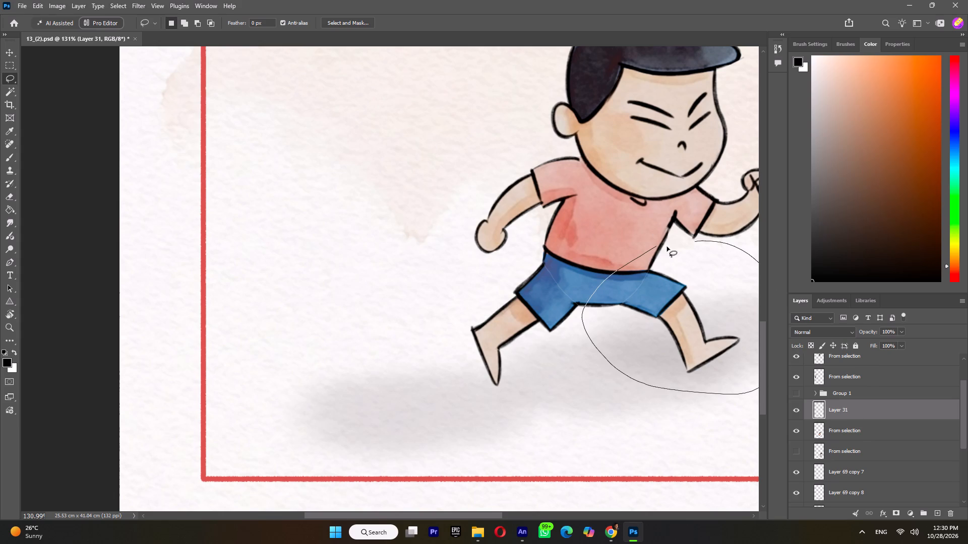
pyautogui.moveTo(667, 247); pyautogui.dragTo(641, 260)
pyautogui.hotkey('ctrl', 'x')
pyautogui.hotkey('ctrl', 'shift', 'v')
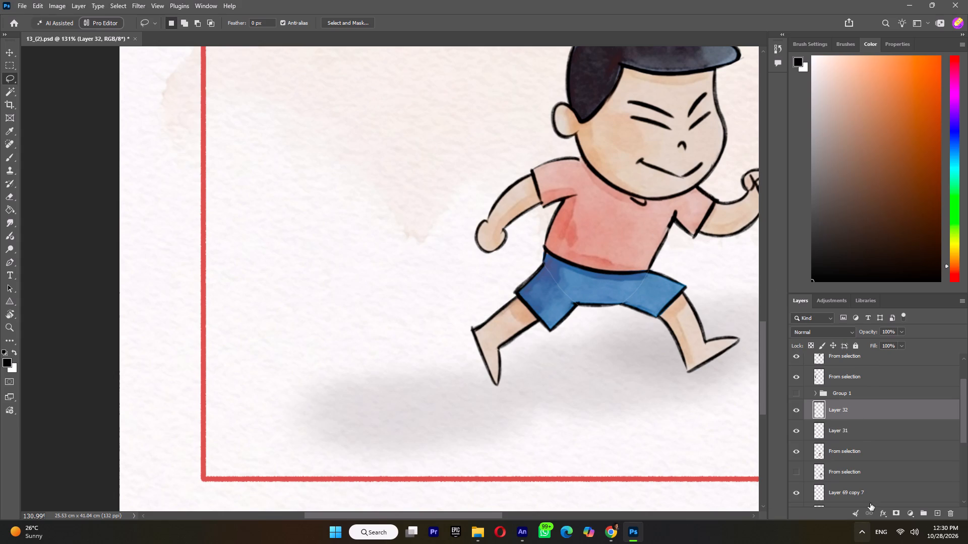
# Hide the two new leg layers and select the pink-shirted boy's body layer.
pyautogui.click(799, 411)
pyautogui.click(799, 411)
pyautogui.click(799, 411)
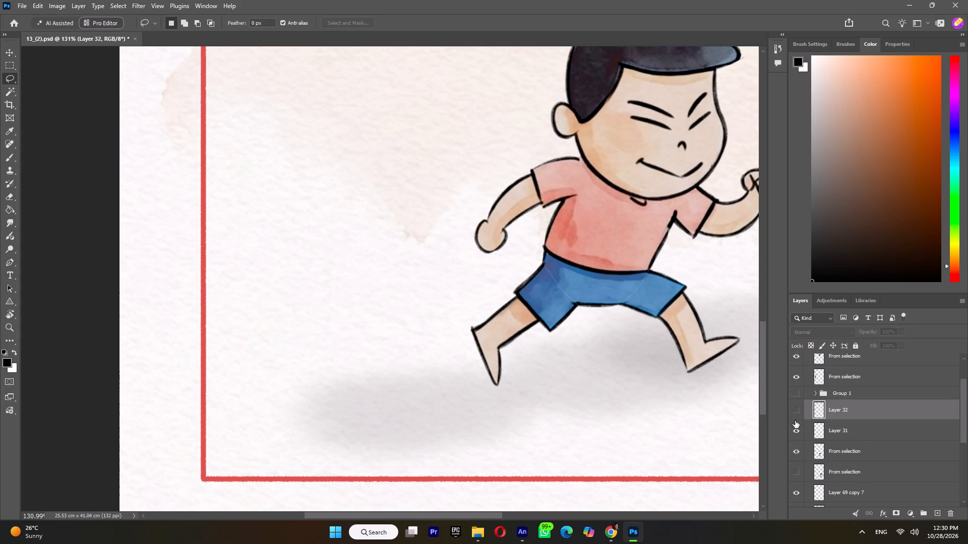
pyautogui.click(792, 433)
pyautogui.click(836, 450)
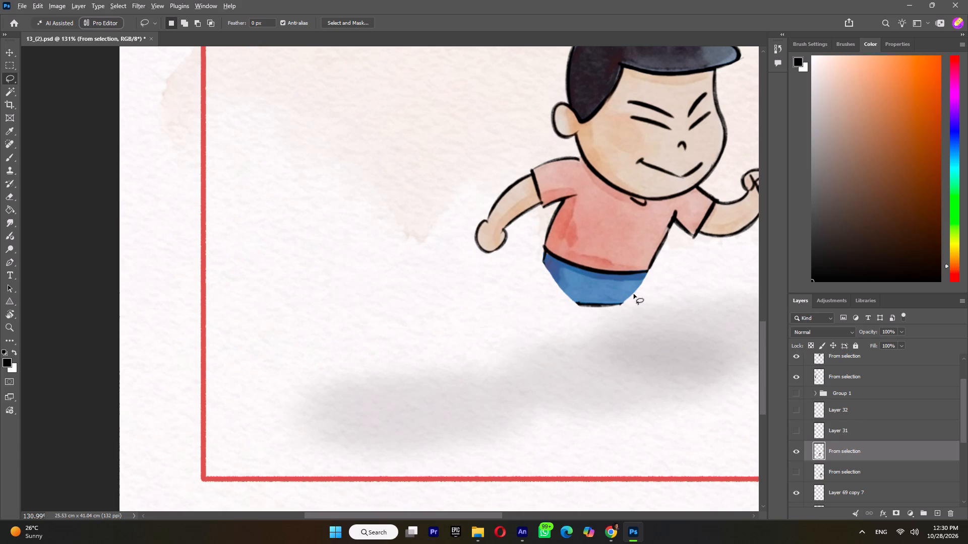
# Brush a short black outline down the shorts' front side and fill the cut-away front hip with light blue sampled from the shorts.
pyautogui.keyDown('alt'); pyautogui.scroll(7, 636, 293); pyautogui.keyUp('alt')
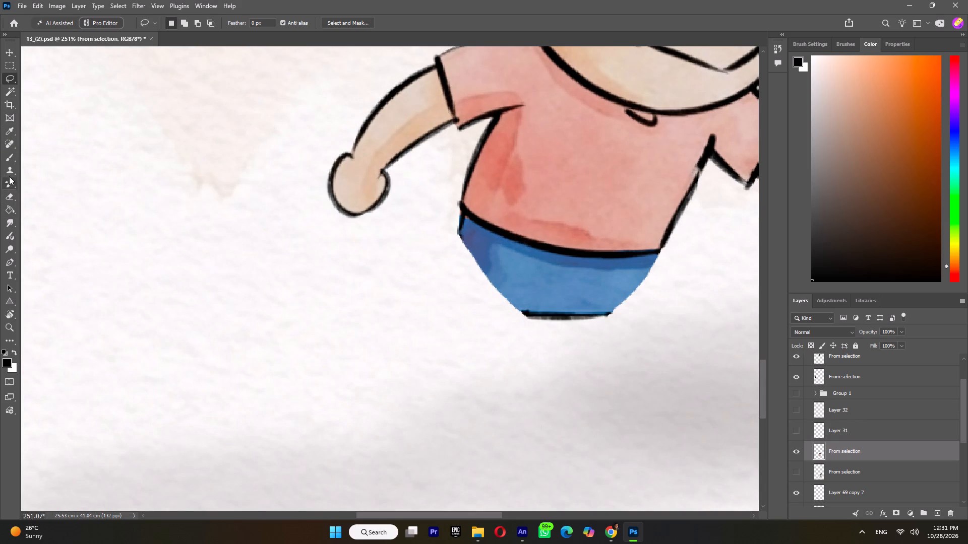
pyautogui.click(8, 160)
pyautogui.keyDown('alt'); pyautogui.scroll(2, 682, 263); pyautogui.keyUp('alt')
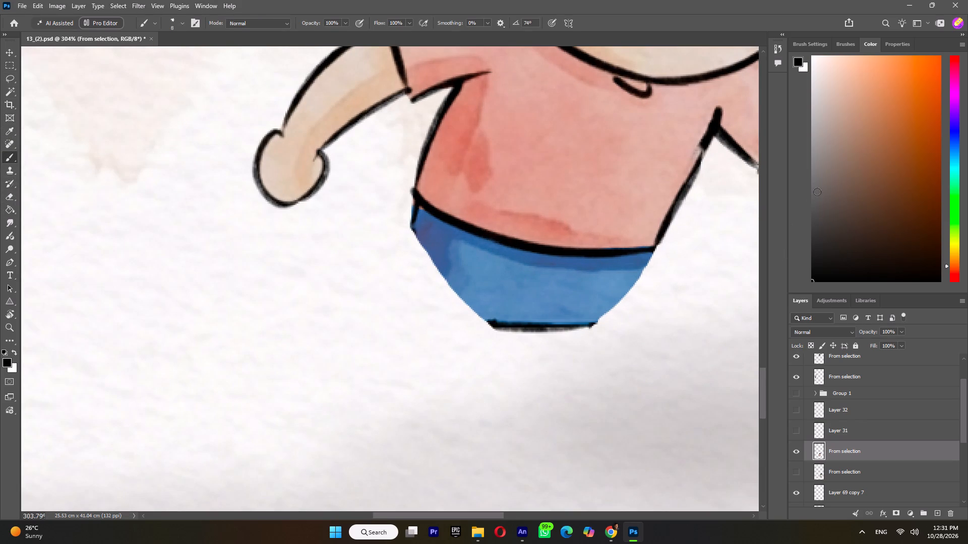
pyautogui.moveTo(653, 252); pyautogui.dragTo(659, 288)
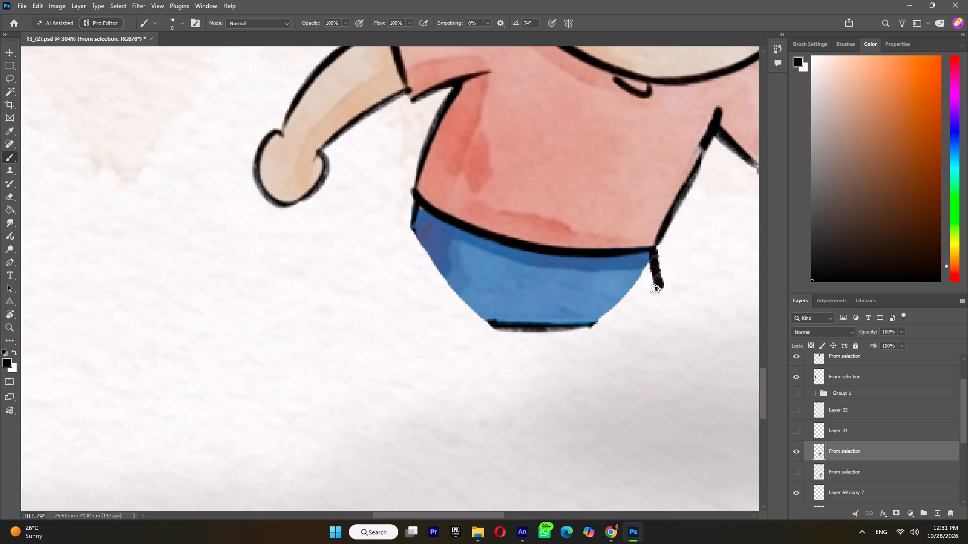
pyautogui.press('i')
pyautogui.click(613, 286)
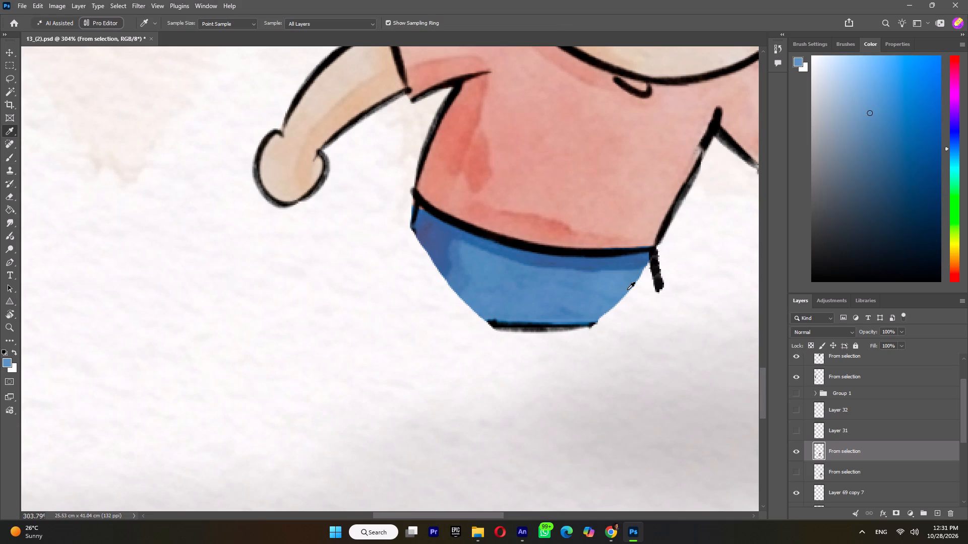
pyautogui.press('b')
pyautogui.moveTo(628, 289); pyautogui.dragTo(651, 289)
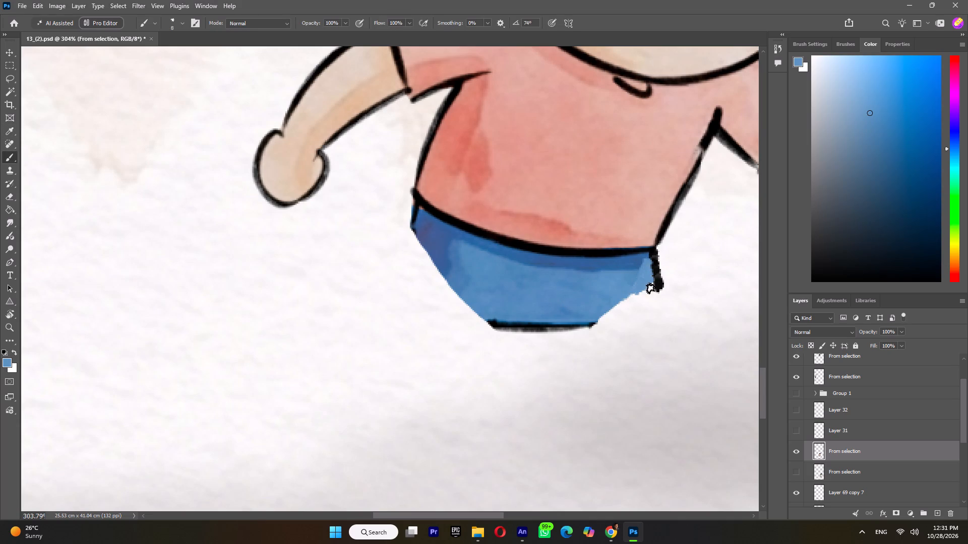
pyautogui.moveTo(651, 289); pyautogui.dragTo(603, 313)
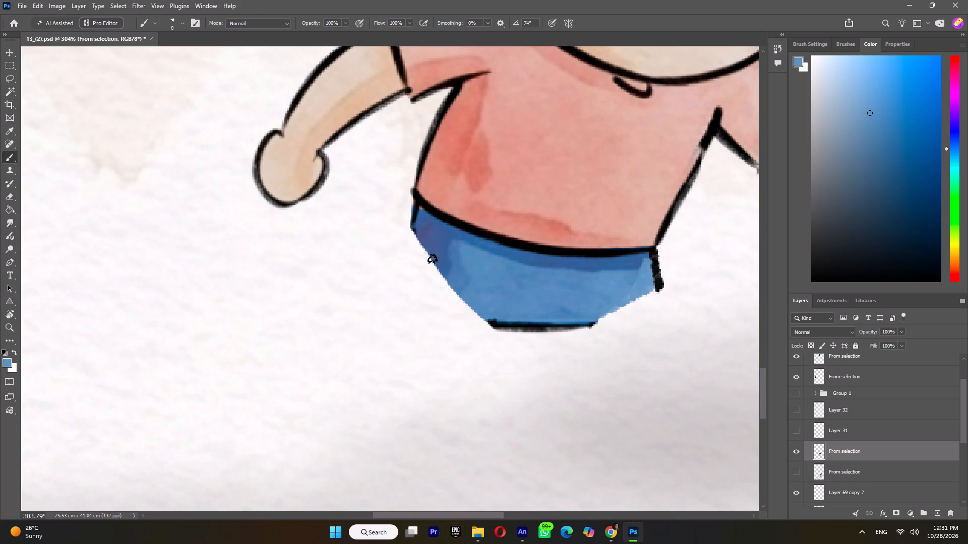
# Rebuild the shorts' cut-away rear hip by painting it with the darker blue sampled beside it.
pyautogui.click(432, 249)
pyautogui.press('i')
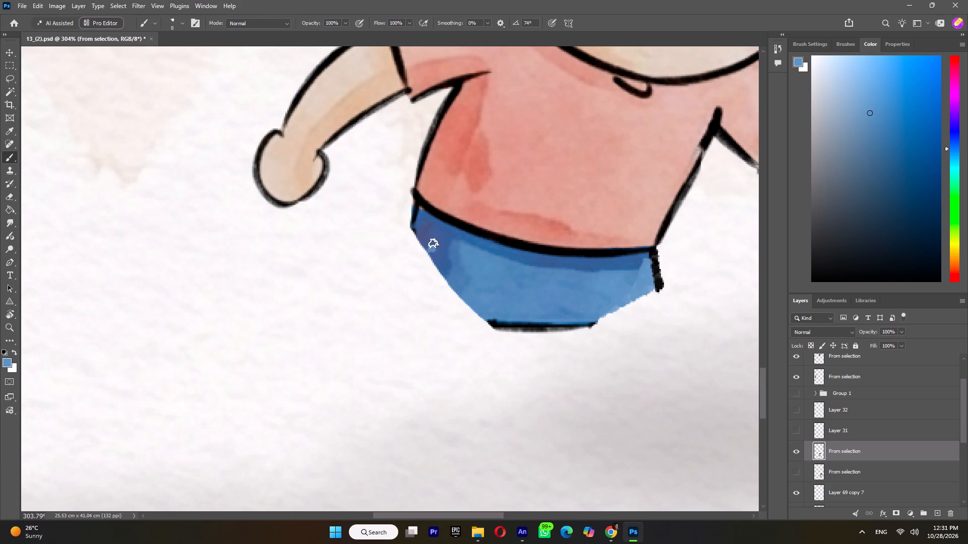
pyautogui.press('i')
pyautogui.click(434, 235)
pyautogui.press('b')
pyautogui.moveTo(429, 242); pyautogui.dragTo(419, 237)
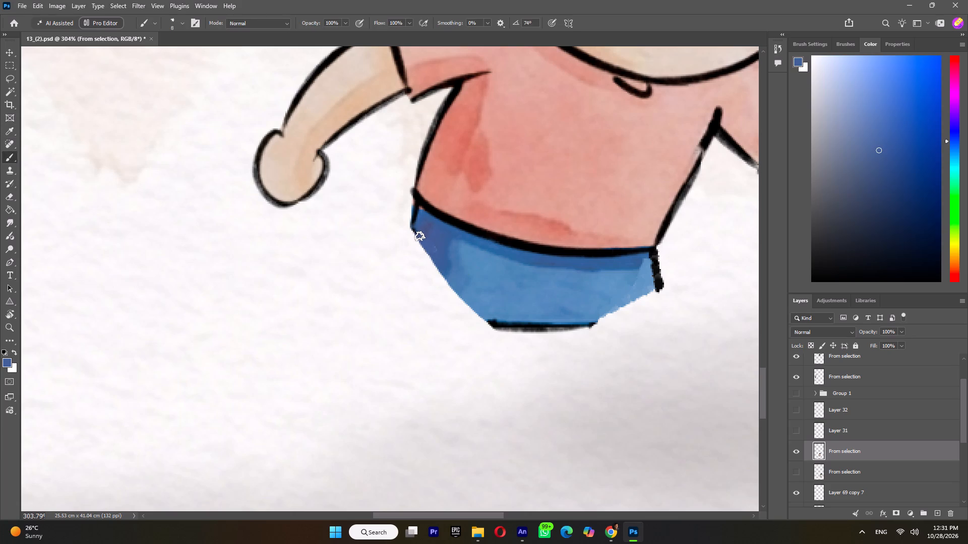
pyautogui.moveTo(419, 237); pyautogui.dragTo(422, 270)
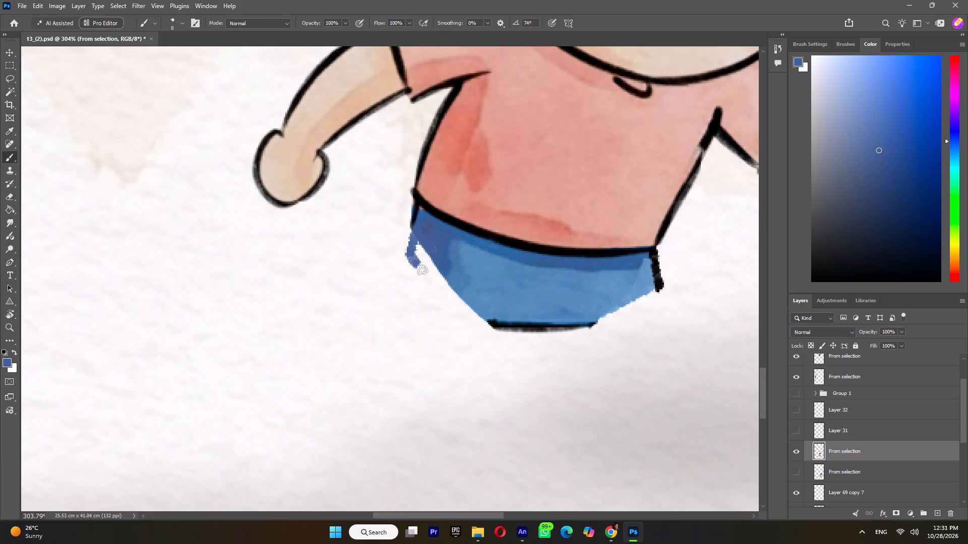
pyautogui.moveTo(422, 270); pyautogui.dragTo(432, 257)
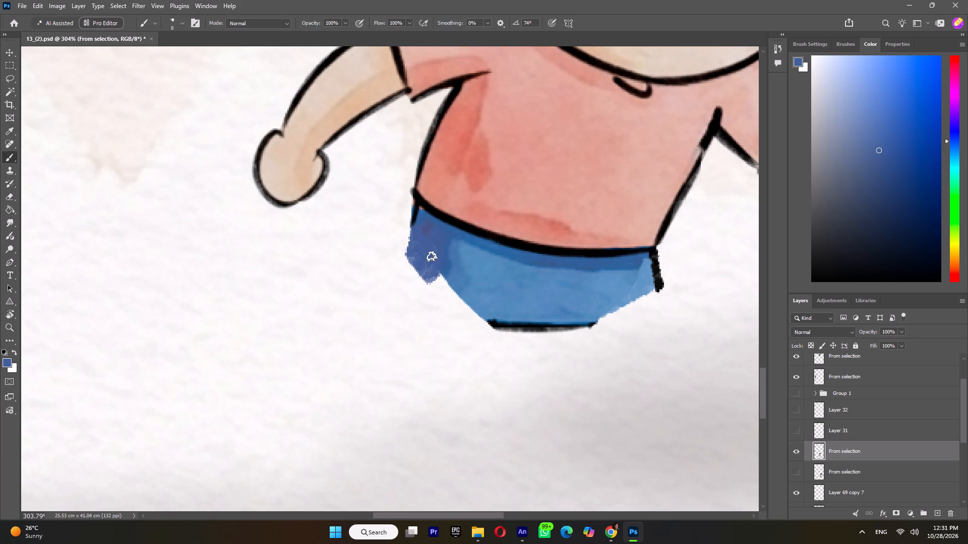
pyautogui.moveTo(432, 257); pyautogui.dragTo(434, 290)
# Sample the shorts' lighter blue and fill the lower rear edge between the dark hip patch and the crotch line.
pyautogui.press('i')
pyautogui.click(477, 286)
pyautogui.press('b')
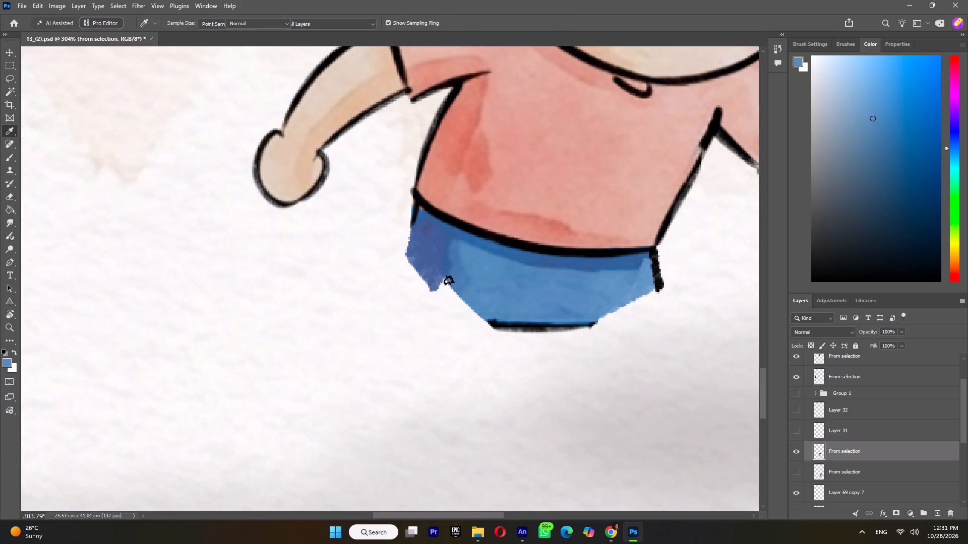
pyautogui.moveTo(449, 281); pyautogui.dragTo(450, 296)
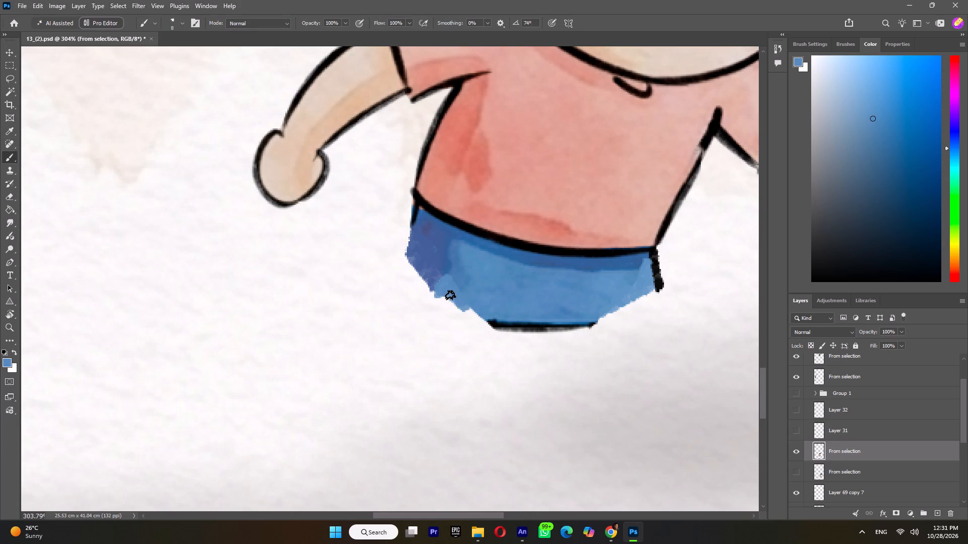
pyautogui.moveTo(450, 296); pyautogui.dragTo(484, 318)
pyautogui.keyDown('alt'); pyautogui.scroll(-4, 543, 287); pyautogui.keyUp('alt')
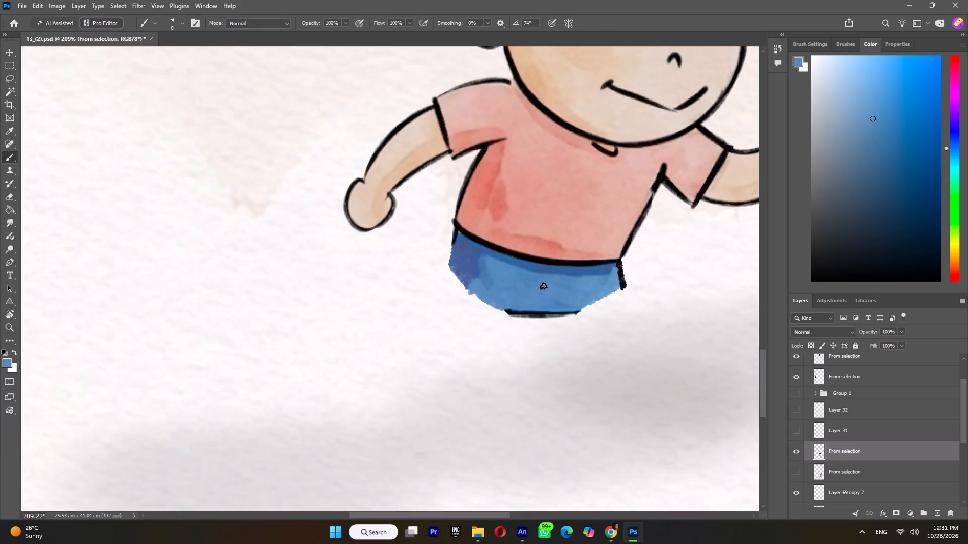
pyautogui.keyDown('alt'); pyautogui.scroll(-6, 543, 287); pyautogui.keyUp('alt')
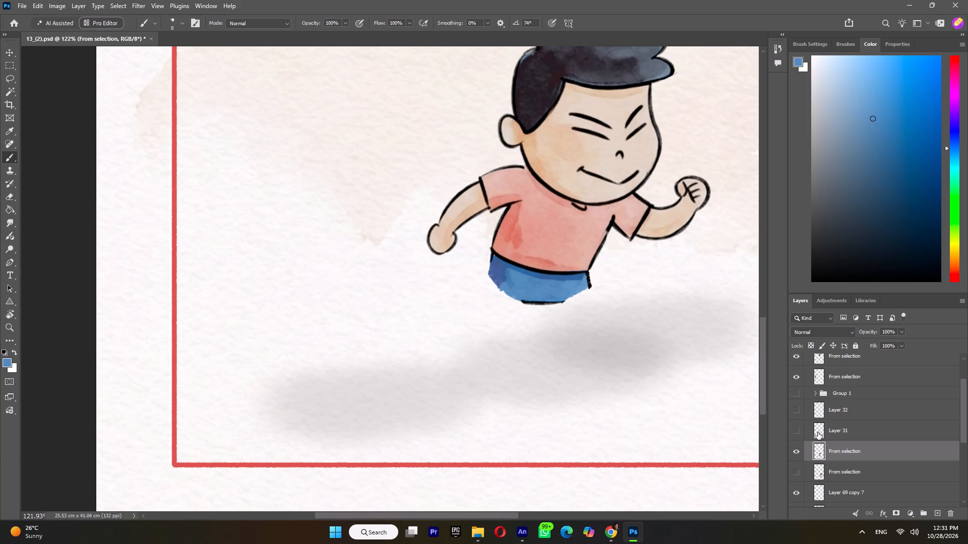
# Check and duplicate the boy's repainted body layer, keeping the default copy name.
pyautogui.click(796, 449)
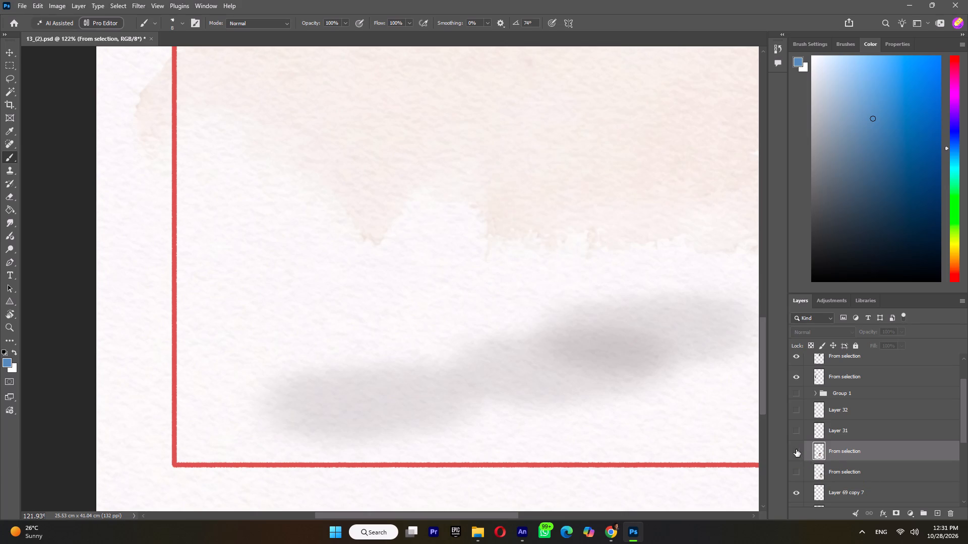
pyautogui.click(796, 449)
pyautogui.click(845, 454)
pyautogui.rightClick(846, 453)
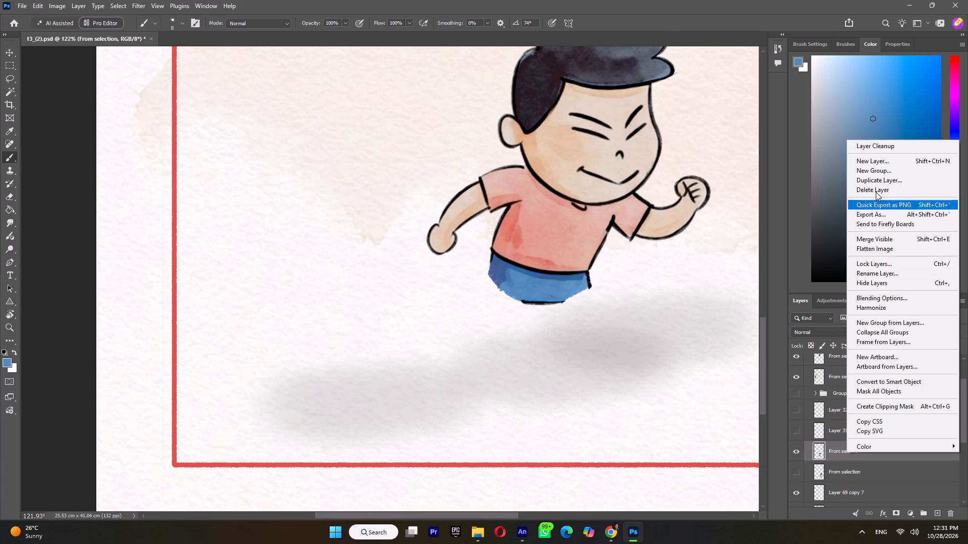
pyautogui.click(881, 182)
pyautogui.click(573, 146)
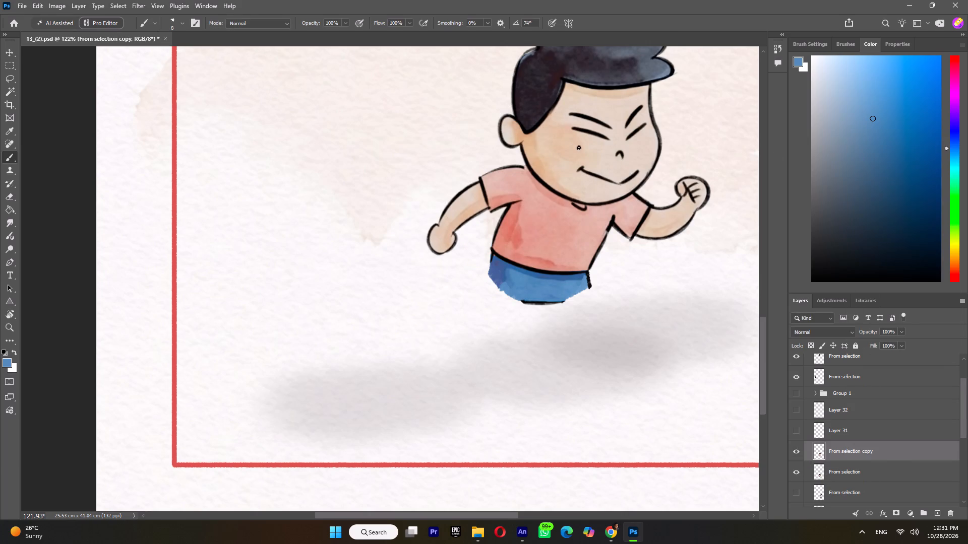
# Start Puppet Warp on the body copy and pin both sides of the shorts, the chin, the forehead and both shoulders.
pyautogui.click(36, 2)
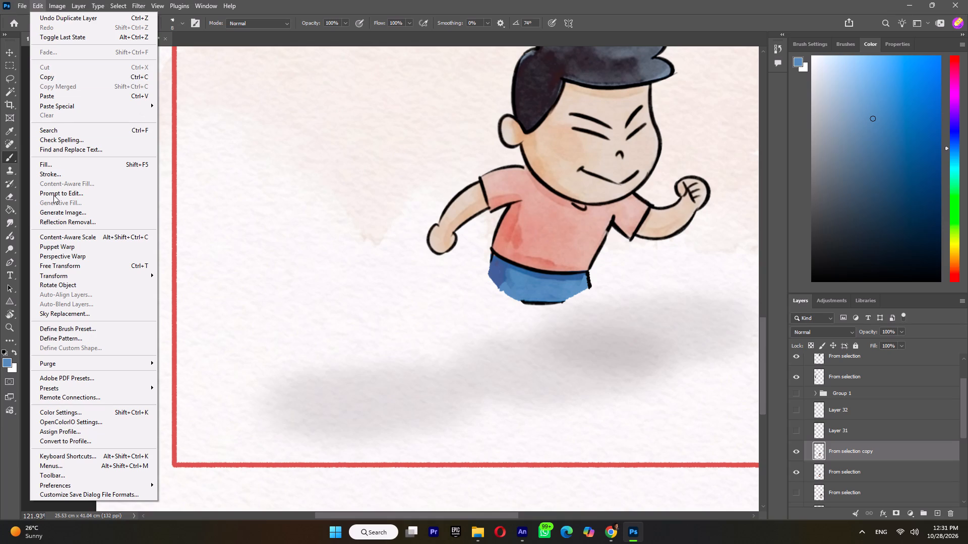
pyautogui.click(65, 249)
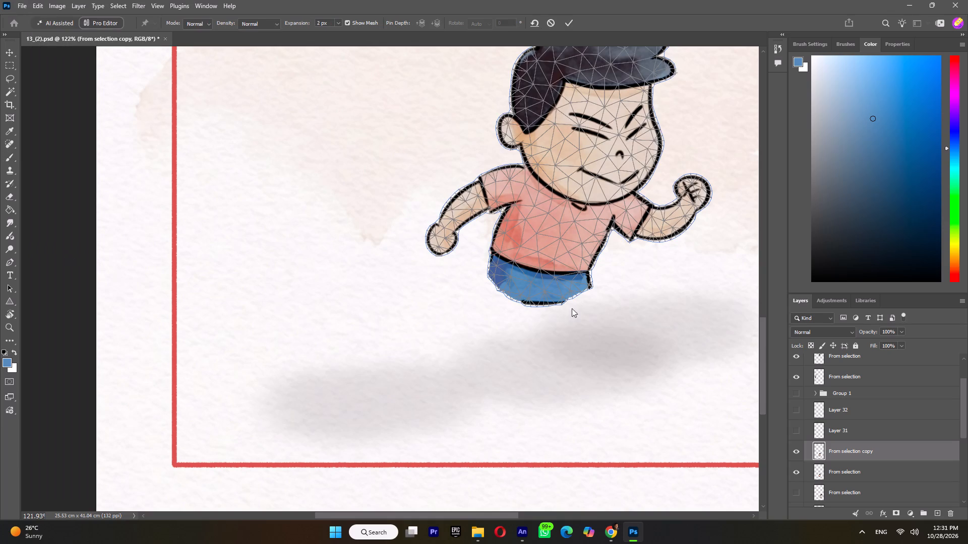
pyautogui.click(498, 273)
pyautogui.click(573, 286)
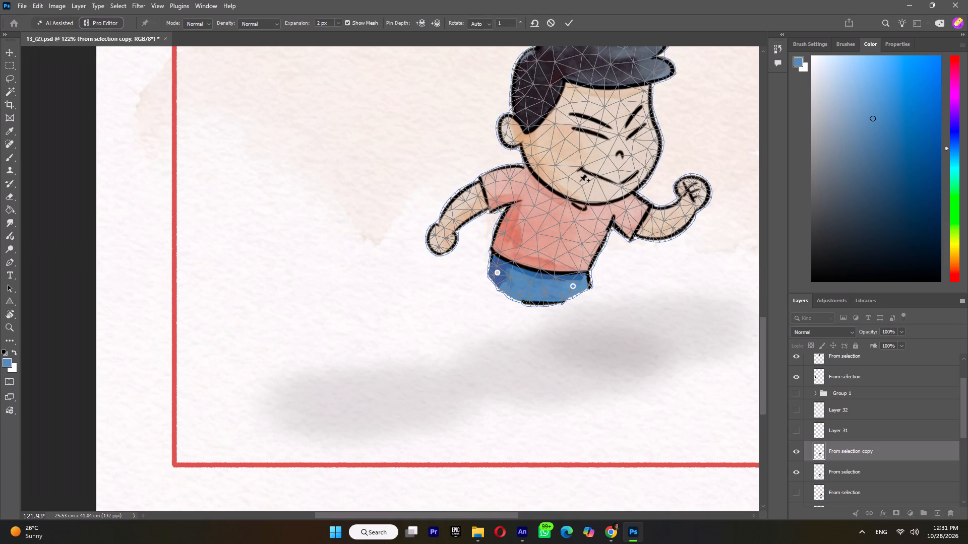
pyautogui.click(579, 181)
pyautogui.click(597, 93)
pyautogui.click(522, 185)
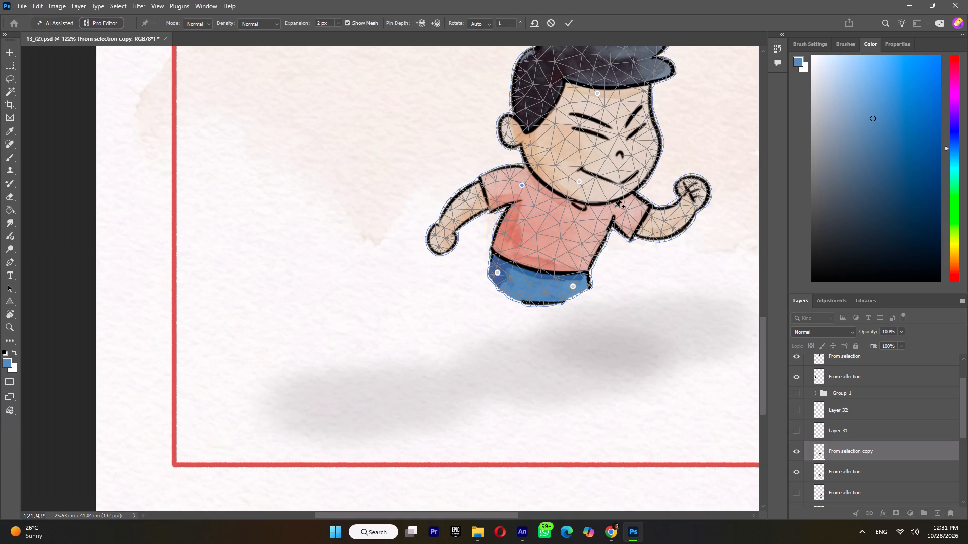
pyautogui.click(616, 205)
# Pin the front arm's fist and elbow and swing the arm down and inward beside the torso.
pyautogui.click(689, 202)
pyautogui.moveTo(689, 202); pyautogui.dragTo(659, 256)
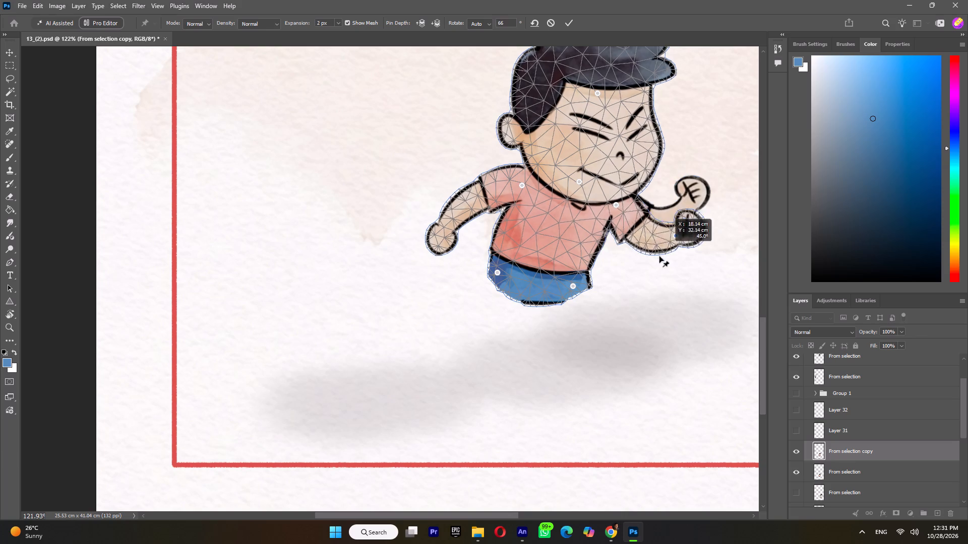
pyautogui.moveTo(659, 256); pyautogui.dragTo(645, 266)
pyautogui.click(628, 243)
pyautogui.moveTo(627, 245); pyautogui.dragTo(622, 251)
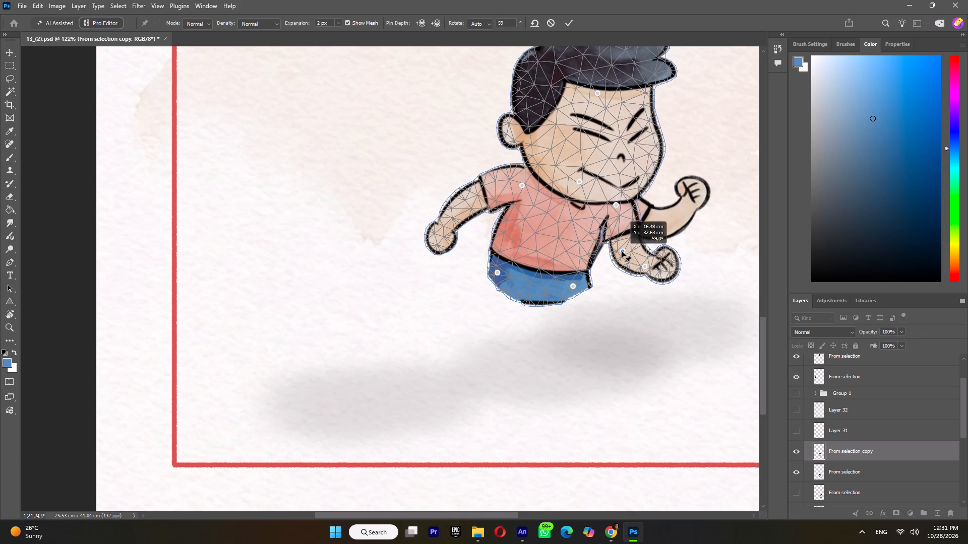
pyautogui.moveTo(622, 251); pyautogui.dragTo(618, 251)
# Pin the rear arm's hand and elbow, swing the arm down close to the shorts with a slight bend, and apply the warp.
pyautogui.click(438, 237)
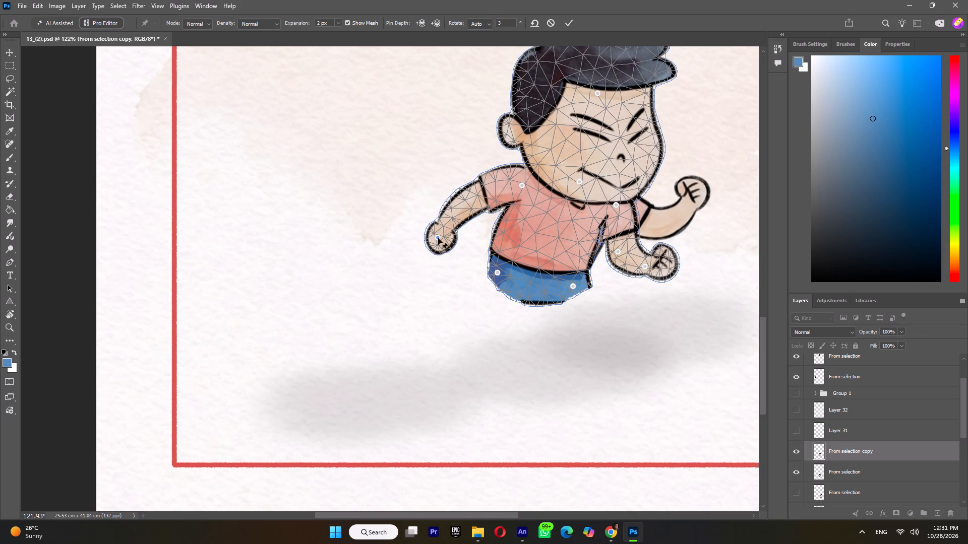
pyautogui.moveTo(438, 238); pyautogui.dragTo(469, 264)
pyautogui.click(473, 212)
pyautogui.moveTo(473, 212); pyautogui.dragTo(475, 221)
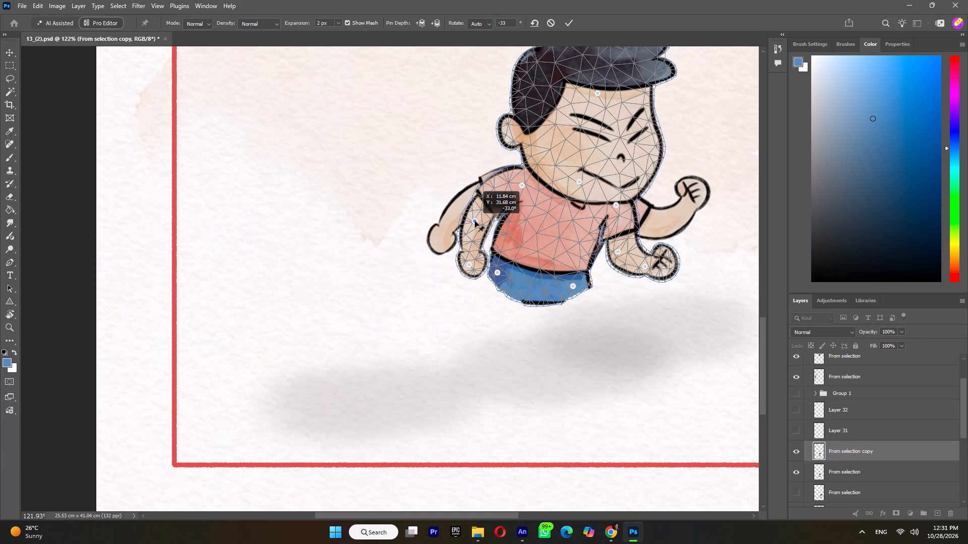
pyautogui.moveTo(475, 221); pyautogui.dragTo(474, 219)
pyautogui.click(468, 264)
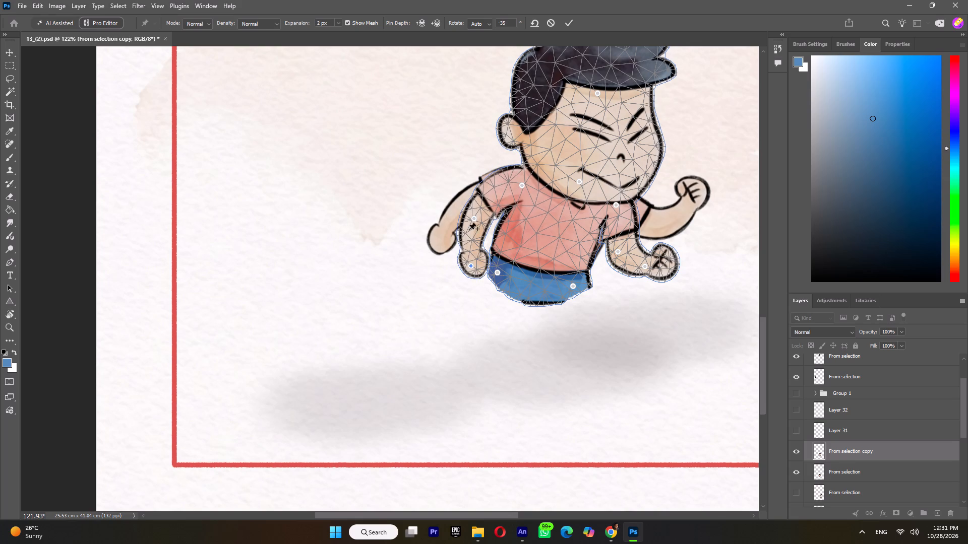
pyautogui.click(473, 217)
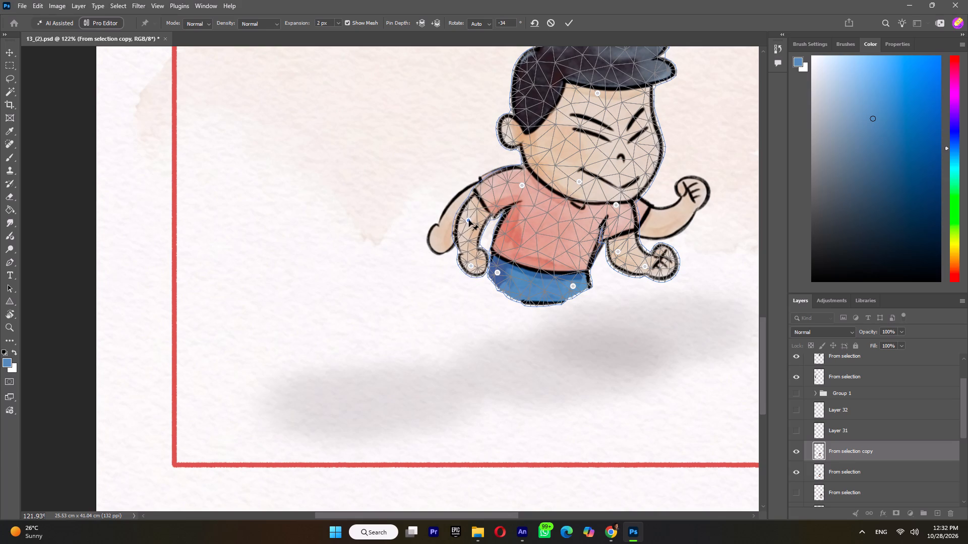
pyautogui.click(570, 20)
pyautogui.keyDown('alt'); pyautogui.scroll(-4, 650, 329); pyautogui.keyUp('alt')
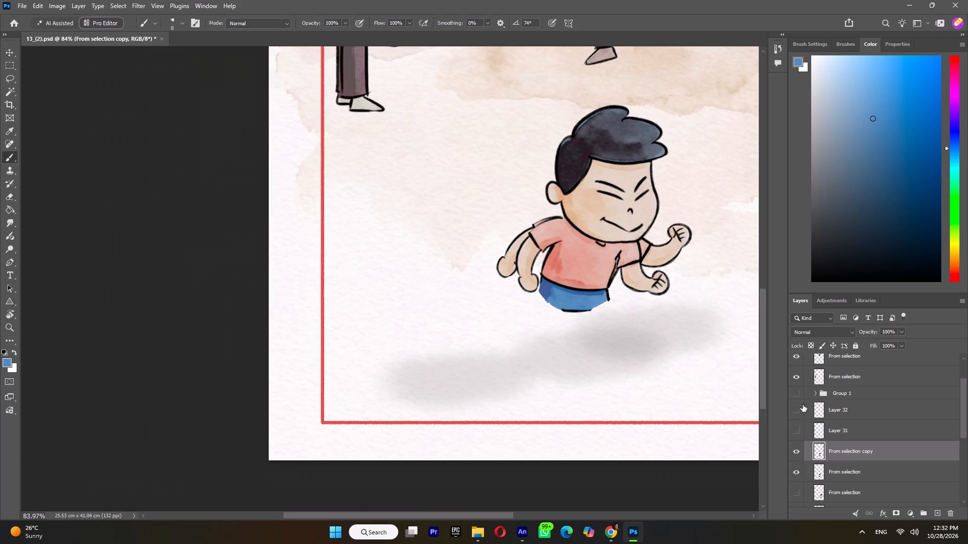
# Hide the warped body copy and show Layer 31 and Layer 32 to check both legs against the original body pose.
pyautogui.click(796, 451)
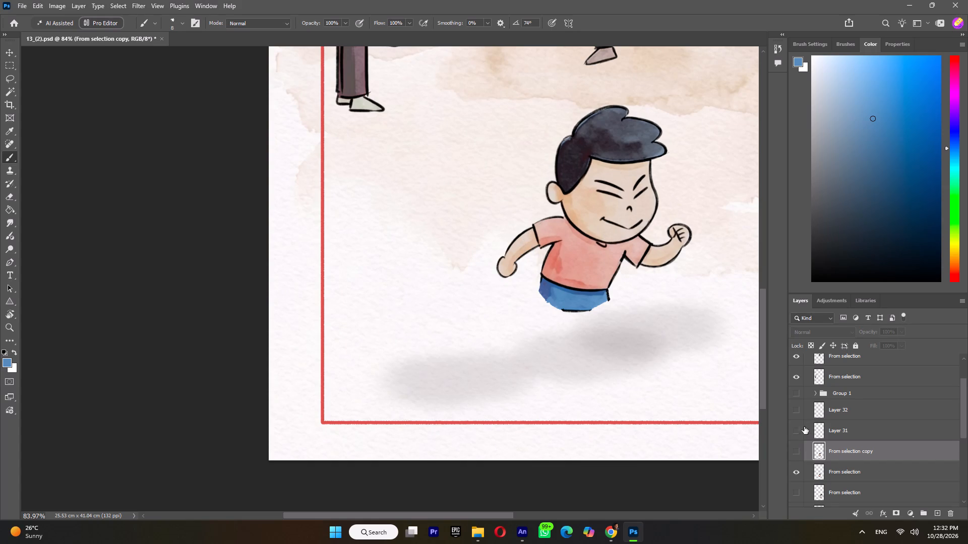
pyautogui.click(795, 430)
pyautogui.click(797, 413)
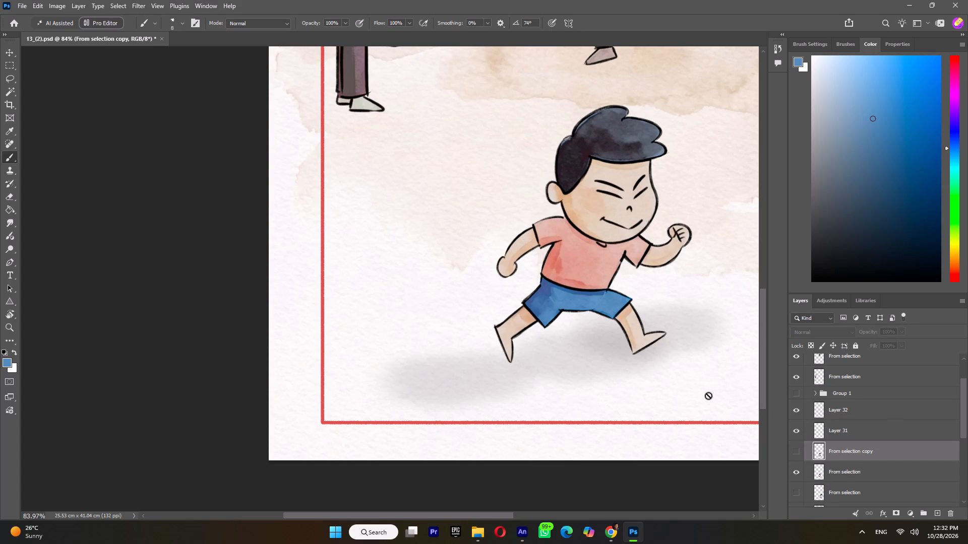
pyautogui.click(794, 412)
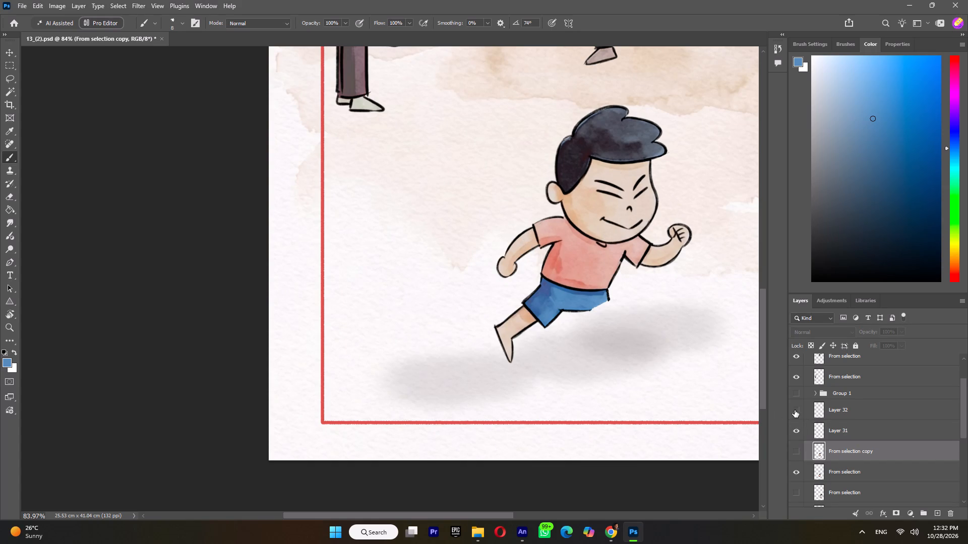
pyautogui.click(795, 410)
pyautogui.click(797, 431)
pyautogui.click(797, 431)
# On Layer 31, paint over the stray outline mark at the crotch and blend the rear leg's shorts seam with sampled darker blue.
pyautogui.click(833, 431)
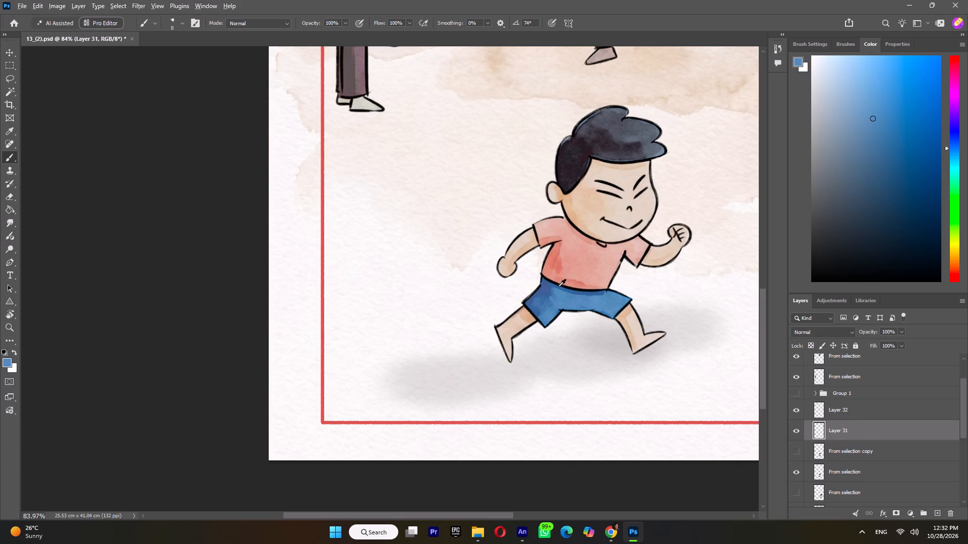
pyautogui.keyDown('alt'); pyautogui.scroll(13, 572, 310); pyautogui.keyUp('alt')
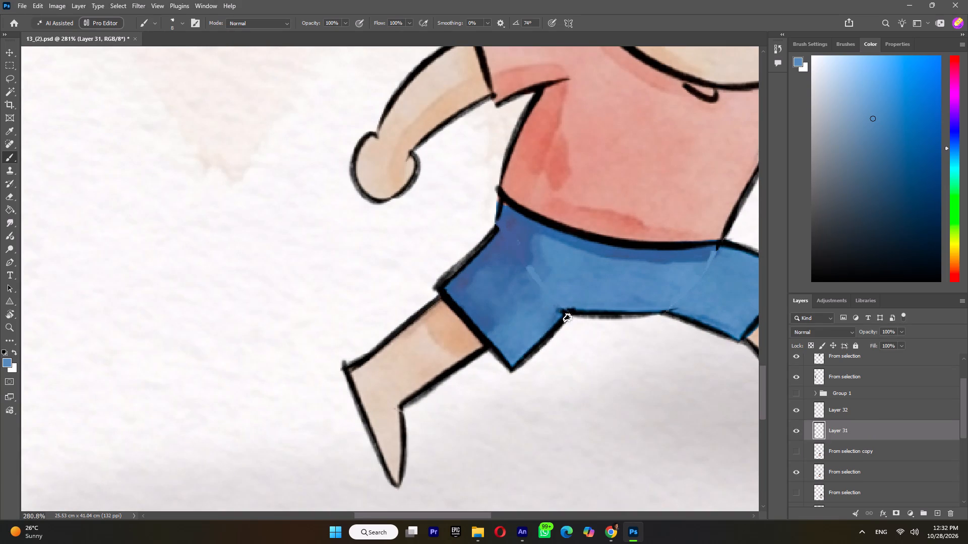
pyautogui.moveTo(559, 313); pyautogui.dragTo(527, 265)
pyautogui.moveTo(527, 265); pyautogui.dragTo(541, 285)
pyautogui.press('i')
pyautogui.click(500, 248)
pyautogui.press('b')
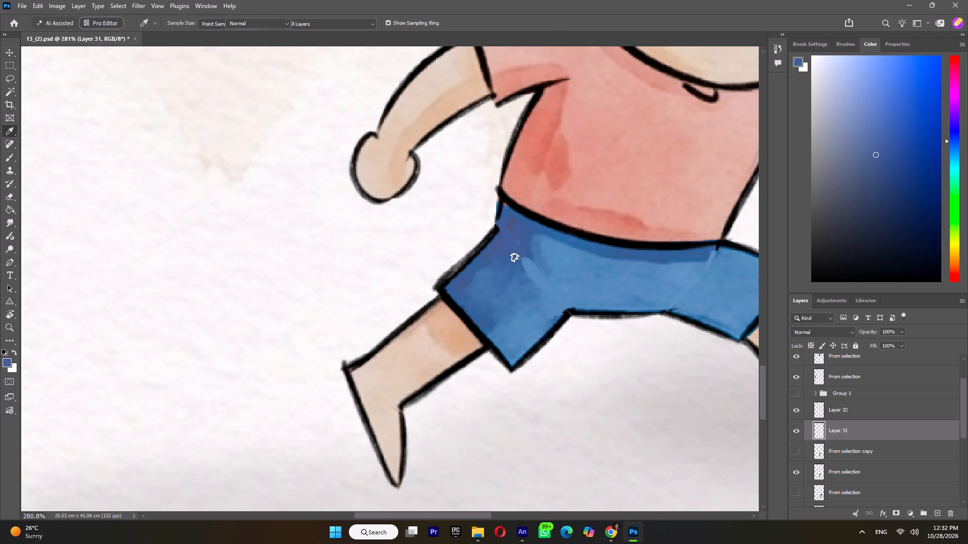
pyautogui.moveTo(503, 237); pyautogui.dragTo(523, 256)
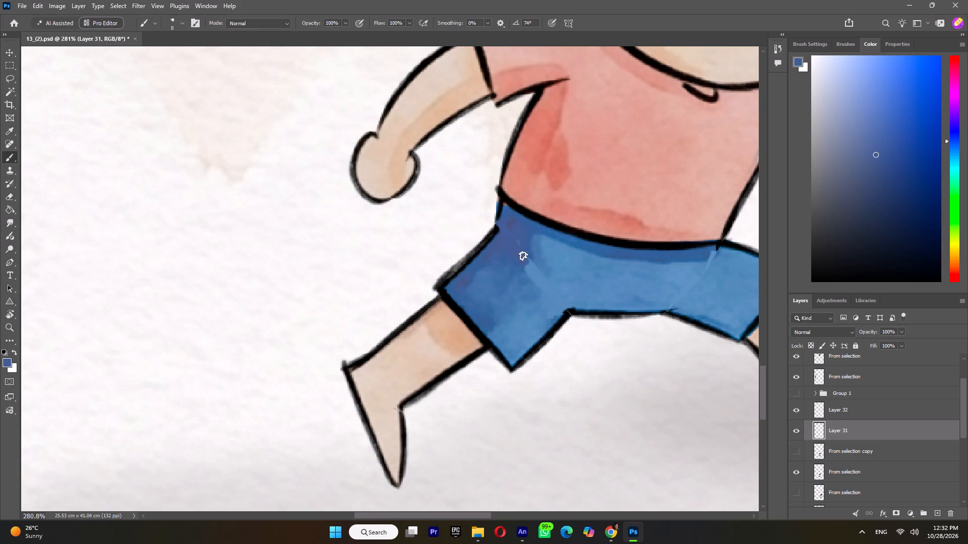
pyautogui.moveTo(523, 256); pyautogui.dragTo(528, 259)
# Set the brush colour to black and touch up the shorts' outline at the crotch and rear hip.
pyautogui.moveTo(866, 227); pyautogui.dragTo(766, 349)
pyautogui.moveTo(566, 317); pyautogui.dragTo(575, 307)
pyautogui.moveTo(494, 231); pyautogui.dragTo(502, 223)
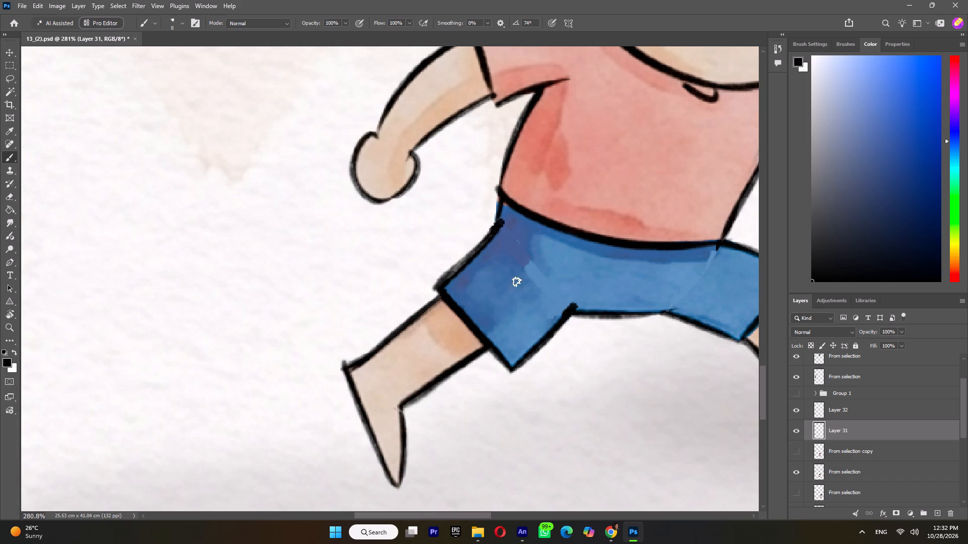
pyautogui.keyDown('alt'); pyautogui.scroll(-16, 585, 295); pyautogui.keyUp('alt')
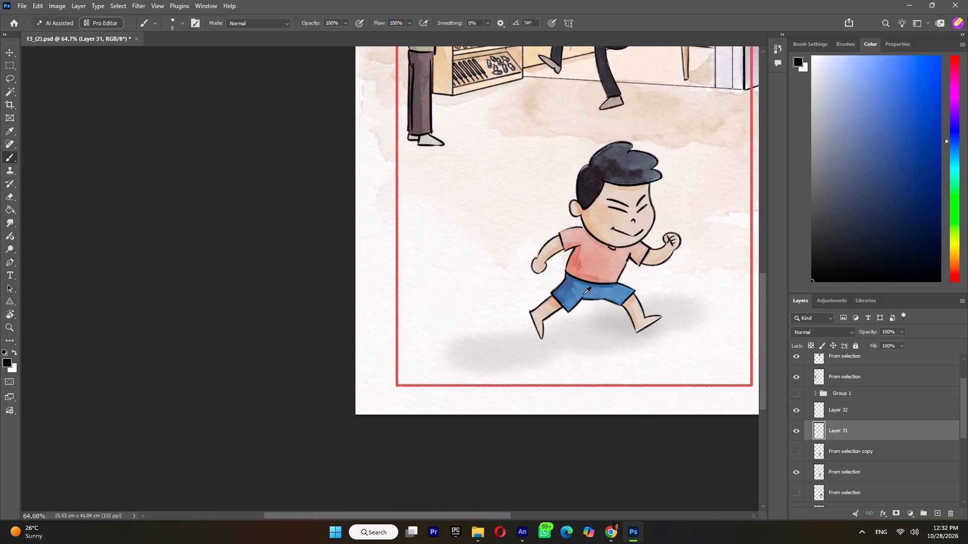
# Check the pink-shirted boy's separated legs by hiding and reshowing Layer 31 and Layer 32 one at a time.
pyautogui.click(6, 50)
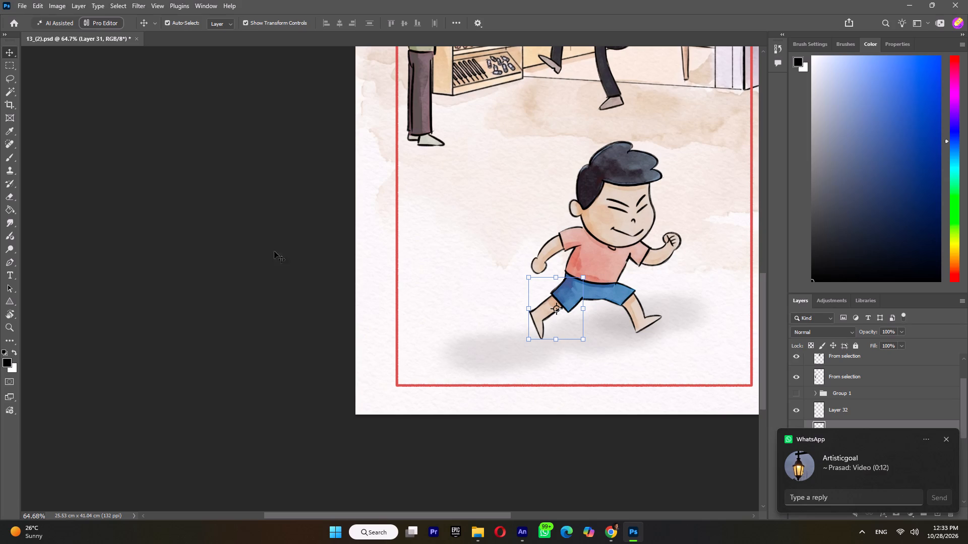
pyautogui.keyDown('alt'); pyautogui.scroll(-10, 471, 313); pyautogui.keyUp('alt')
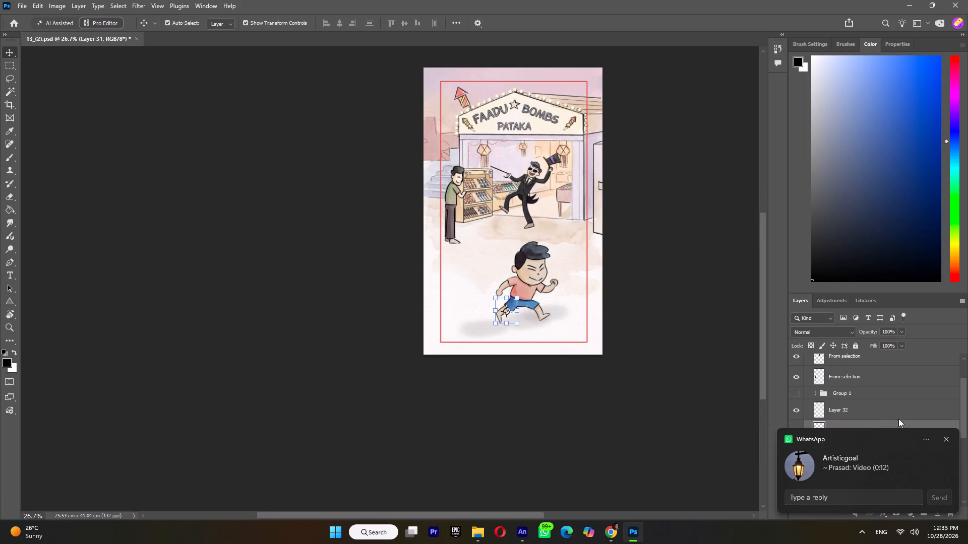
pyautogui.click(945, 440)
pyautogui.keyDown('alt'); pyautogui.scroll(8, 498, 302); pyautogui.keyUp('alt')
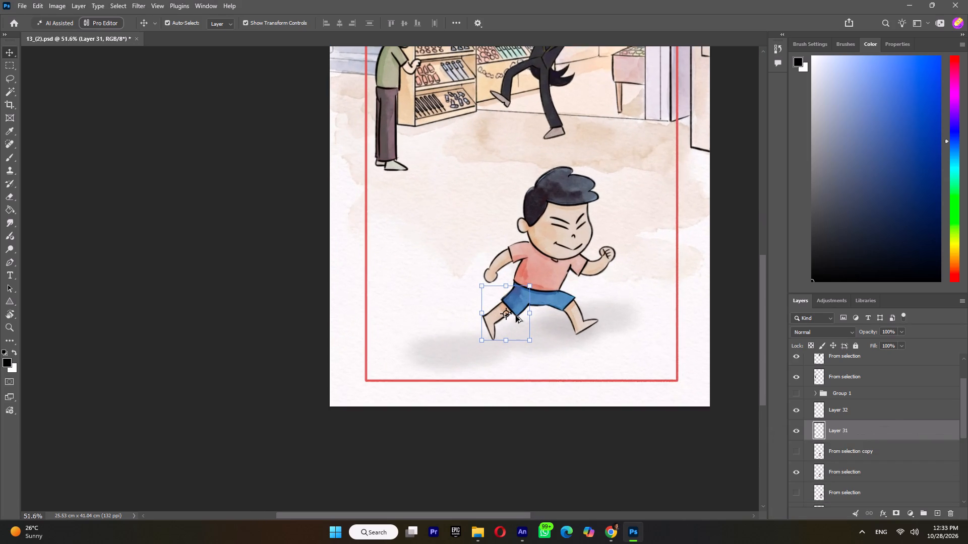
pyautogui.click(799, 432)
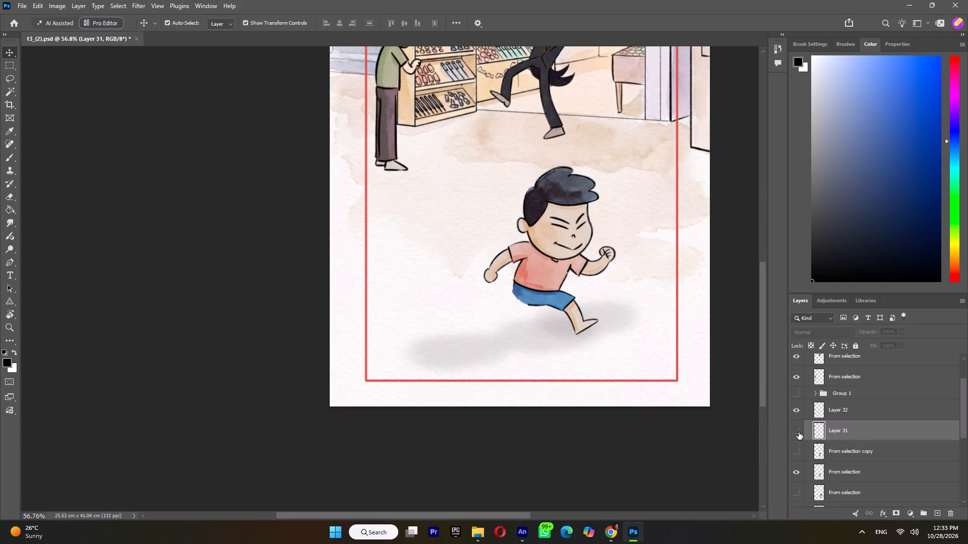
pyautogui.click(798, 432)
pyautogui.click(798, 431)
pyautogui.click(798, 431)
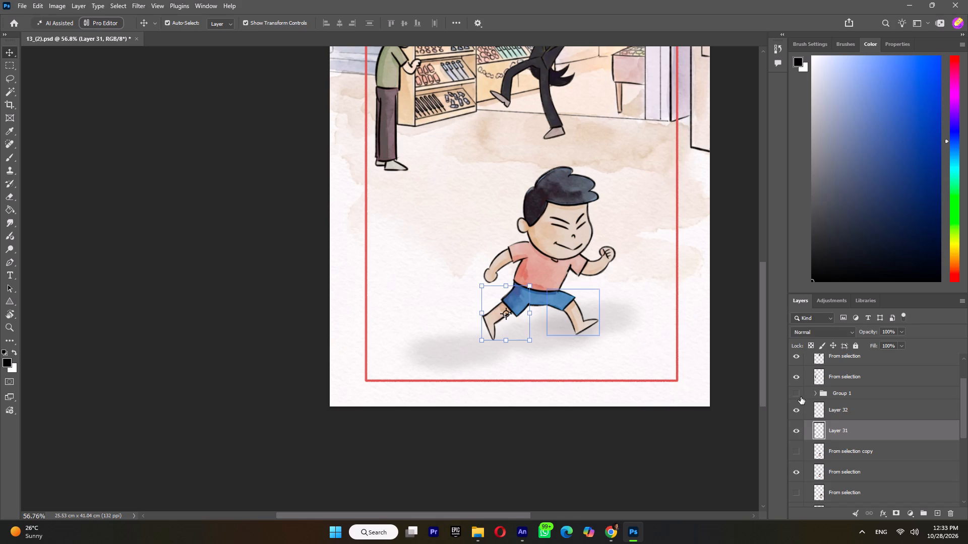
pyautogui.click(793, 409)
pyautogui.click(793, 409)
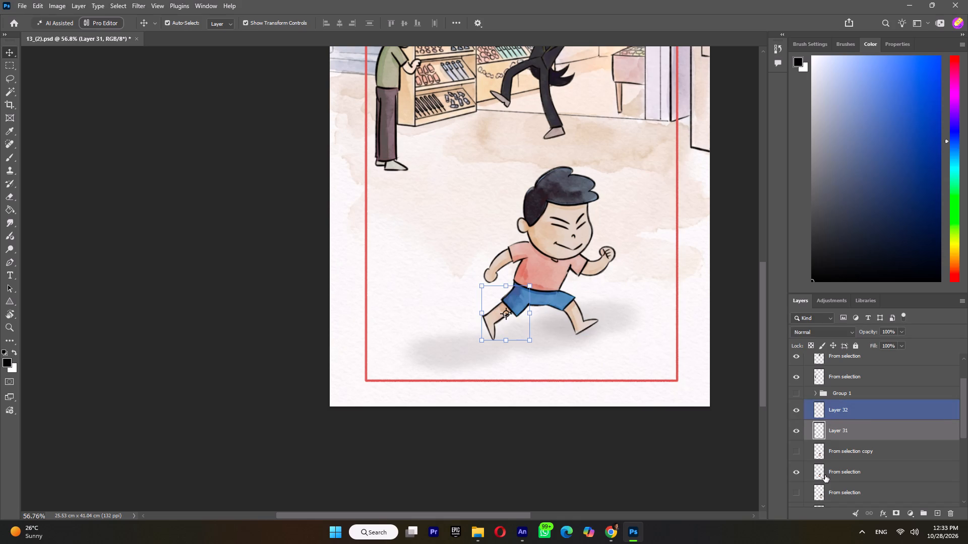
# Show the warped body copy and group it with the original body, Layer 31 and Layer 32 for the pink-shirted boy.
pyautogui.click(800, 452)
pyautogui.click(796, 474)
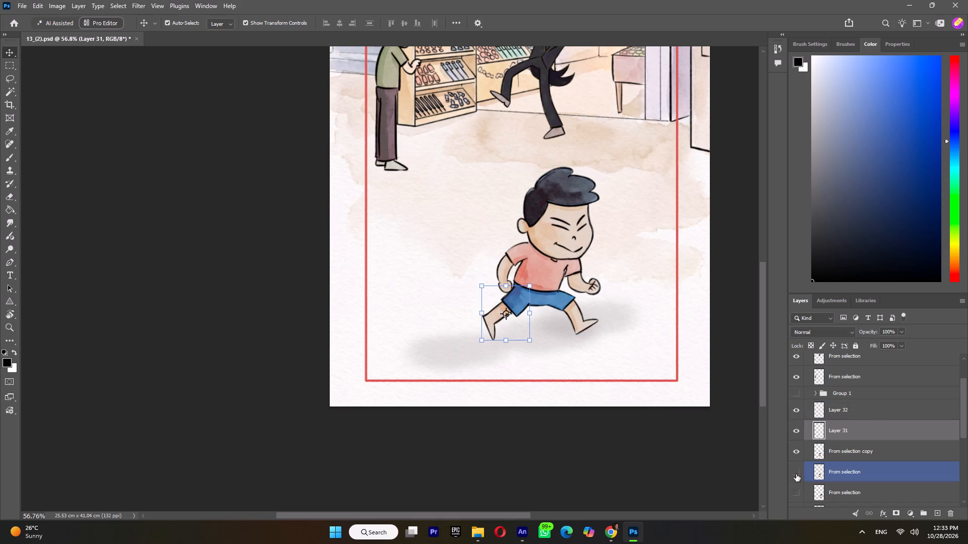
pyautogui.click(796, 474)
pyautogui.click(850, 475)
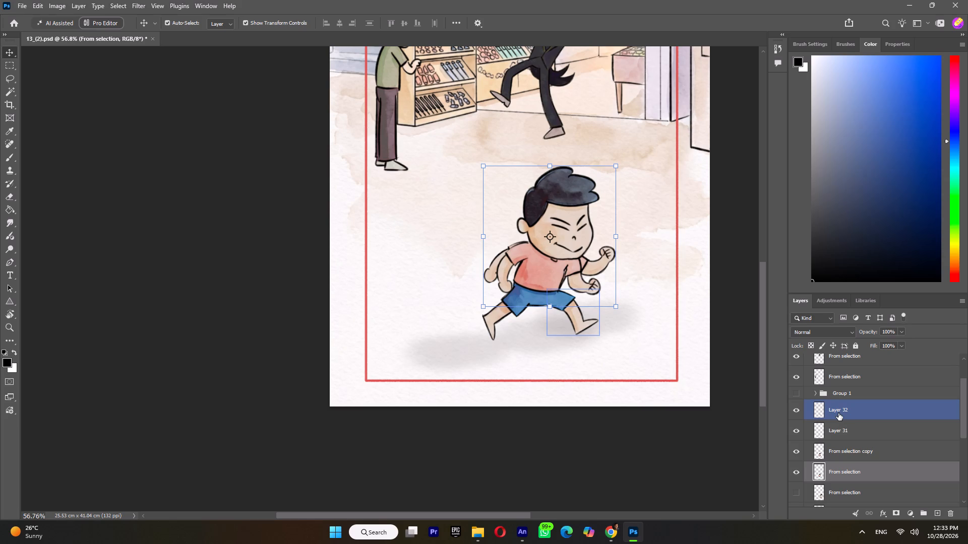
pyautogui.keyDown('shift'); pyautogui.click(838, 413); pyautogui.keyUp('shift')
pyautogui.click(924, 510)
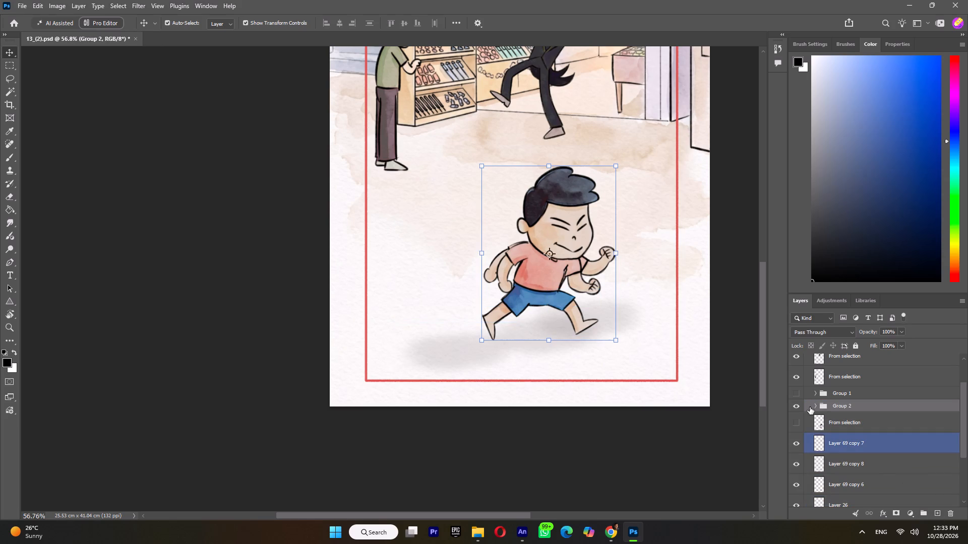
# Hide Group 2 and show the blue-shirted boy's From selection layer.
pyautogui.click(797, 408)
pyautogui.click(799, 420)
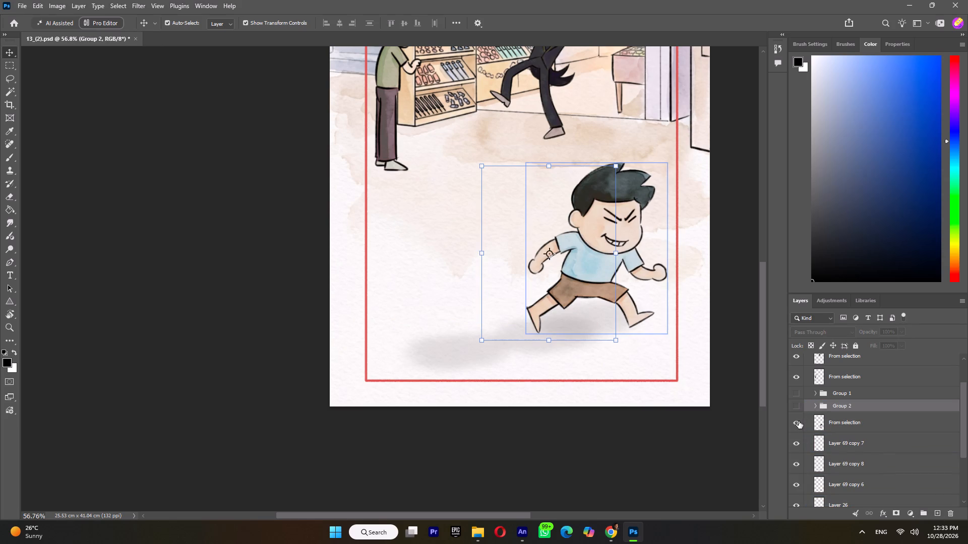
# On the blue-shirted boy's layer, lasso the front leg together with its part of the brown shorts.
pyautogui.click(828, 422)
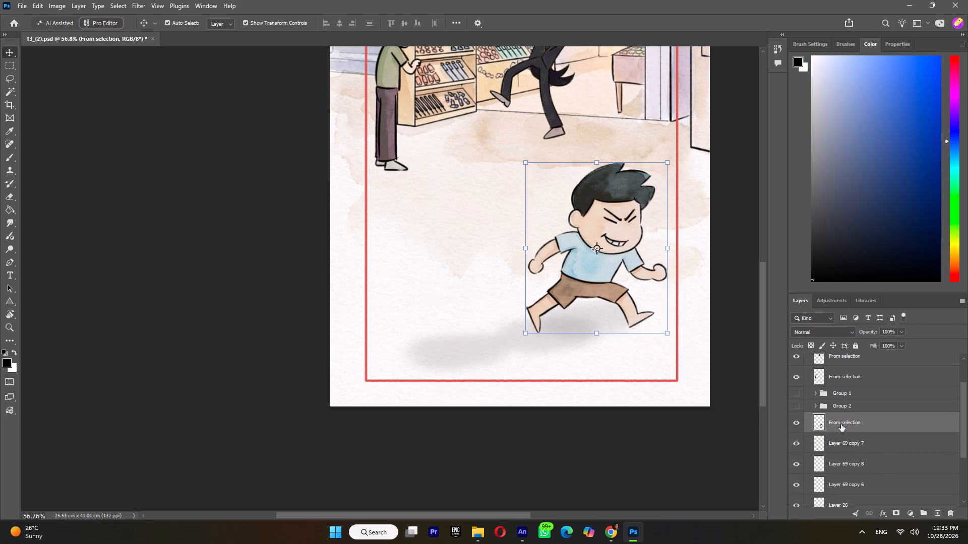
pyautogui.rightClick(841, 424)
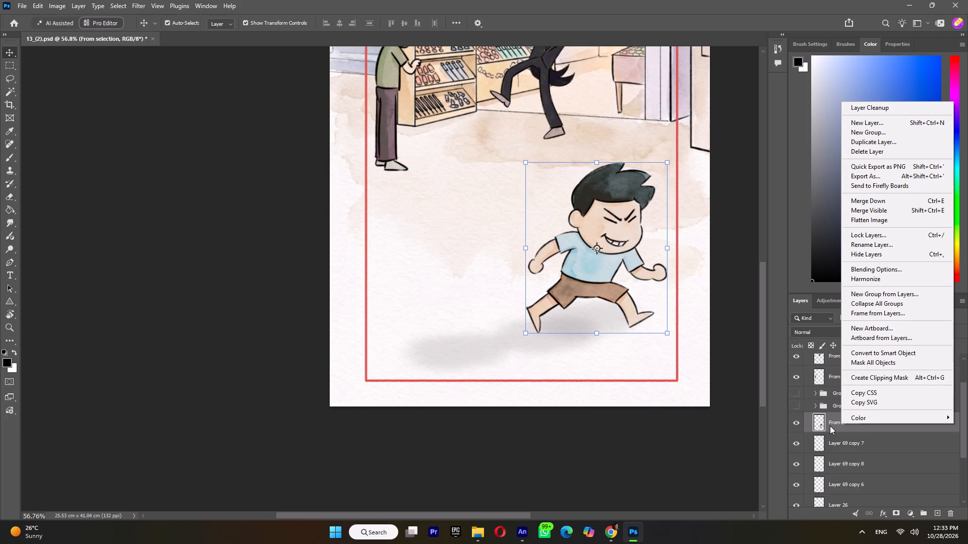
pyautogui.click(830, 426)
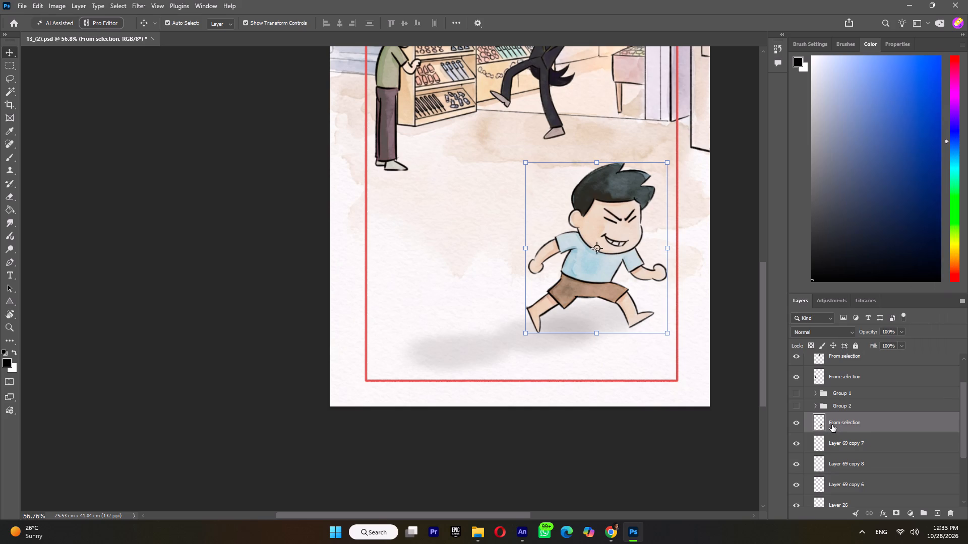
pyautogui.keyDown('alt'); pyautogui.scroll(5, 592, 288); pyautogui.keyUp('alt')
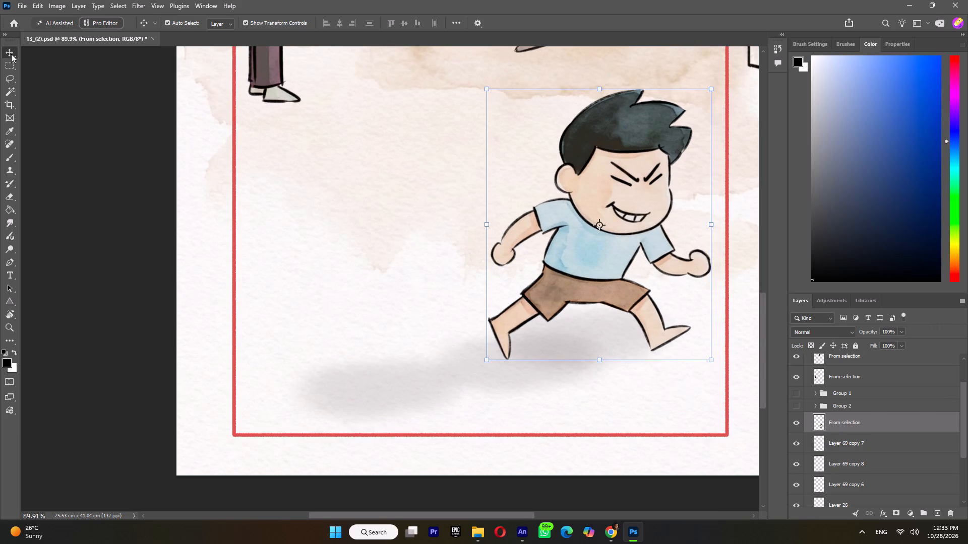
pyautogui.click(11, 63)
pyautogui.click(10, 82)
pyautogui.keyDown('alt'); pyautogui.scroll(3, 602, 320); pyautogui.keyUp('alt')
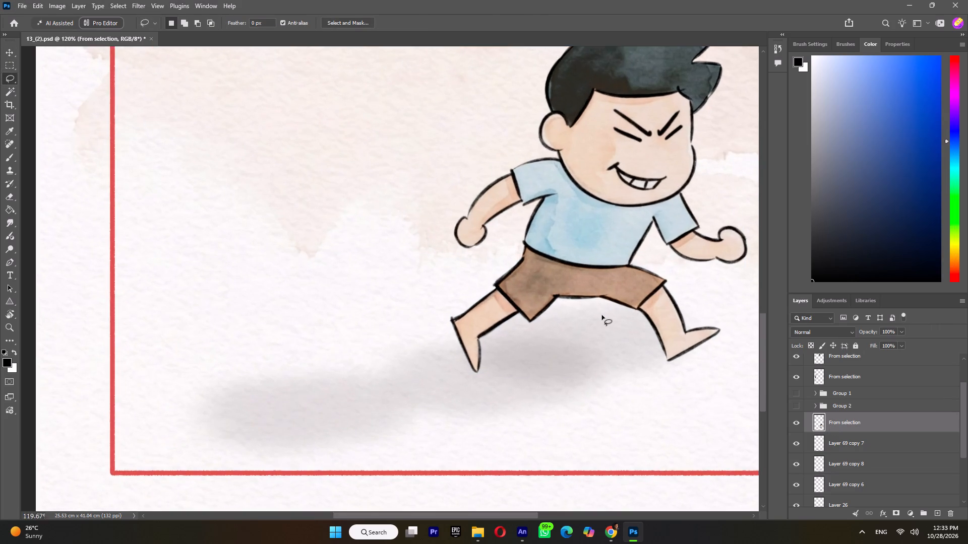
pyautogui.keyDown('alt'); pyautogui.scroll(5, 603, 306); pyautogui.keyUp('alt')
pyautogui.click(591, 295)
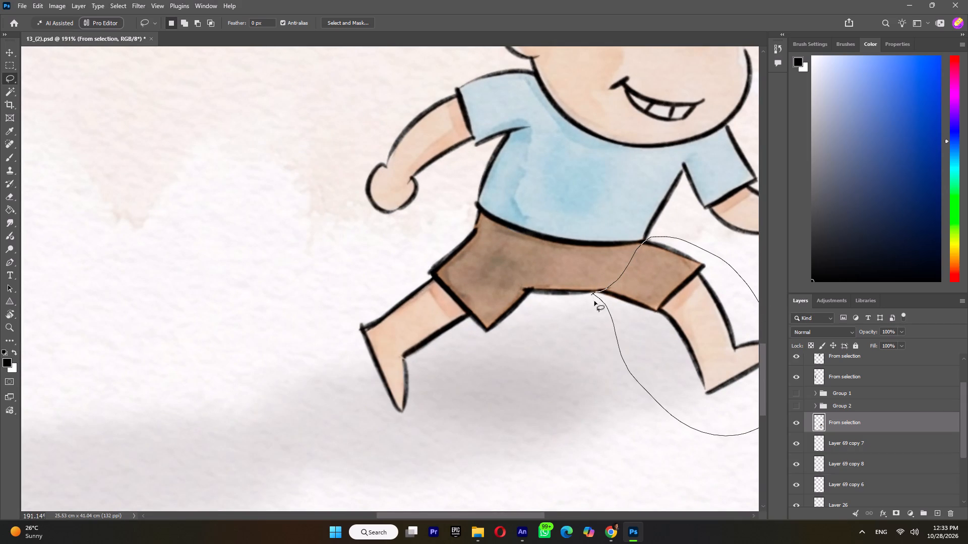
pyautogui.keyDown('alt'); pyautogui.scroll(-5, 629, 333); pyautogui.keyUp('alt')
pyautogui.keyDown('alt'); pyautogui.scroll(4, 640, 339); pyautogui.keyUp('alt')
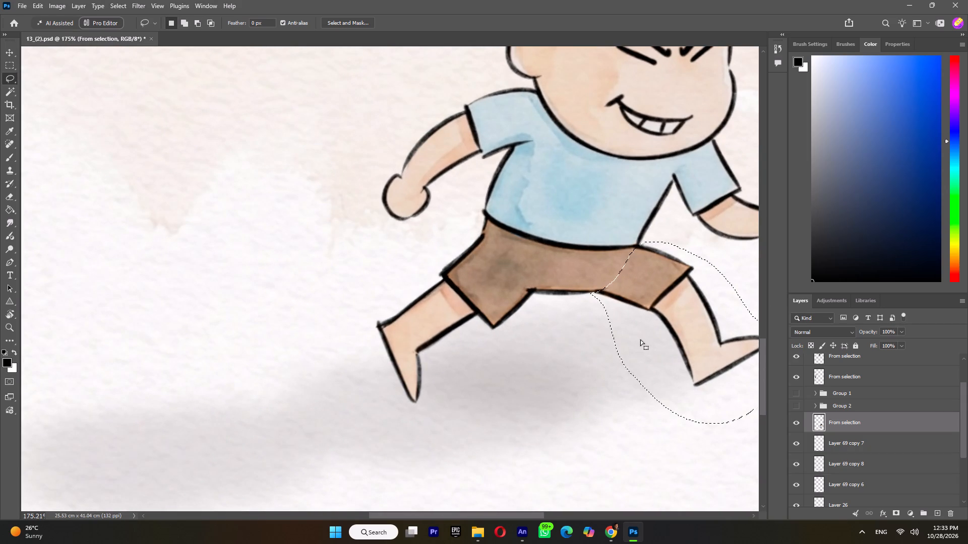
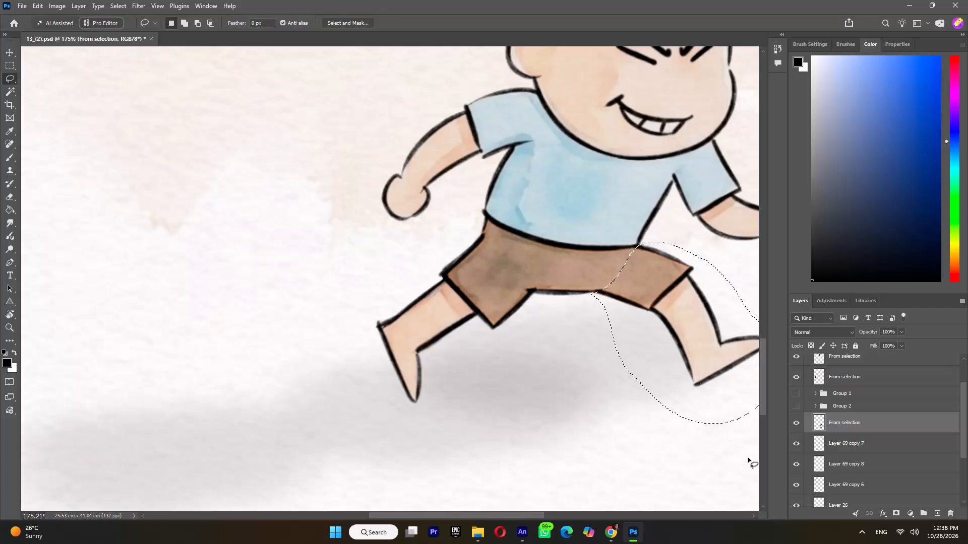
# Cut the selected front leg from the blue-shirted boy's body and paste it in place on its own layer.
pyautogui.hotkey('ctrl', 'x')
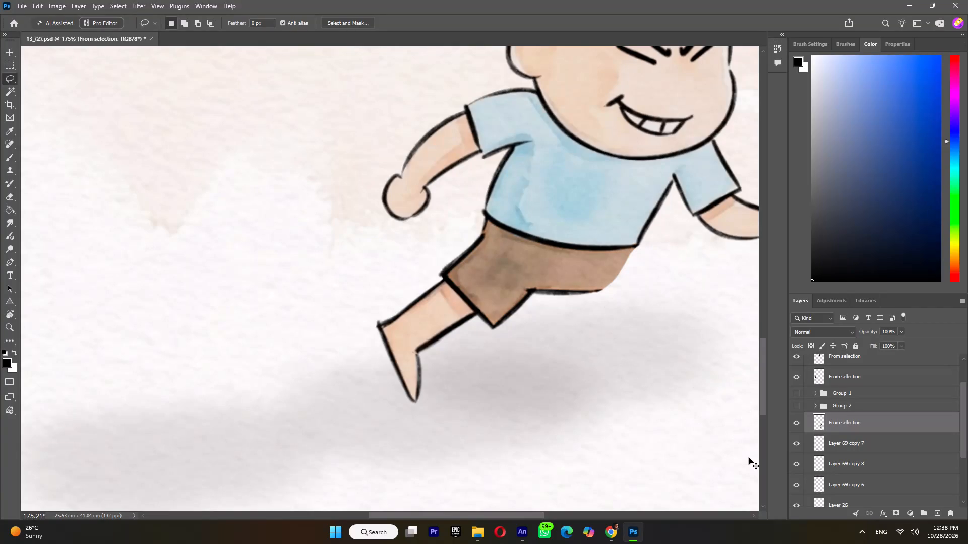
pyautogui.hotkey('ctrl', 'shift', 'v')
pyautogui.click(795, 424)
pyautogui.click(795, 425)
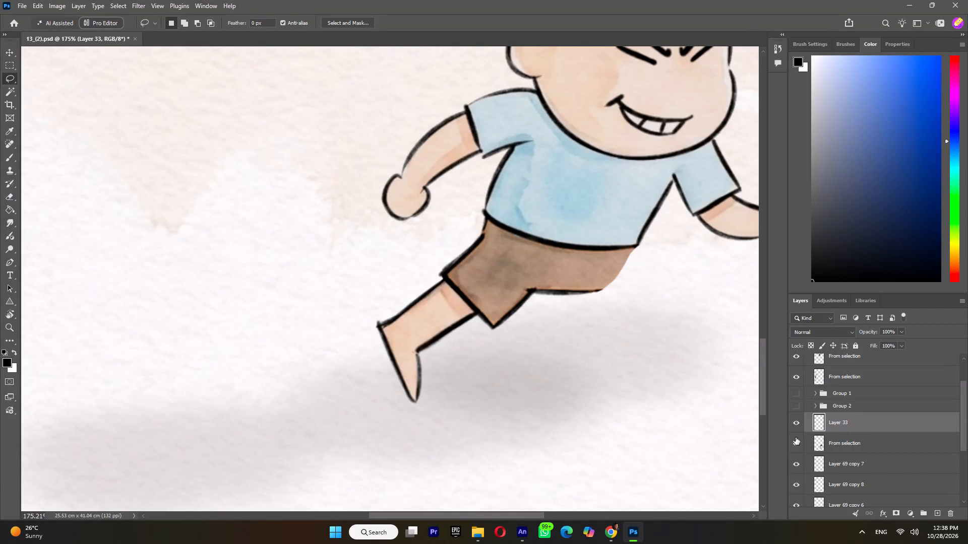
pyautogui.click(796, 442)
pyautogui.click(796, 442)
# Lasso the boy's rear leg with its part of the brown shorts and cut it in place onto its own layer.
pyautogui.click(836, 440)
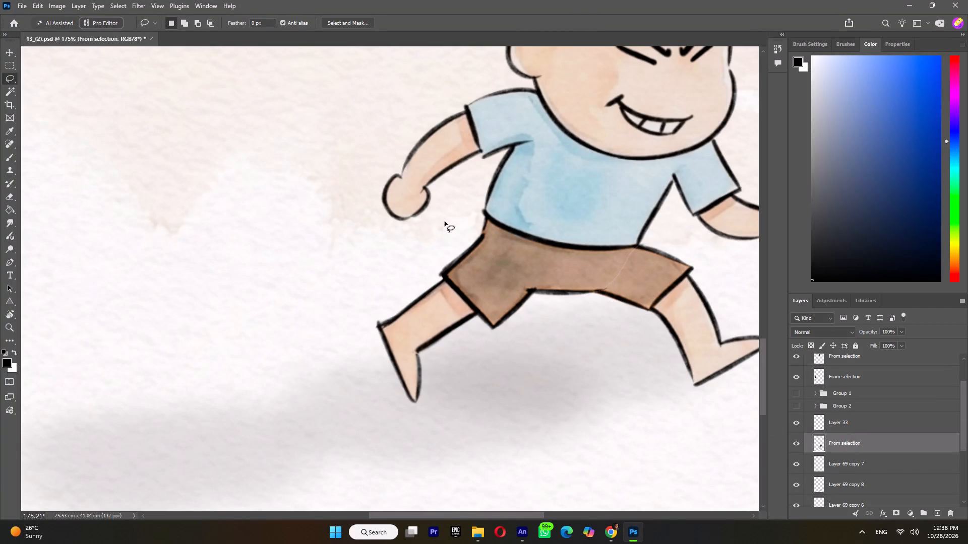
pyautogui.moveTo(465, 234); pyautogui.dragTo(496, 247)
pyautogui.moveTo(496, 247); pyautogui.dragTo(527, 288)
pyautogui.moveTo(527, 288); pyautogui.dragTo(440, 243)
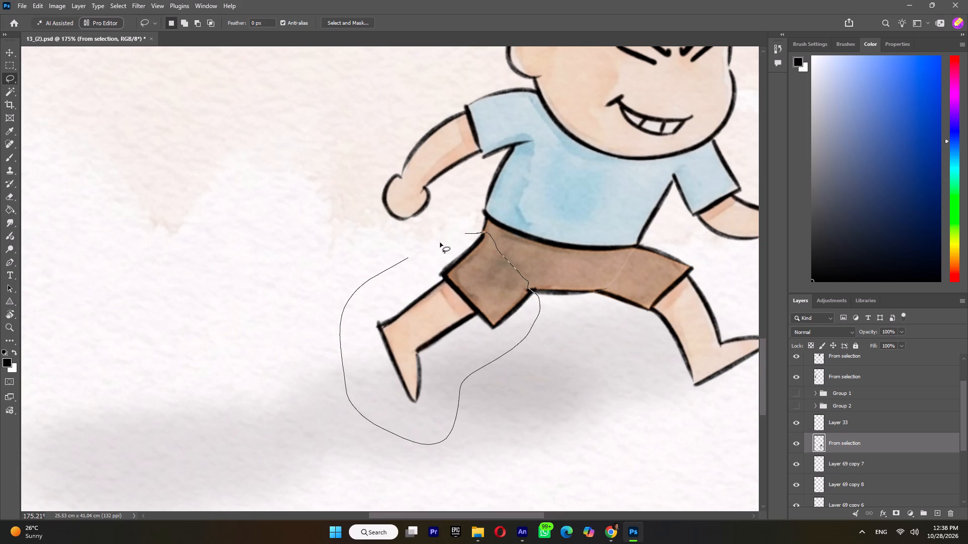
pyautogui.moveTo(440, 243); pyautogui.dragTo(472, 234)
pyautogui.hotkey('ctrl', 'x')
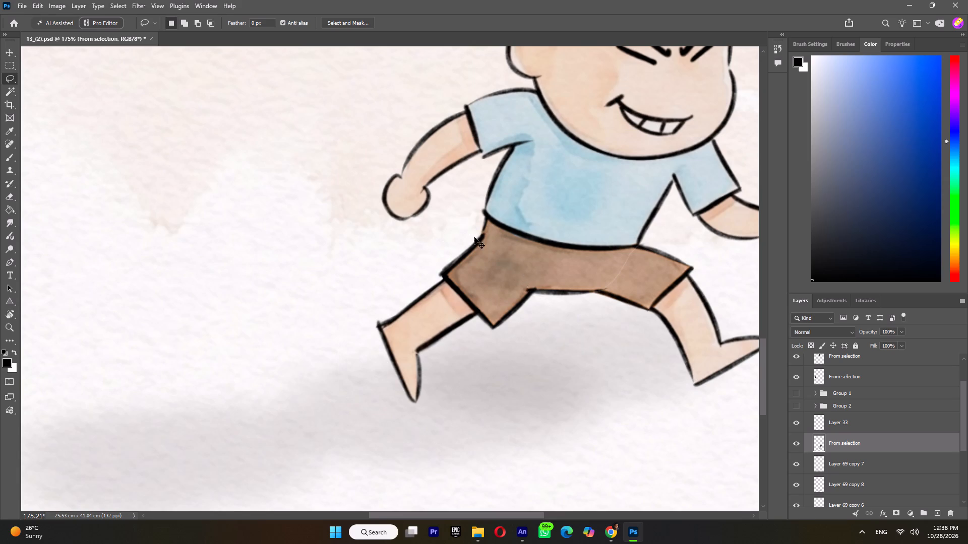
pyautogui.hotkey('ctrl', 'shift', 'v')
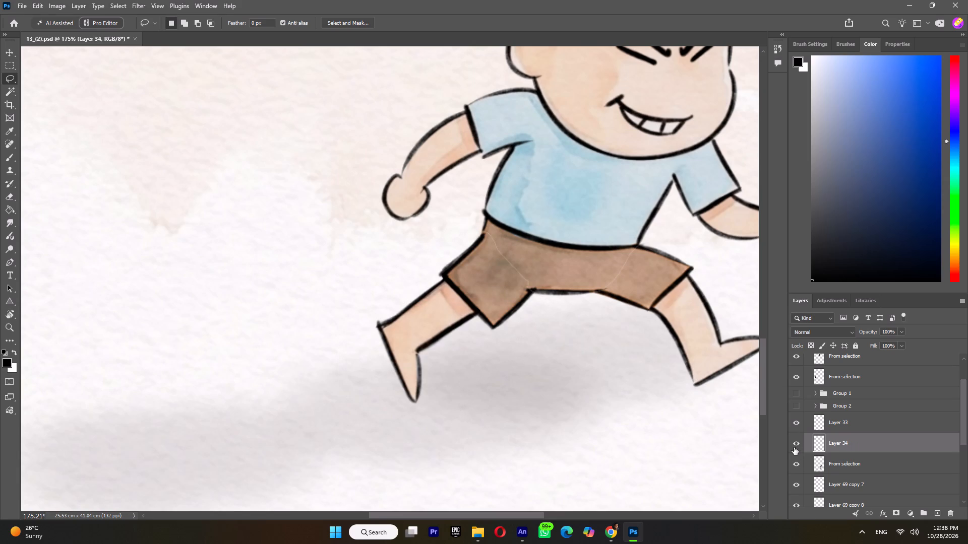
# Hide both leg layers and brush the body layer's rear shorts edge, waist to crotch, with brown sampled from the shorts.
pyautogui.click(794, 446)
pyautogui.click(793, 420)
pyautogui.click(828, 461)
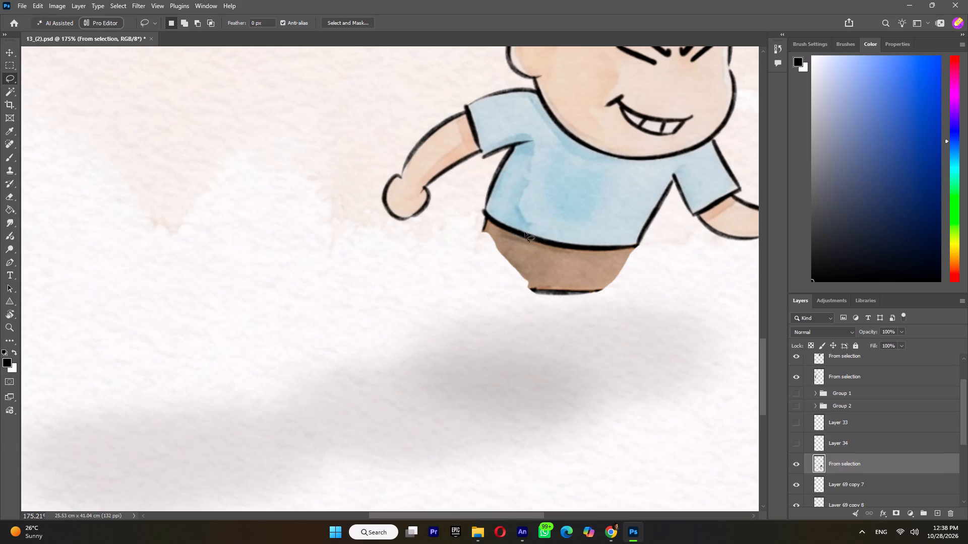
pyautogui.keyDown('alt'); pyautogui.scroll(7, 491, 238); pyautogui.keyUp('alt')
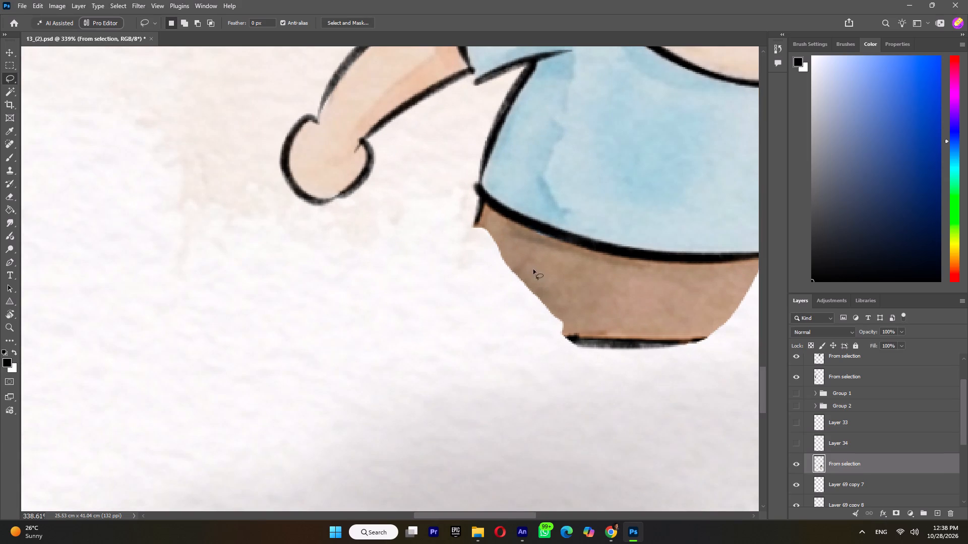
pyautogui.press('i')
pyautogui.click(533, 263)
pyautogui.press('b')
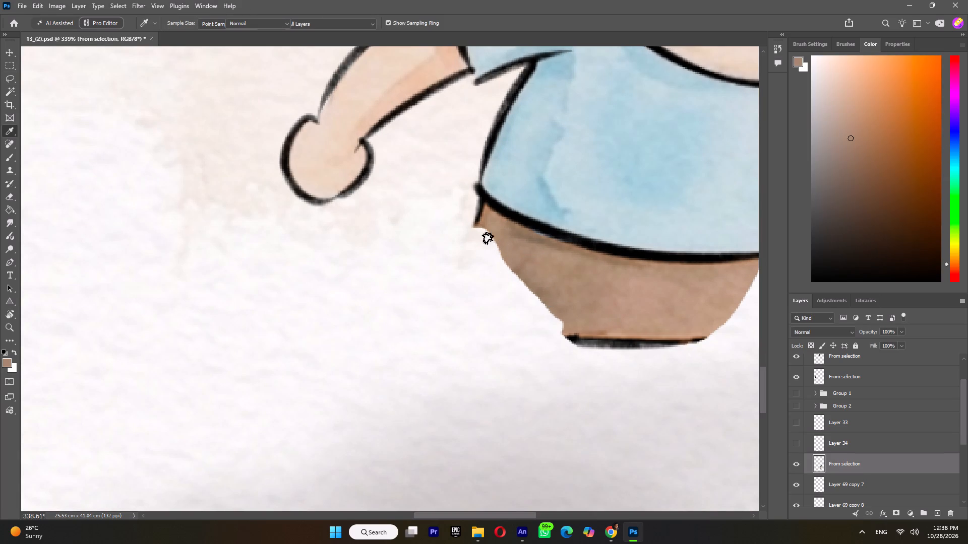
pyautogui.click(483, 227)
pyautogui.click(492, 225)
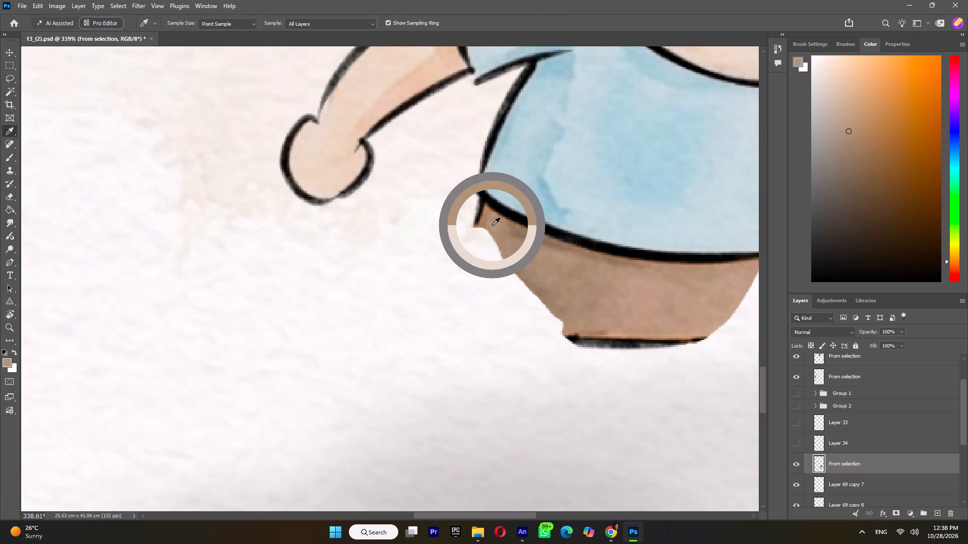
pyautogui.press('b')
pyautogui.moveTo(482, 225); pyautogui.dragTo(504, 265)
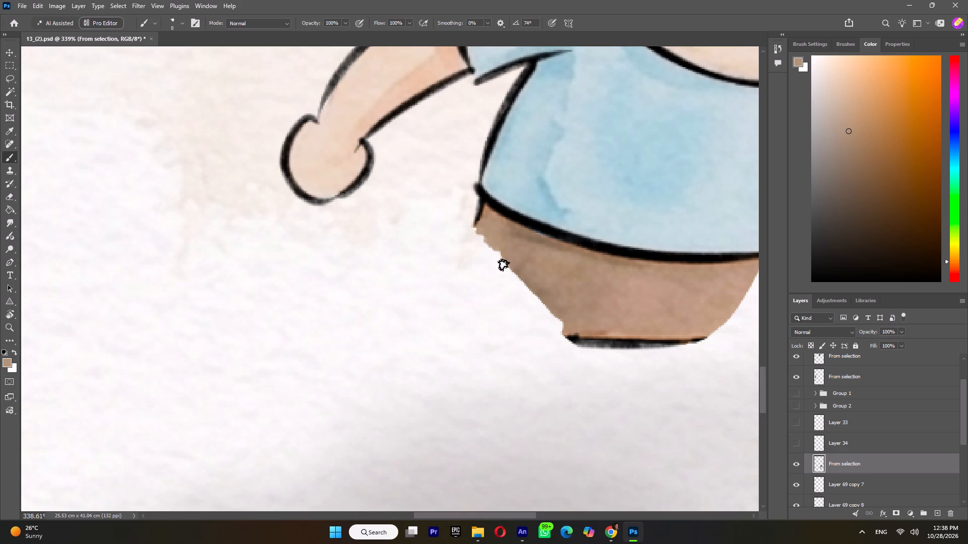
pyautogui.moveTo(504, 265); pyautogui.dragTo(564, 328)
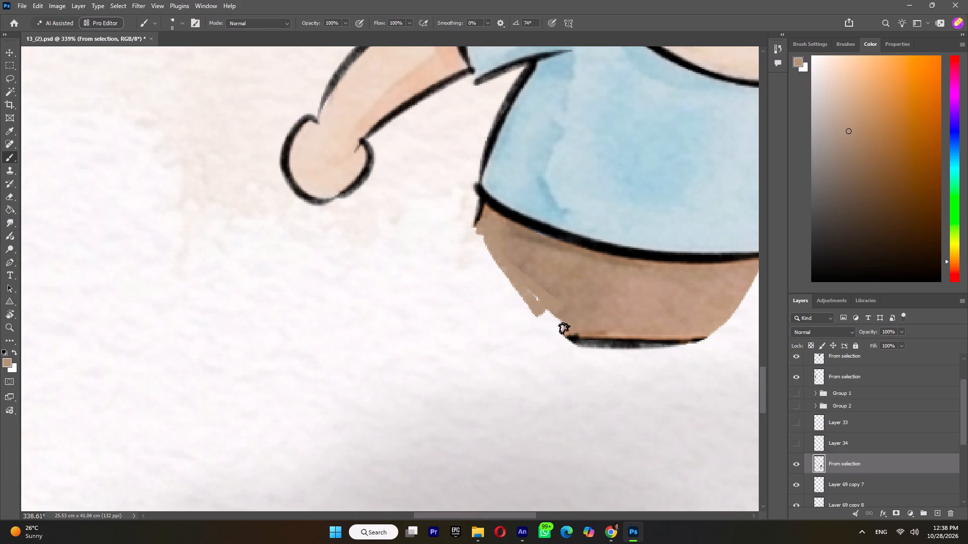
pyautogui.moveTo(564, 328); pyautogui.dragTo(563, 338)
# Fill out the front cut edge of the shorts on the body layer, using brown sampled from the shorts.
pyautogui.press('space')
pyautogui.press('space')
pyautogui.press('space')
pyautogui.press('space')
pyautogui.press('space')
pyautogui.press('space')
pyautogui.press('space')
pyautogui.moveTo(623, 299); pyautogui.dragTo(425, 293)
pyautogui.moveTo(512, 256); pyautogui.dragTo(487, 285)
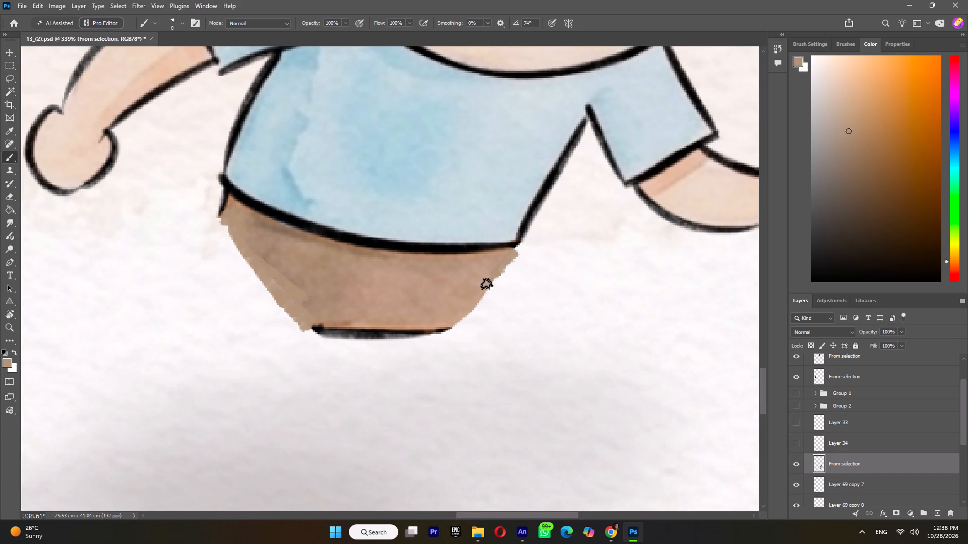
pyautogui.moveTo(487, 285); pyautogui.dragTo(452, 327)
pyautogui.press('i')
pyautogui.click(452, 308)
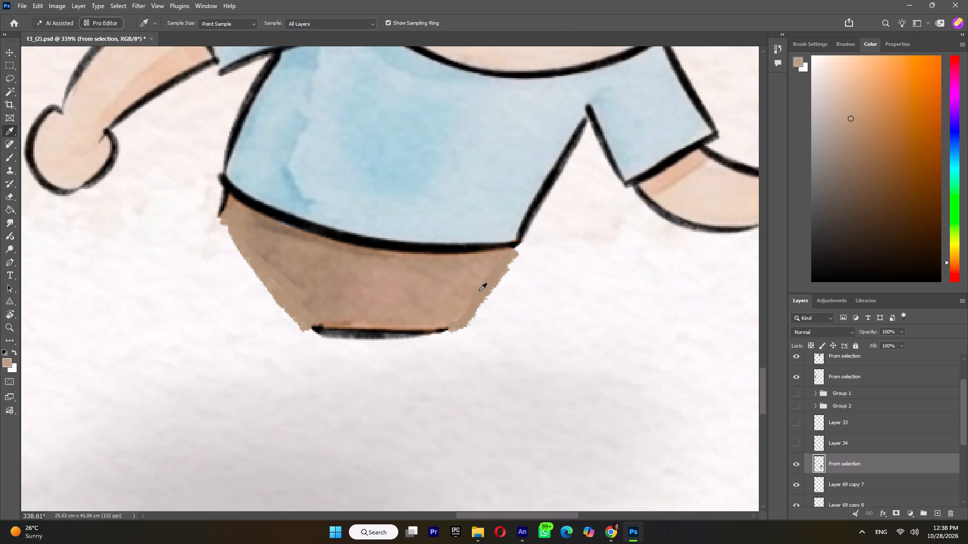
pyautogui.press('b')
pyautogui.moveTo(503, 261); pyautogui.dragTo(460, 314)
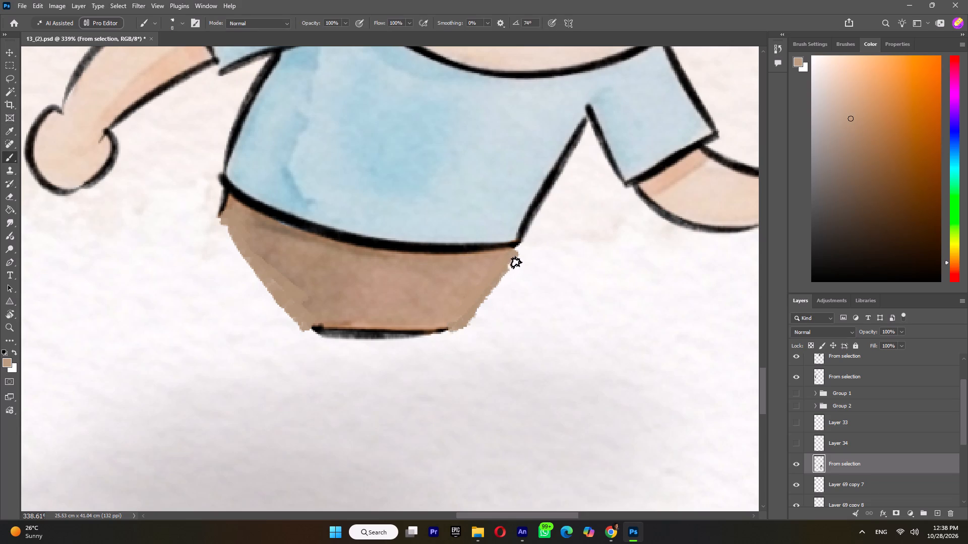
# Set the brush colour to black and draw short outline strokes at the shorts' front and rear hips.
pyautogui.moveTo(845, 220); pyautogui.dragTo(774, 329)
pyautogui.moveTo(513, 249); pyautogui.dragTo(515, 267)
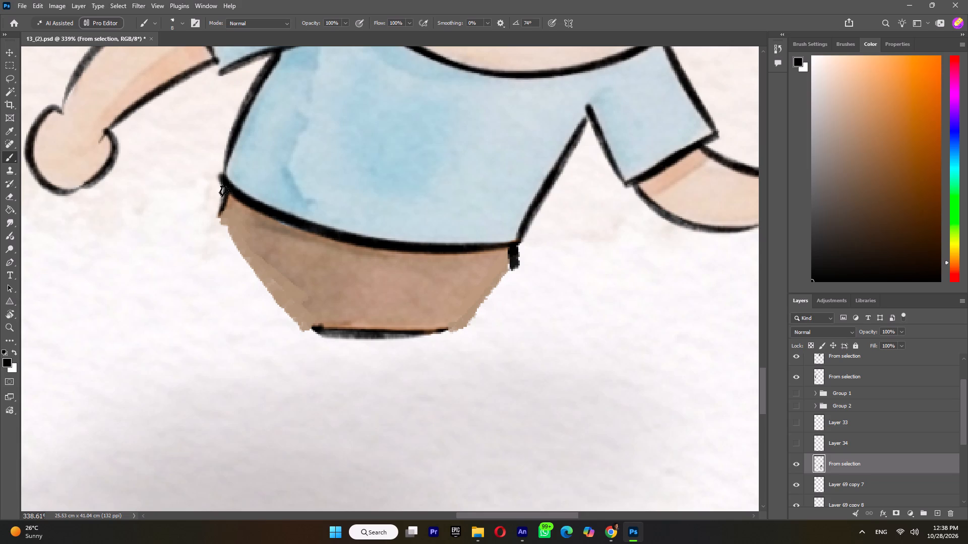
pyautogui.moveTo(225, 191); pyautogui.dragTo(212, 213)
pyautogui.hotkey('ctrl', 'z')
pyautogui.moveTo(223, 188); pyautogui.dragTo(221, 196)
pyautogui.moveTo(221, 196); pyautogui.dragTo(213, 222)
pyautogui.hotkey('ctrl', 'z')
pyautogui.moveTo(223, 190); pyautogui.dragTo(215, 220)
pyautogui.moveTo(215, 220); pyautogui.dragTo(215, 221)
# Check the repainted body with and without each leg by toggling the visibility of the body, Layer 33 and Layer 34.
pyautogui.keyDown('alt'); pyautogui.scroll(-14, 430, 294); pyautogui.keyUp('alt')
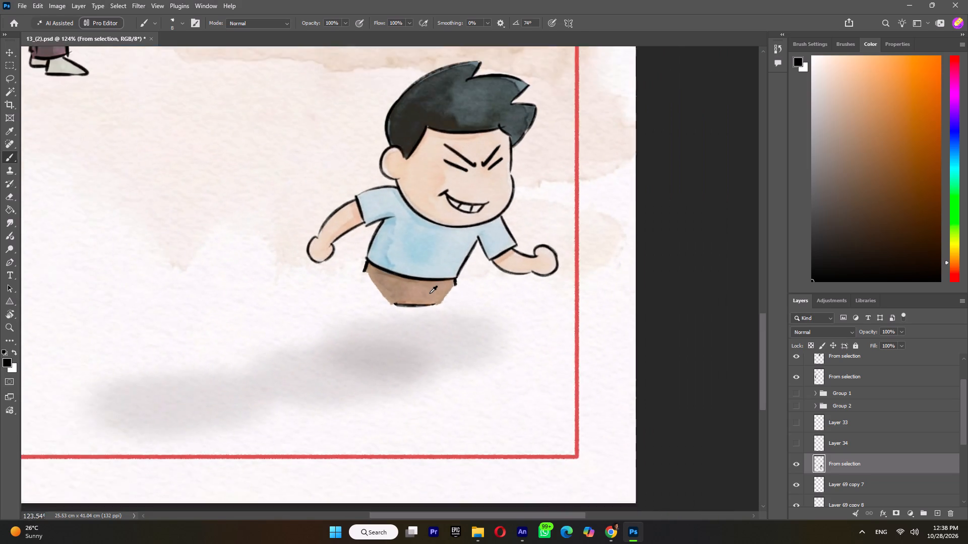
pyautogui.keyDown('alt'); pyautogui.scroll(-5, 430, 293); pyautogui.keyUp('alt')
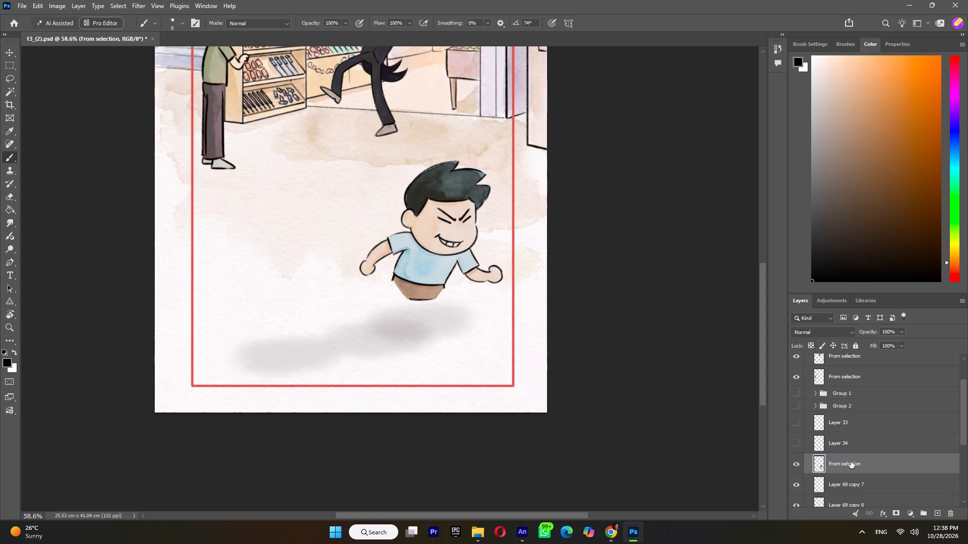
pyautogui.click(793, 463)
pyautogui.click(798, 469)
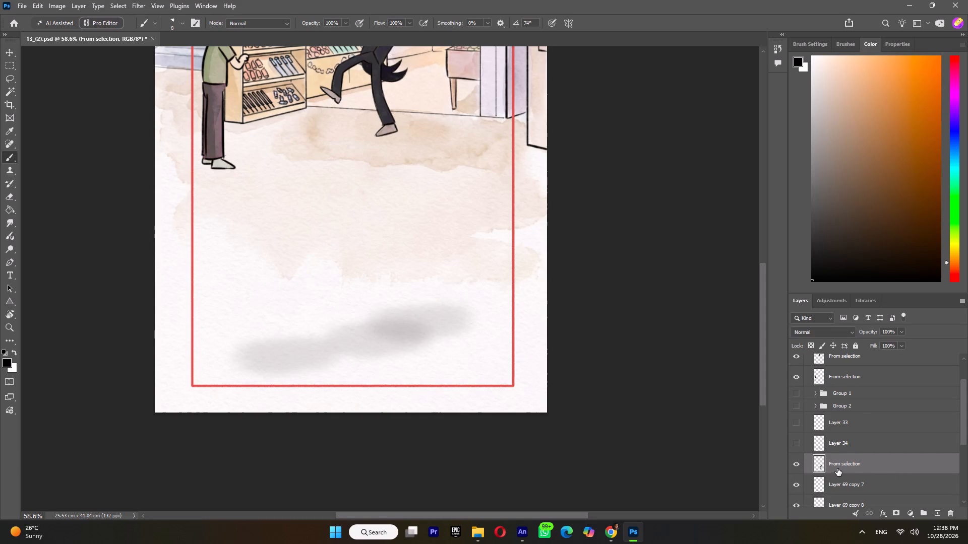
pyautogui.click(798, 445)
pyautogui.click(798, 445)
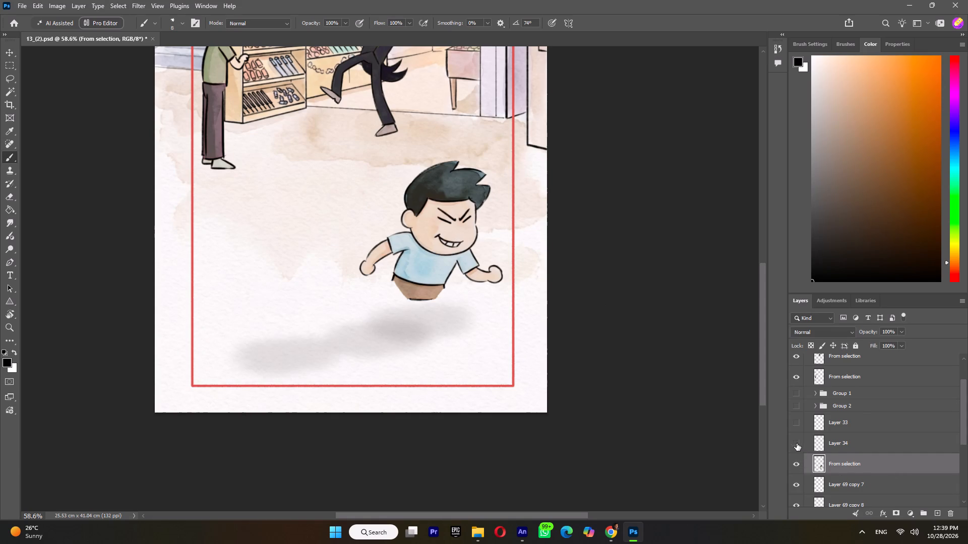
pyautogui.click(797, 443)
pyautogui.click(796, 419)
pyautogui.click(796, 420)
pyautogui.click(798, 446)
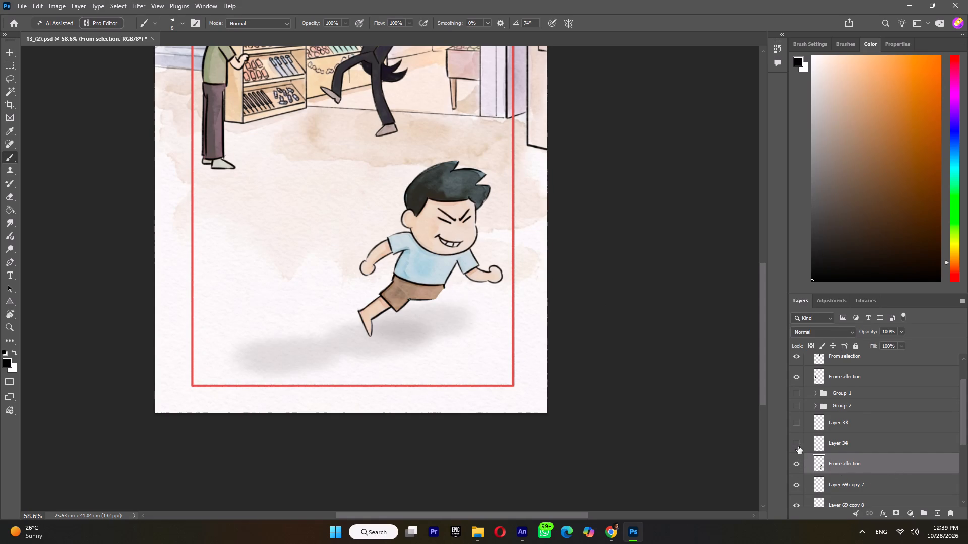
# Duplicate the blue-shirted boy's legless body layer within 13_(2).psd.
pyautogui.click(859, 473)
pyautogui.rightClick(850, 456)
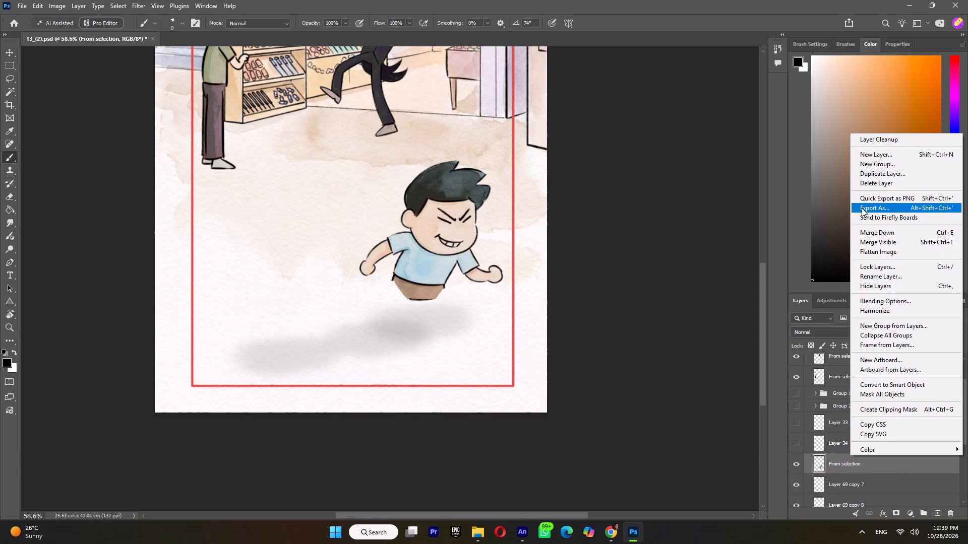
pyautogui.click(879, 177)
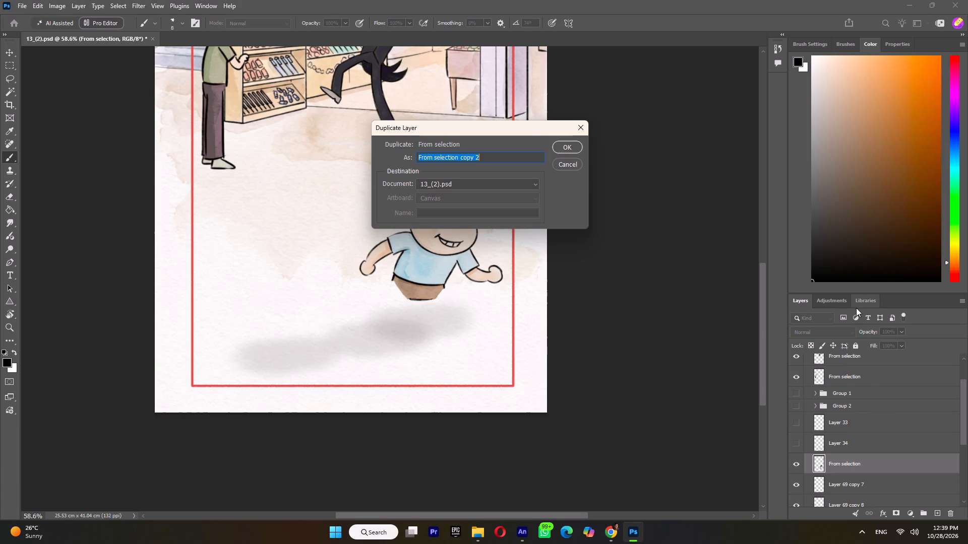
pyautogui.click(567, 146)
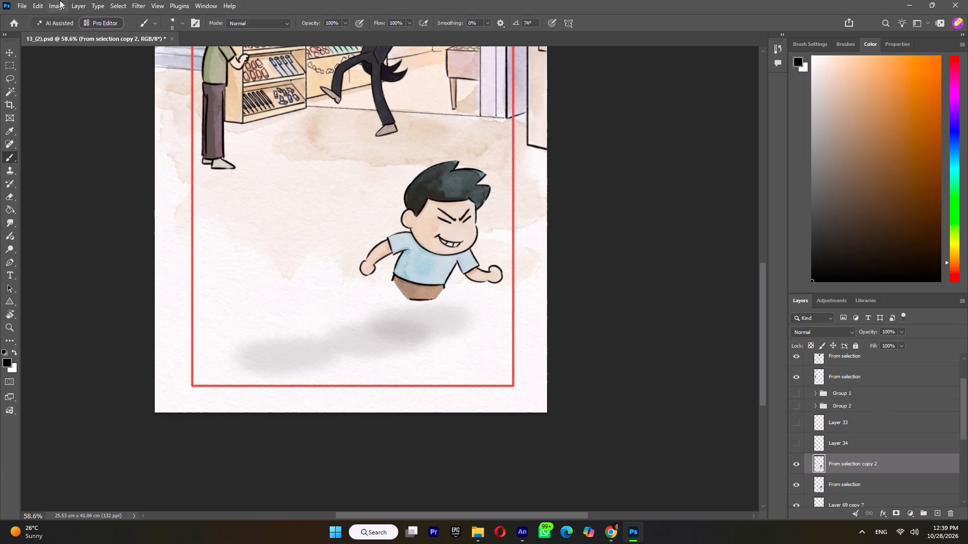
# Start Puppet Warp on the body copy and pin both sides of the shorts, the cheek, the brow and both shoulders.
pyautogui.click(39, 6)
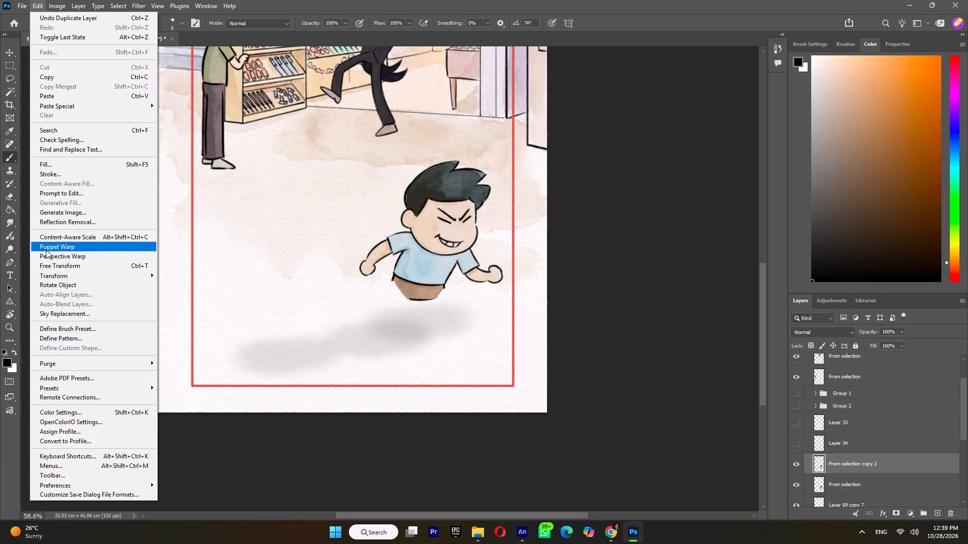
pyautogui.click(48, 249)
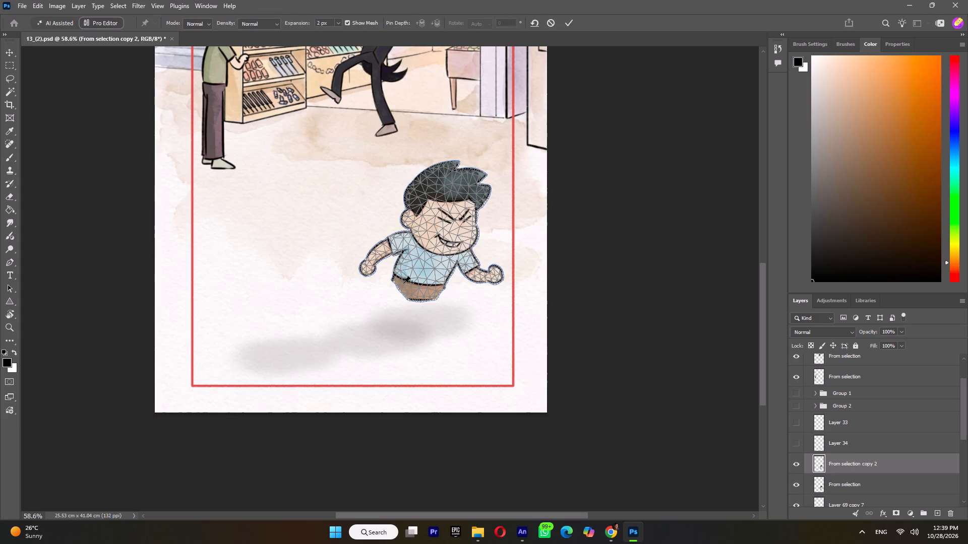
pyautogui.click(399, 288)
pyautogui.click(431, 292)
pyautogui.keyDown('alt'); pyautogui.scroll(2, 421, 263); pyautogui.keyUp('alt')
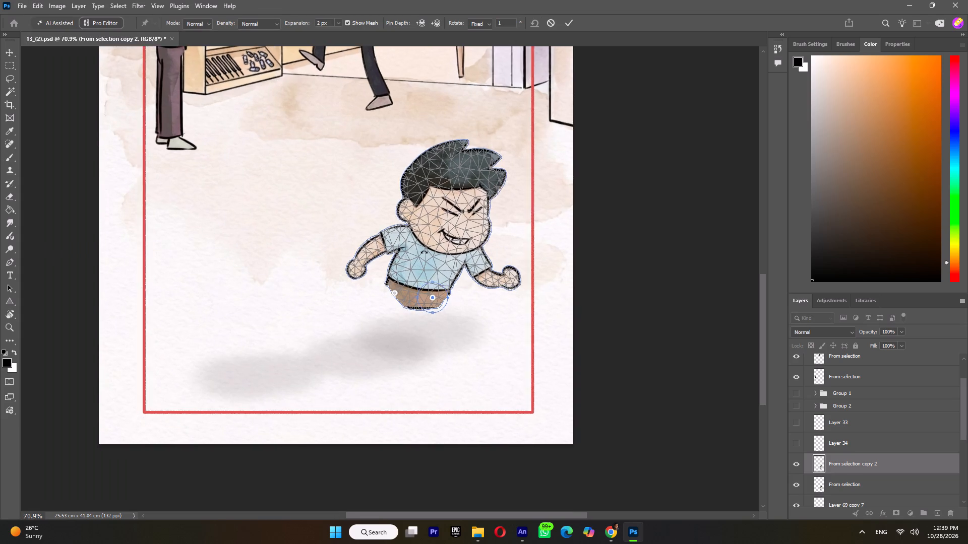
pyautogui.keyDown('alt'); pyautogui.scroll(11, 424, 251); pyautogui.keyUp('alt')
pyautogui.click(456, 216)
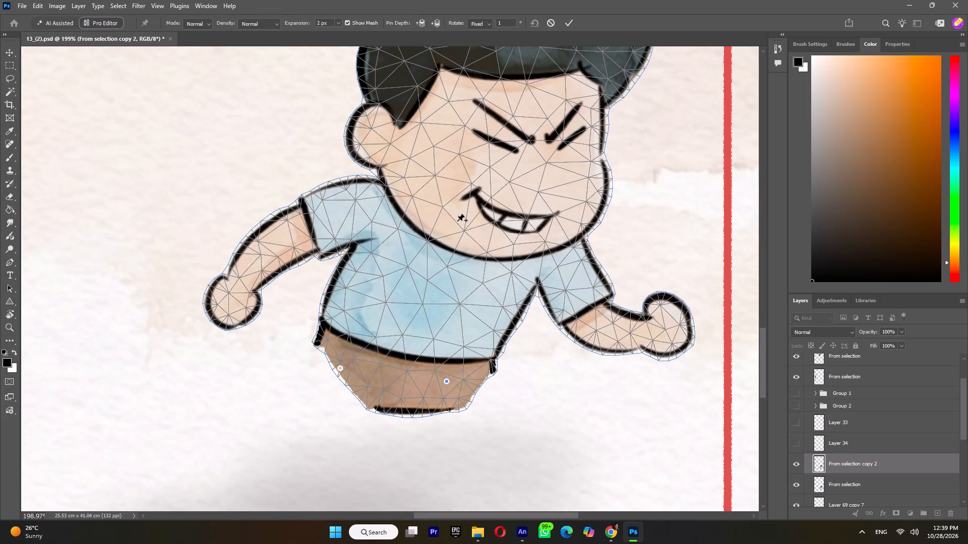
pyautogui.click(457, 224)
pyautogui.click(489, 106)
pyautogui.click(381, 213)
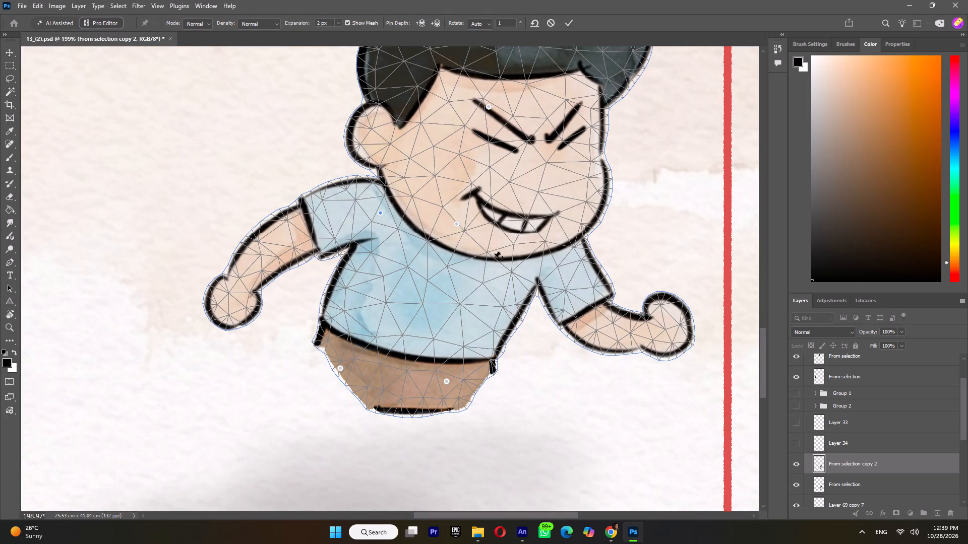
pyautogui.click(548, 254)
# Pin the blue-shirted boy's front fist and forearm, and bend that arm down and inward toward the body.
pyautogui.click(645, 335)
pyautogui.moveTo(645, 335); pyautogui.dragTo(610, 361)
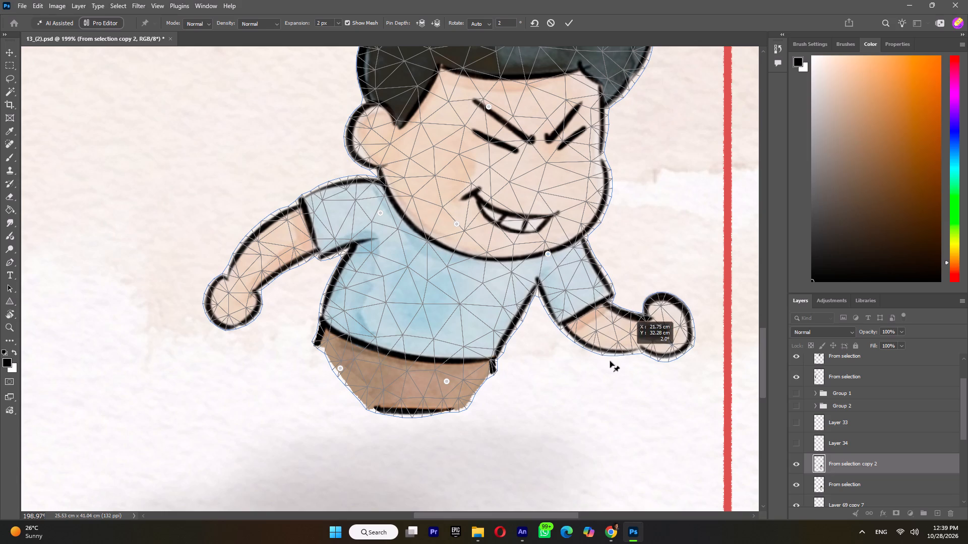
pyautogui.moveTo(610, 361); pyautogui.dragTo(587, 373)
pyautogui.click(567, 332)
pyautogui.moveTo(565, 333); pyautogui.dragTo(551, 344)
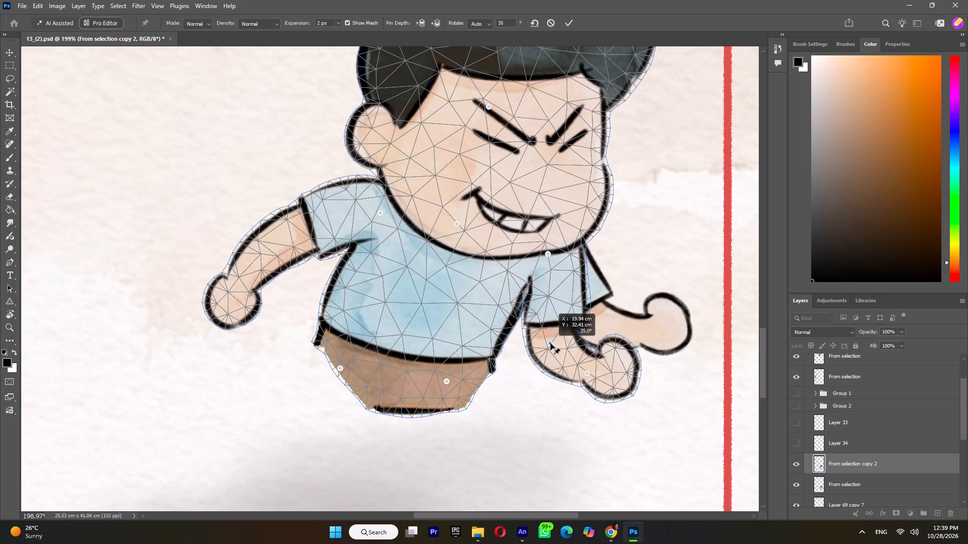
pyautogui.moveTo(551, 344); pyautogui.dragTo(556, 338)
# Pin the rear fist and forearm, swing that arm down beside the shorts, and apply the Puppet Warp.
pyautogui.click(238, 303)
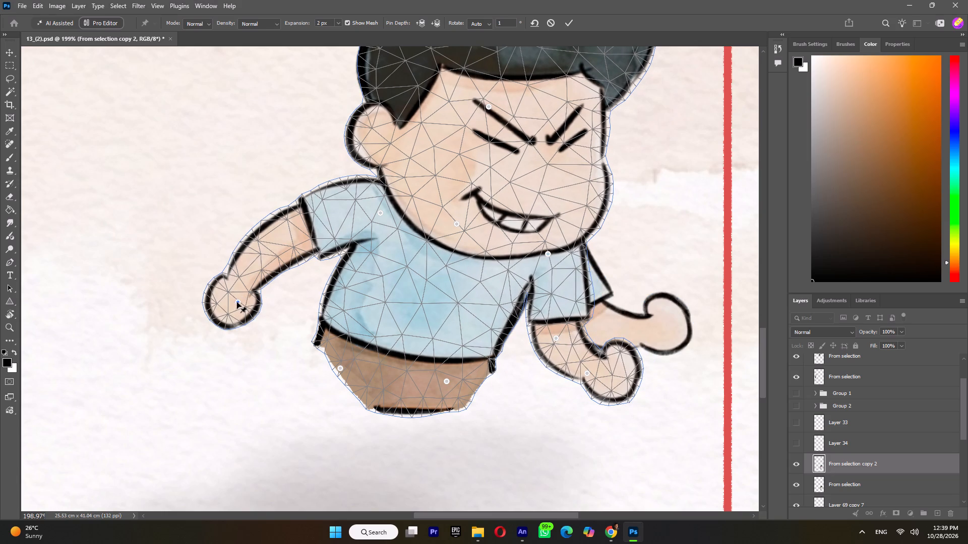
pyautogui.moveTo(237, 302); pyautogui.dragTo(298, 342)
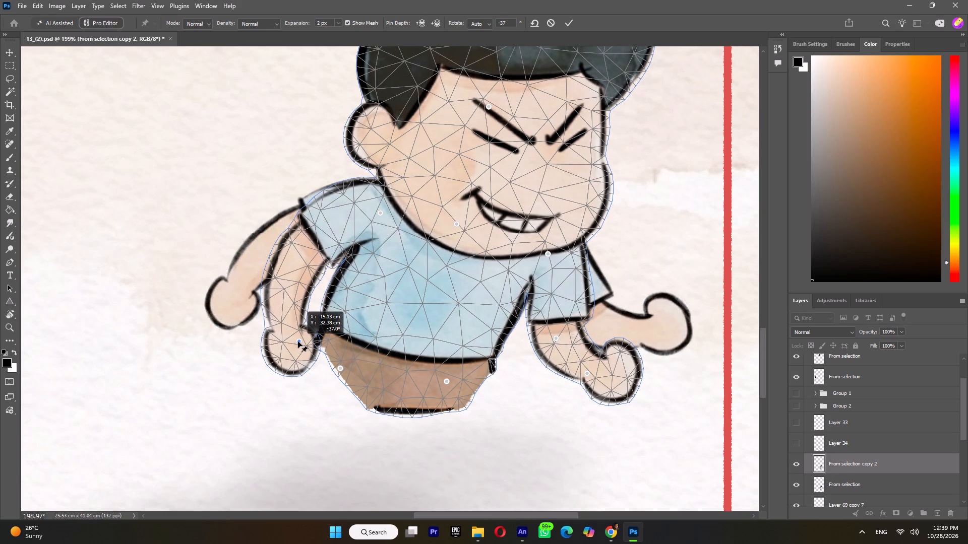
pyautogui.moveTo(298, 342); pyautogui.dragTo(296, 342)
pyautogui.click(288, 263)
pyautogui.moveTo(287, 264); pyautogui.dragTo(290, 274)
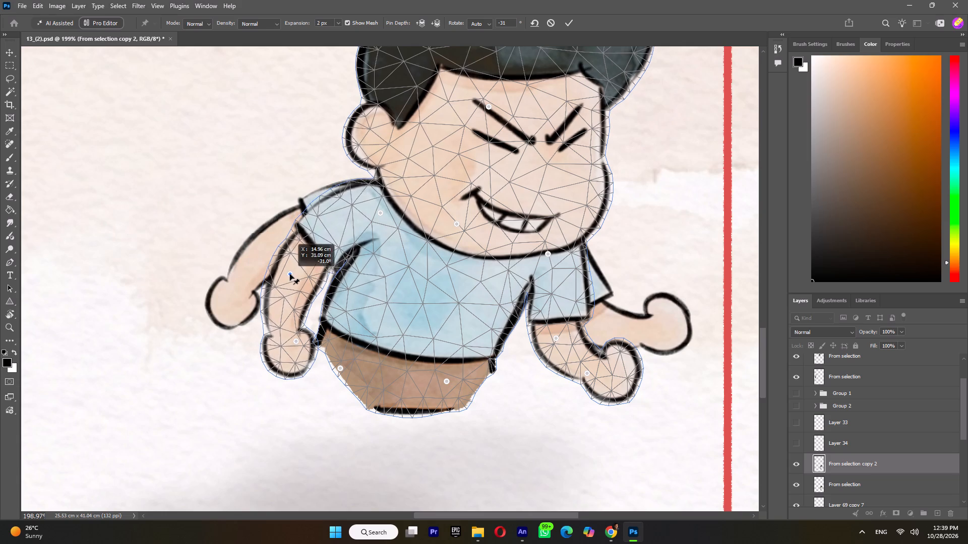
pyautogui.moveTo(290, 274); pyautogui.dragTo(292, 273)
pyautogui.click(567, 23)
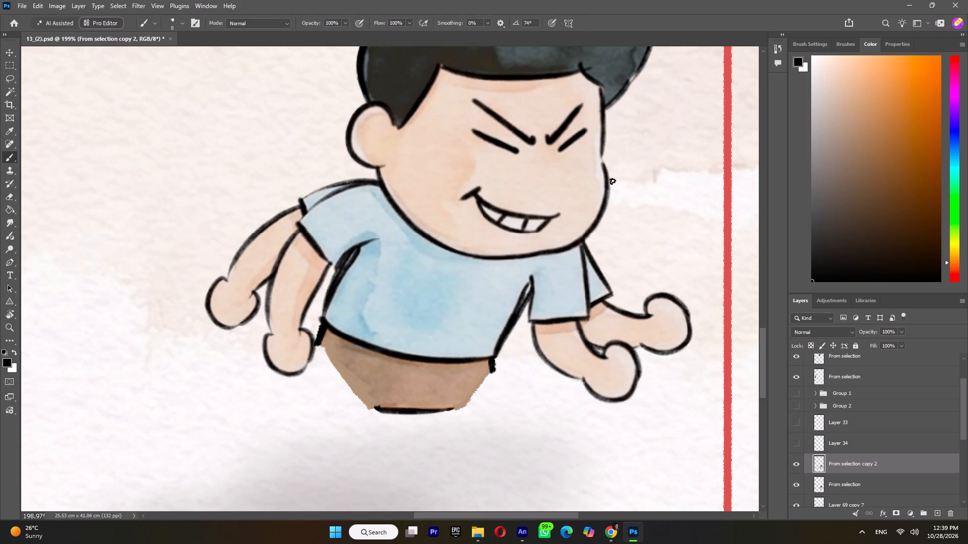
# Show leg layers Layer 33 and Layer 34, and check both body poses and shadow Layer 69 copy 7 by toggling their visibility.
pyautogui.keyDown('alt'); pyautogui.scroll(-11, 533, 256); pyautogui.keyUp('alt')
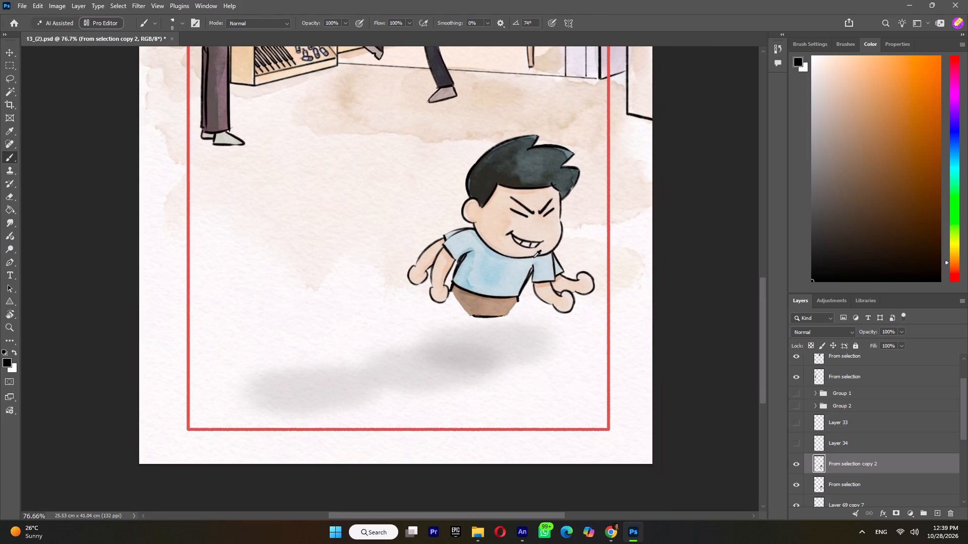
pyautogui.click(795, 463)
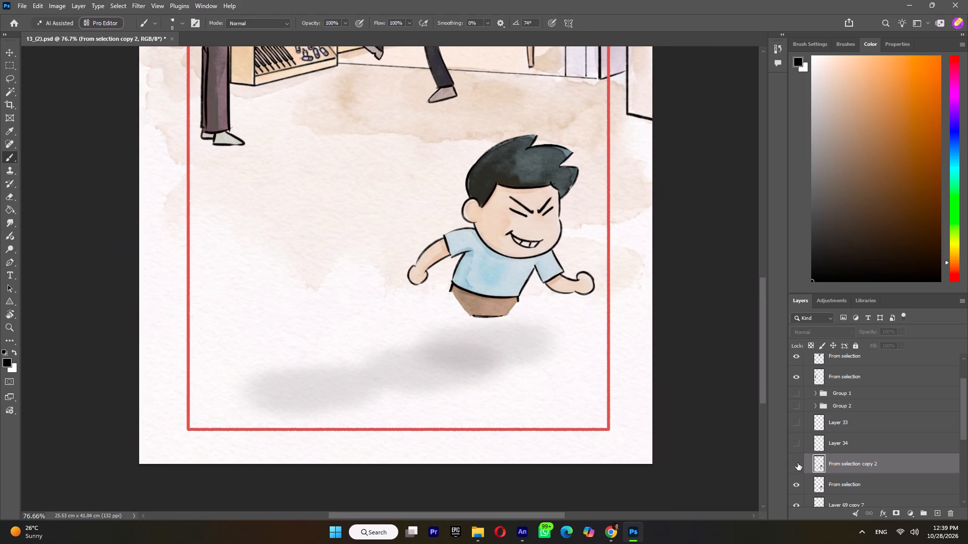
pyautogui.click(795, 445)
pyautogui.click(797, 425)
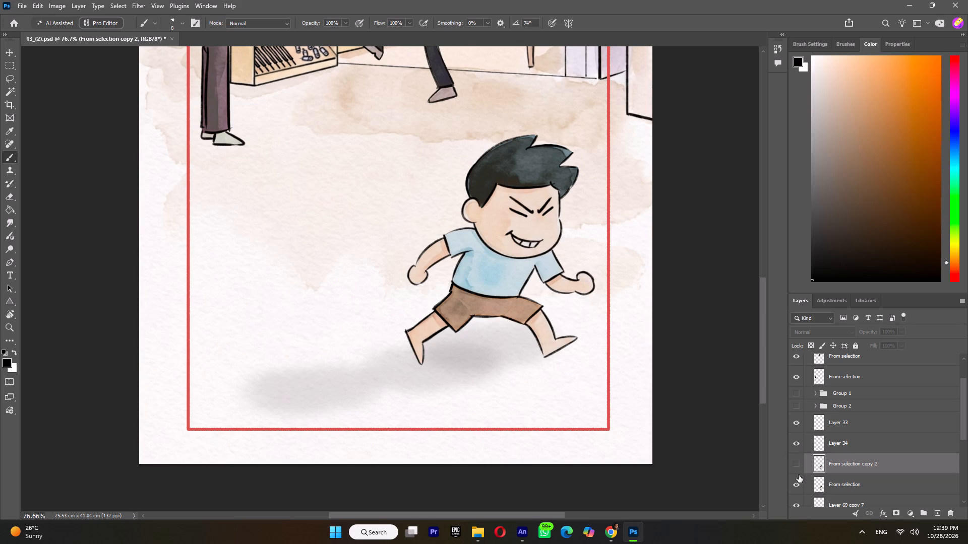
pyautogui.click(799, 483)
pyautogui.click(797, 484)
pyautogui.click(799, 470)
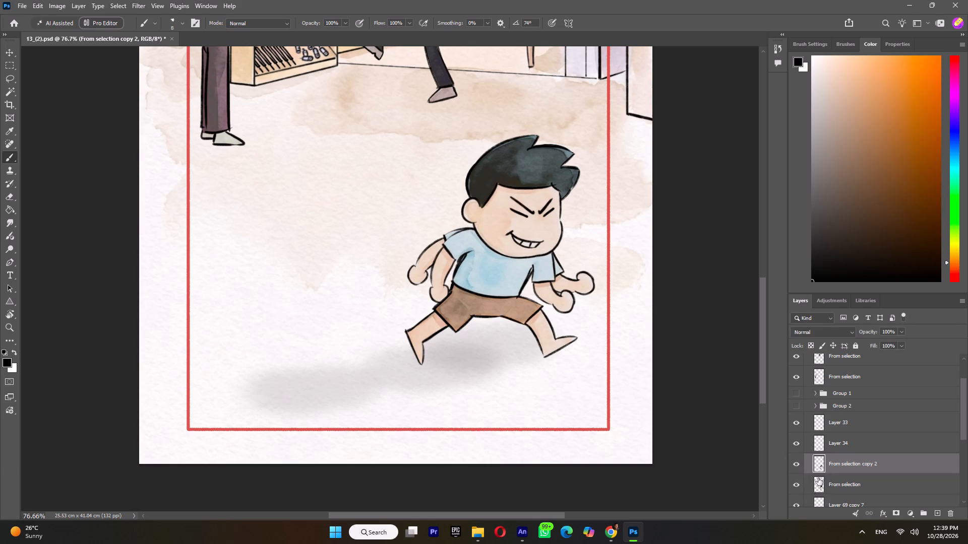
pyautogui.scroll(-3, 826, 470)
pyautogui.click(800, 445)
pyautogui.click(798, 445)
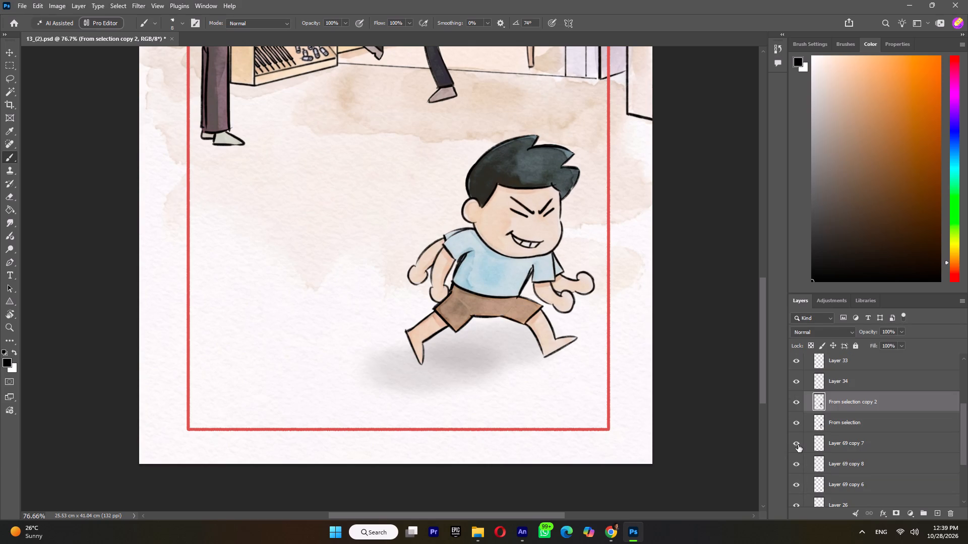
# Select the boy's four layers together: Layer 33, Layer 34, From selection copy 2 and From selection.
pyautogui.click(838, 429)
pyautogui.scroll(1, 838, 429)
pyautogui.keyDown('shift'); pyautogui.click(836, 380); pyautogui.keyUp('shift')
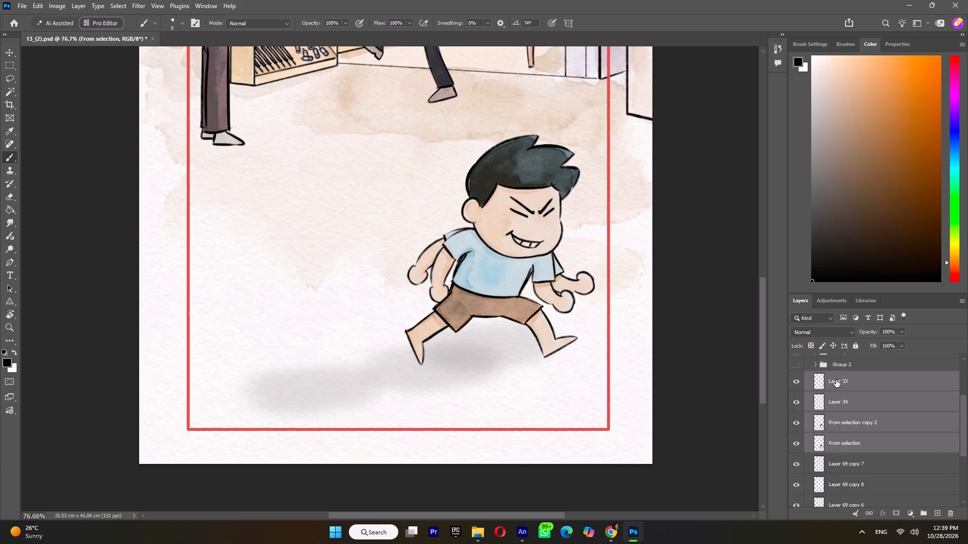
# Group the blue-shirted boy's four selected layers and hide the new group.
pyautogui.click(923, 510)
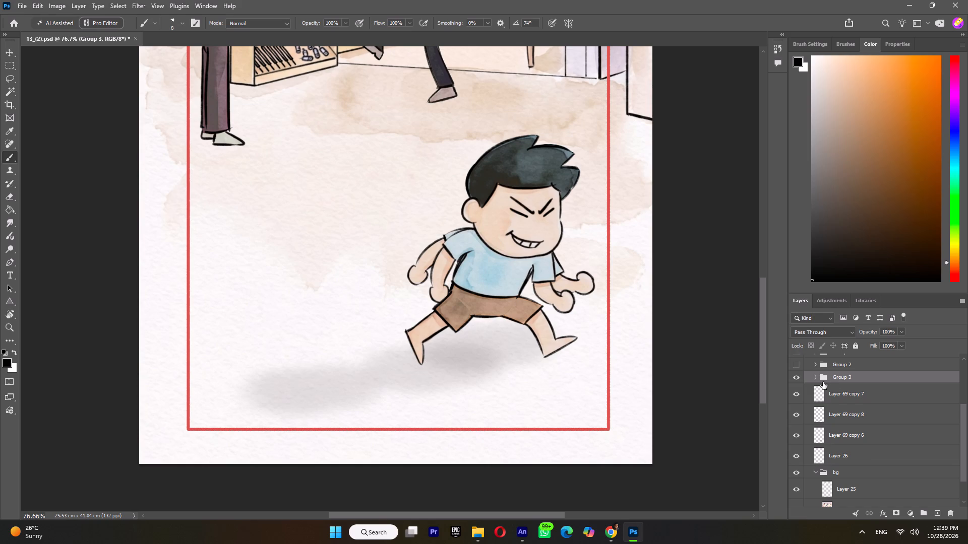
pyautogui.click(798, 380)
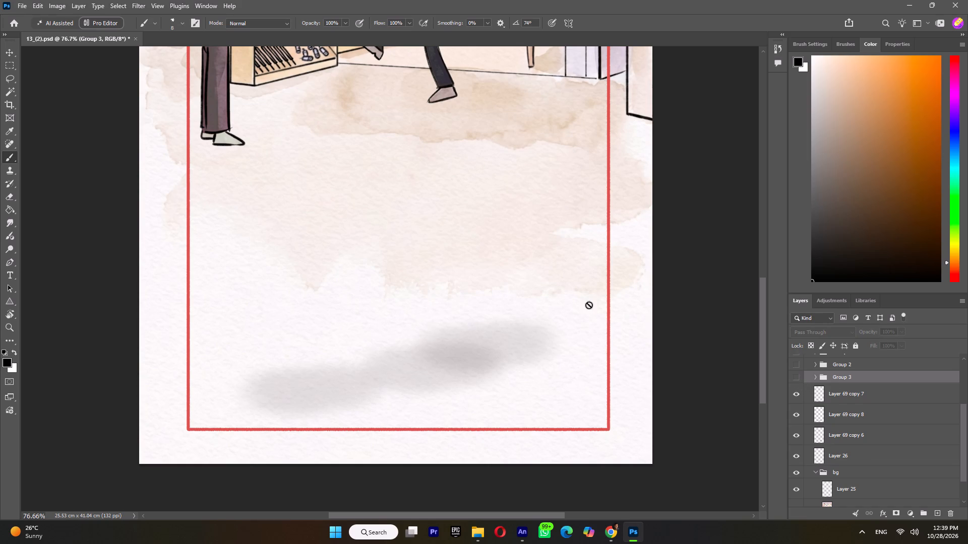
# Hide the three shadow layers Layer 69 copy 7, Layer 69 copy 8 and Layer 69 copy 6.
pyautogui.keyDown('alt'); pyautogui.scroll(-10, 557, 283); pyautogui.keyUp('alt')
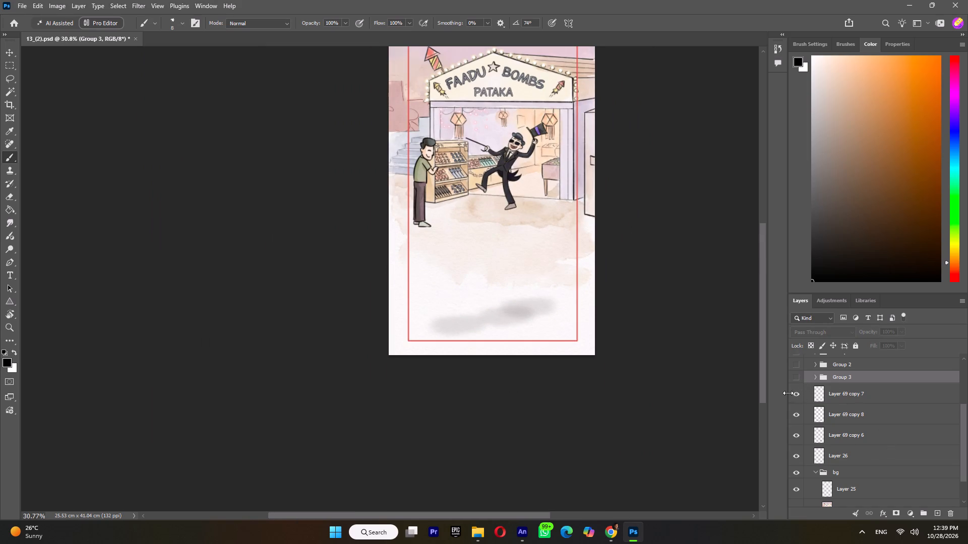
pyautogui.click(795, 392)
pyautogui.click(796, 415)
pyautogui.click(796, 432)
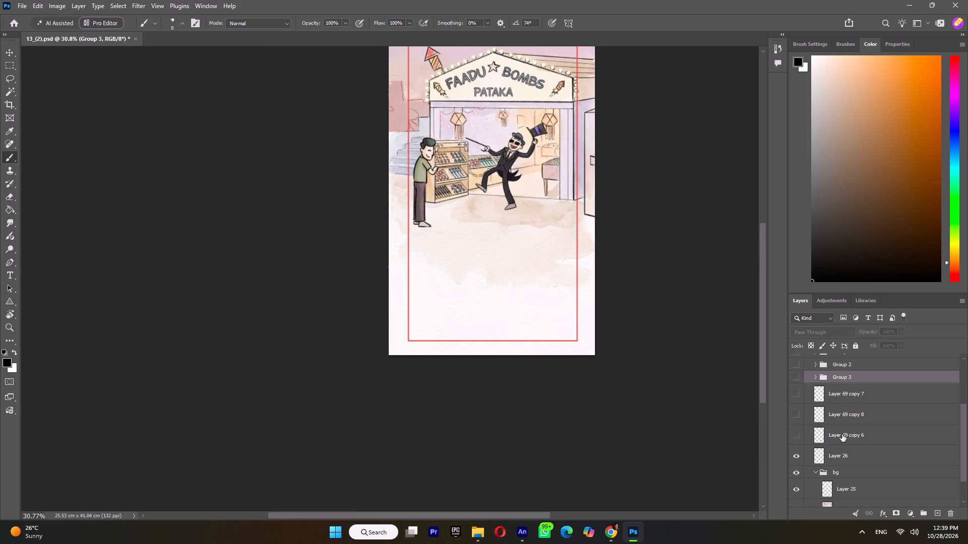
# Save the 13_(2).psd illustration and close the document.
pyautogui.scroll(6, 842, 434)
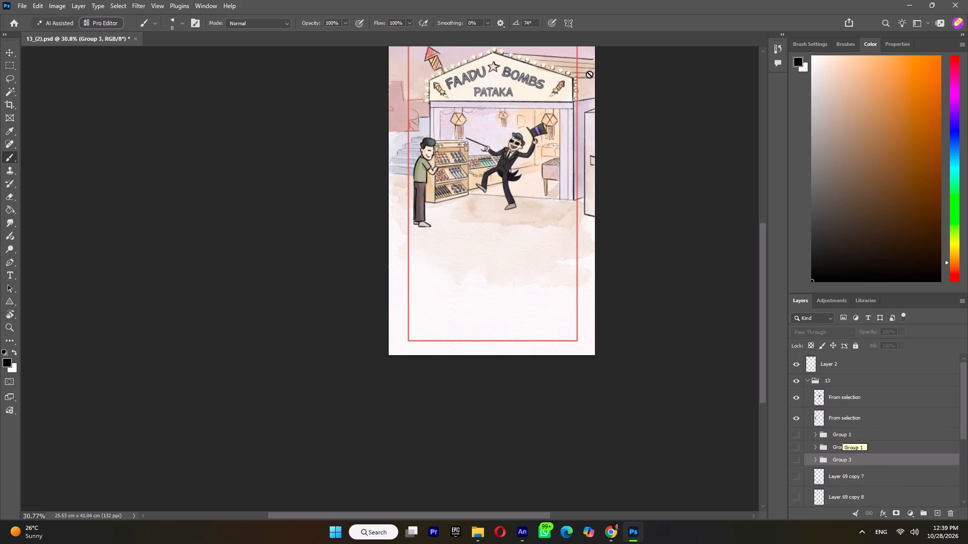
pyautogui.hotkey('ctrl', 's')
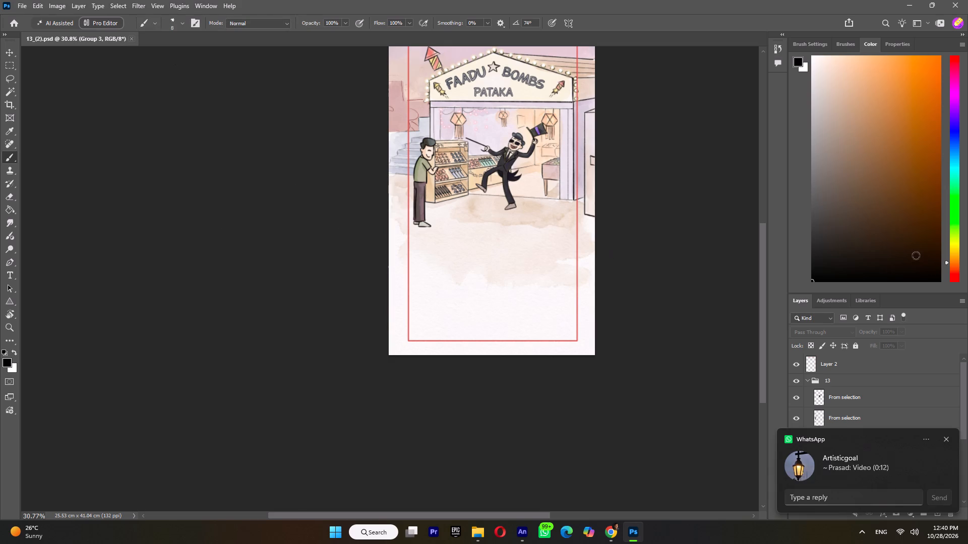
pyautogui.click(944, 440)
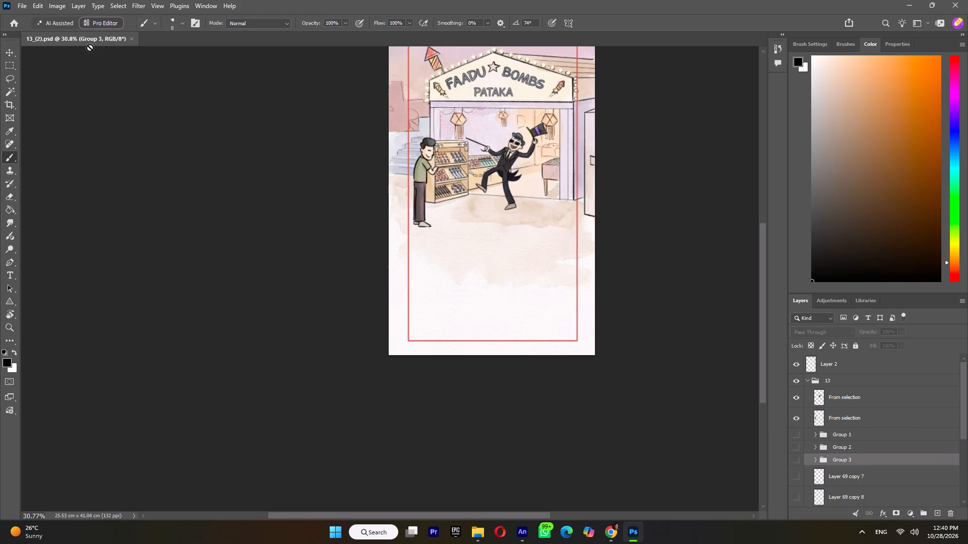
pyautogui.click(133, 39)
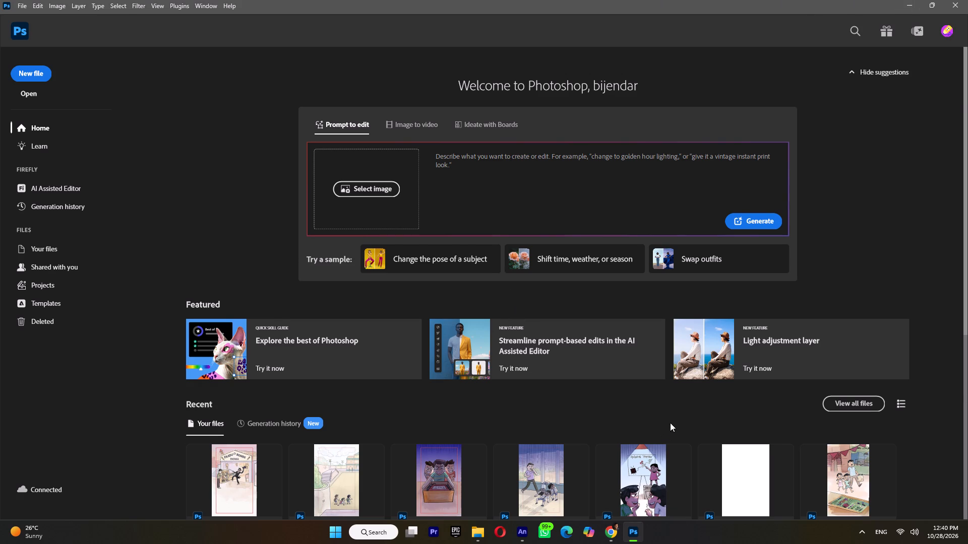
# Switch to the Diwali km folder in File Explorer and open 14-21.psd in Photoshop.
pyautogui.scroll(-7, 674, 427)
pyautogui.scroll(5, 678, 415)
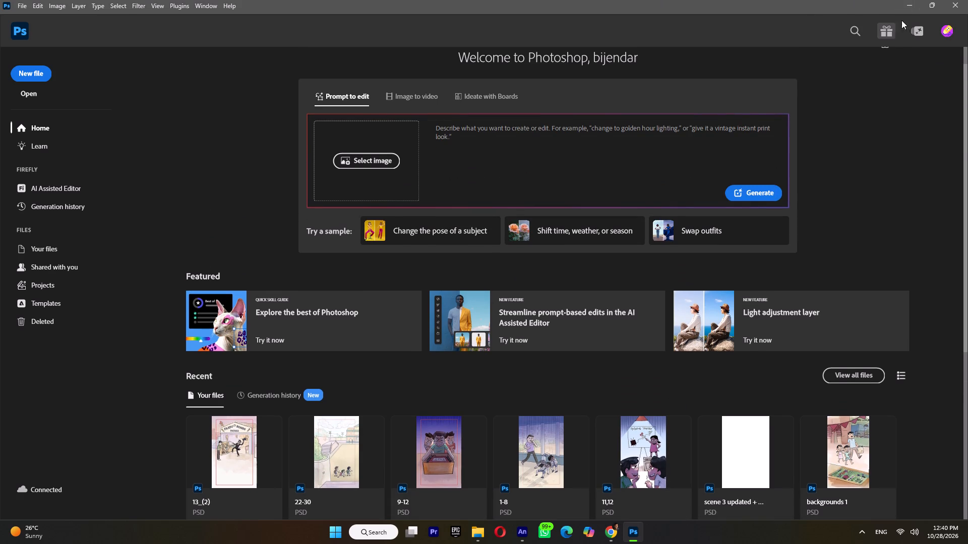
pyautogui.click(904, 1)
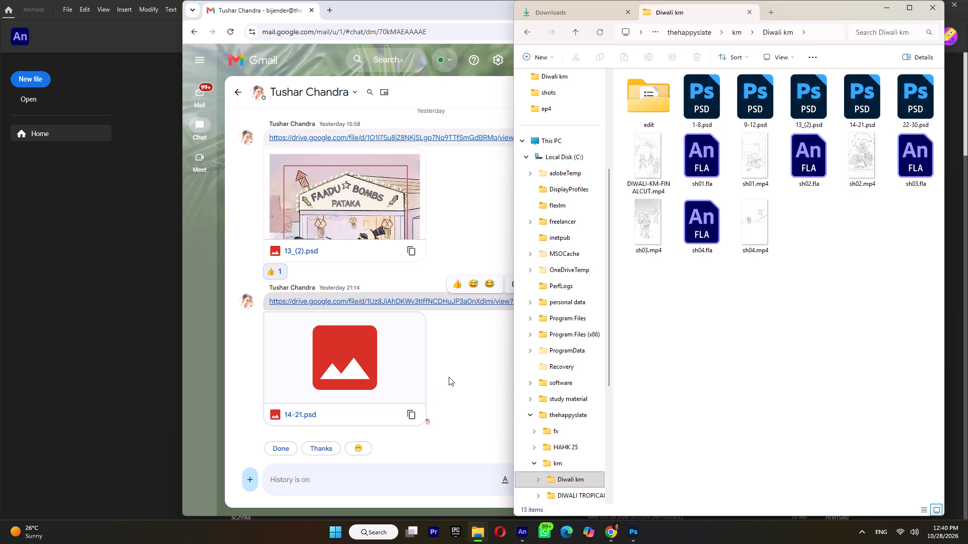
pyautogui.click(449, 377)
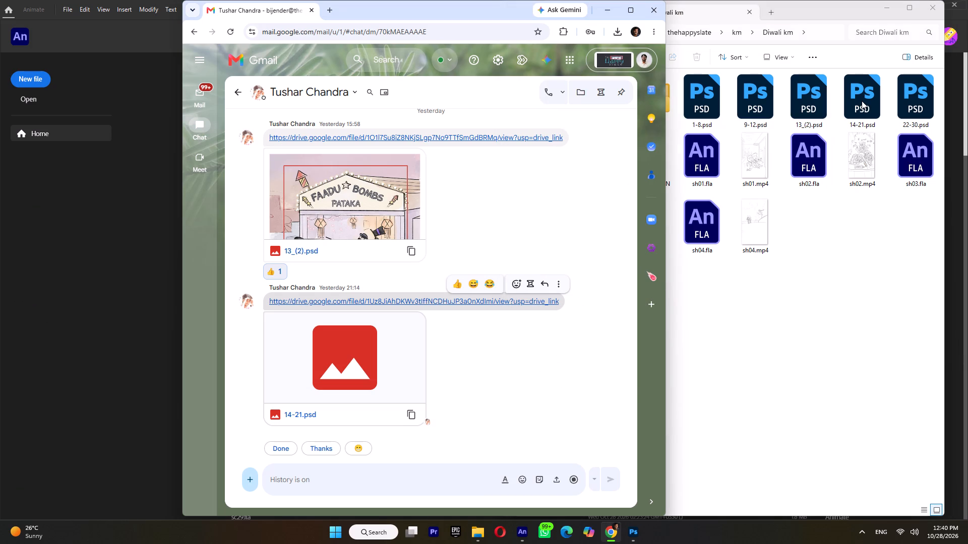
pyautogui.doubleClick(862, 101)
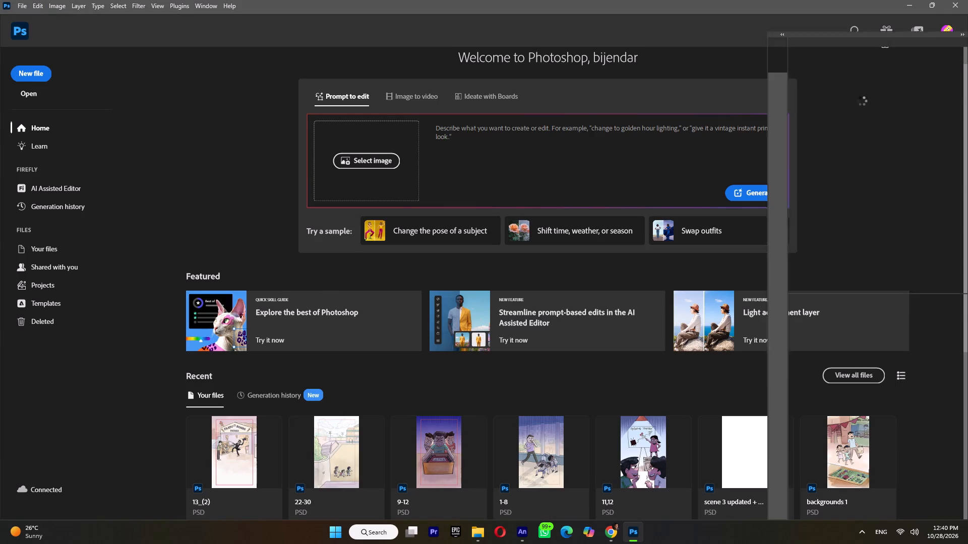
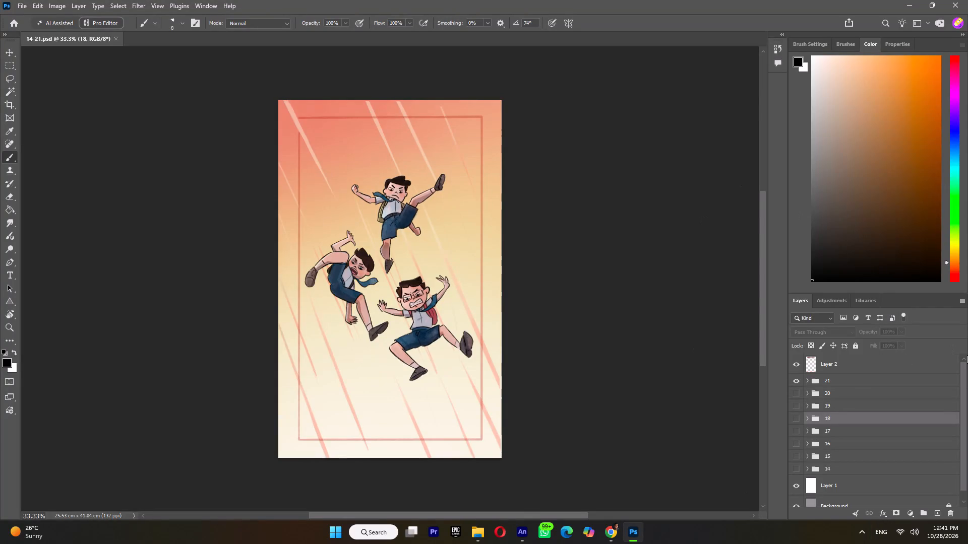
# Hide group 21 in 14-21.psd, show group 14, and expand group 14 to list its layers.
pyautogui.click(796, 384)
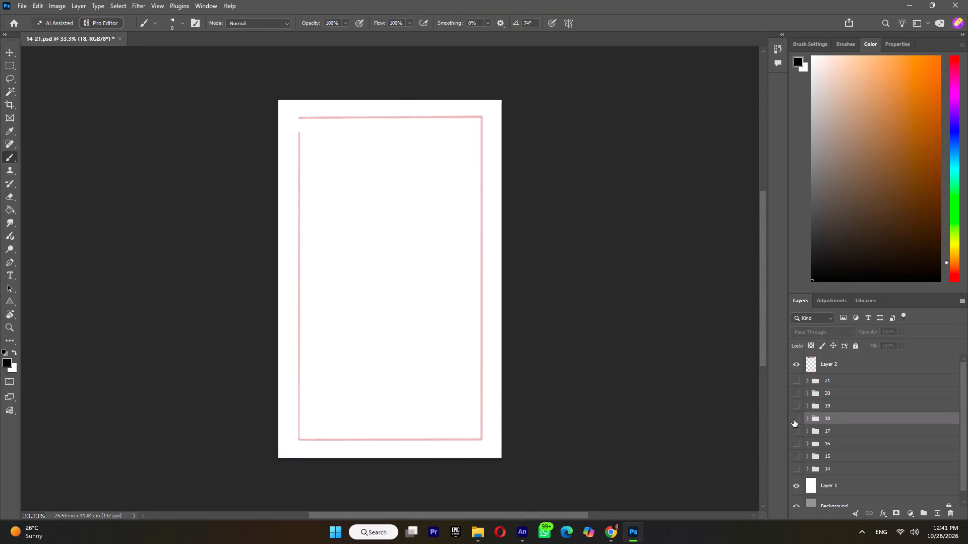
pyautogui.click(794, 467)
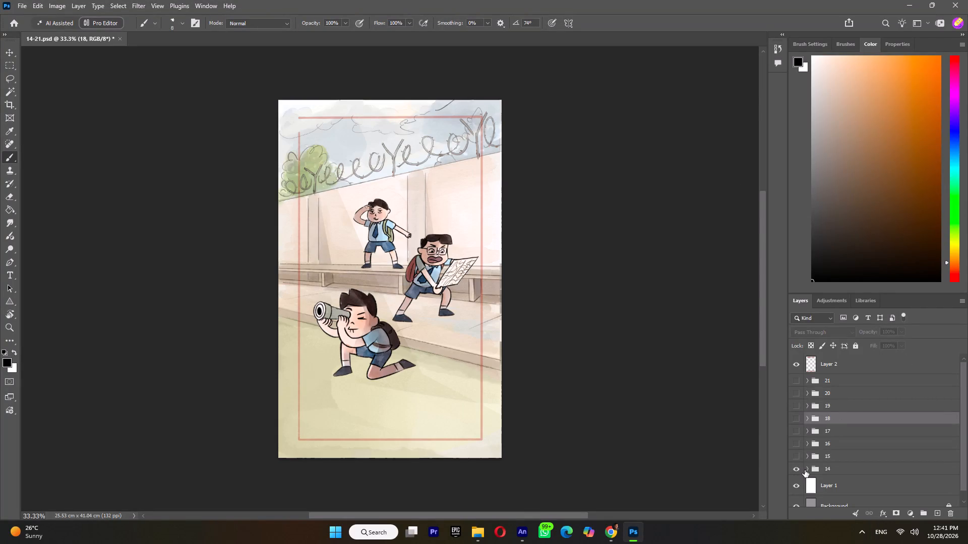
pyautogui.click(805, 470)
pyautogui.click(805, 470)
pyautogui.click(806, 469)
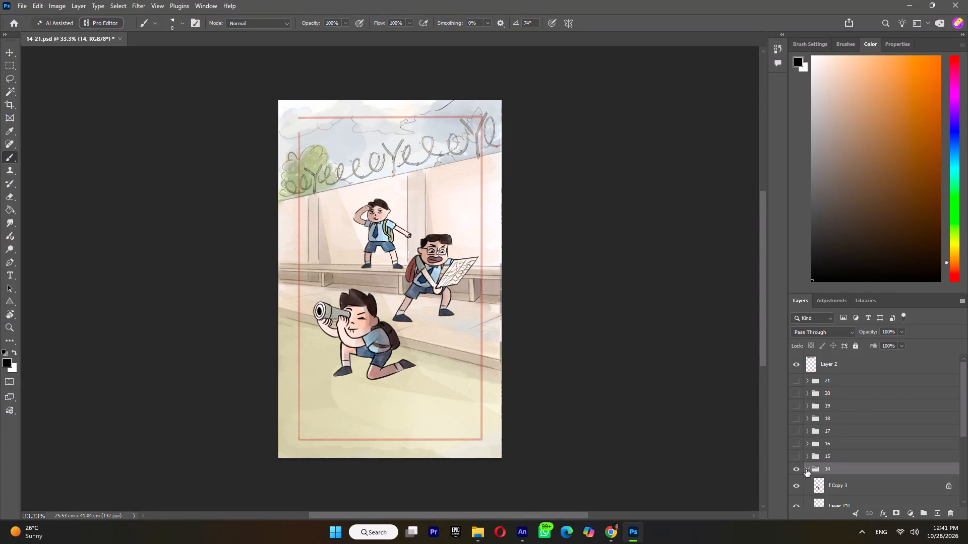
# Examine which parts of the schoolyard scene each layer and the bg group in group 14 hold by toggling their visibility.
pyautogui.scroll(-5, 812, 468)
pyautogui.click(795, 382)
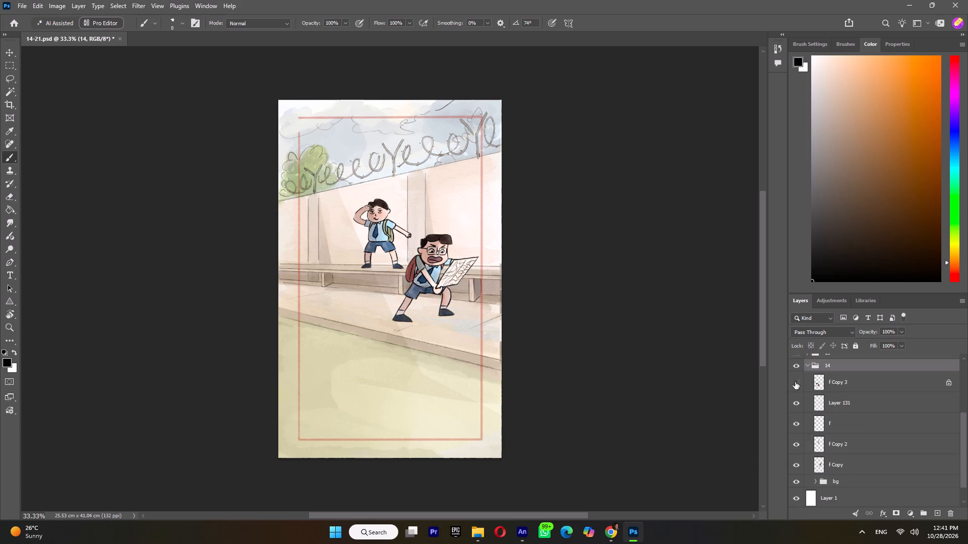
pyautogui.click(795, 382)
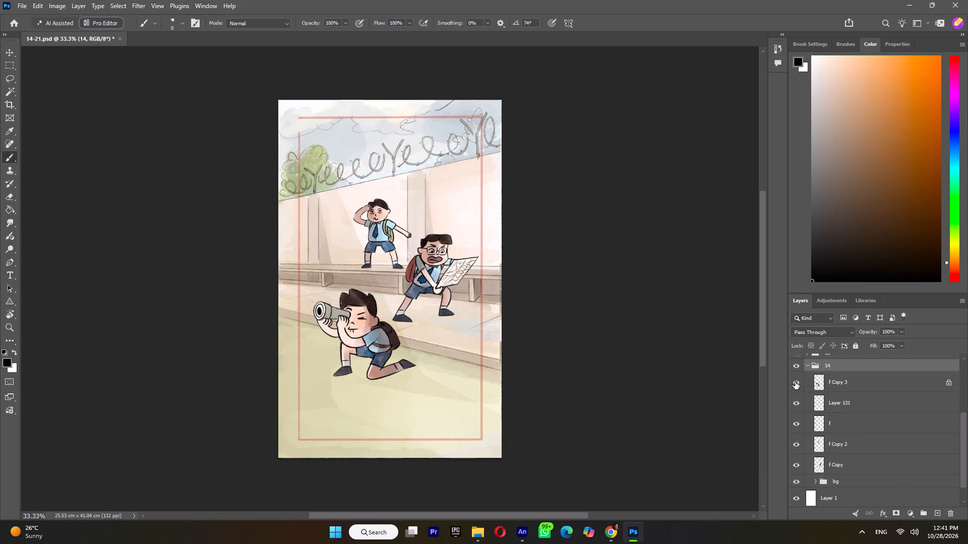
pyautogui.click(797, 382)
pyautogui.click(797, 382)
pyautogui.click(799, 402)
pyautogui.click(799, 402)
pyautogui.click(795, 423)
pyautogui.click(795, 423)
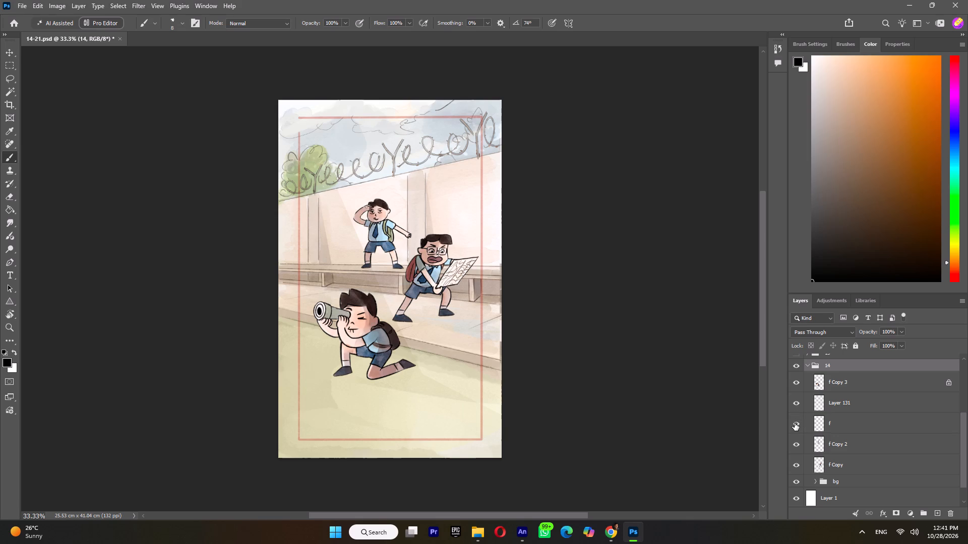
pyautogui.click(796, 435)
pyautogui.click(798, 438)
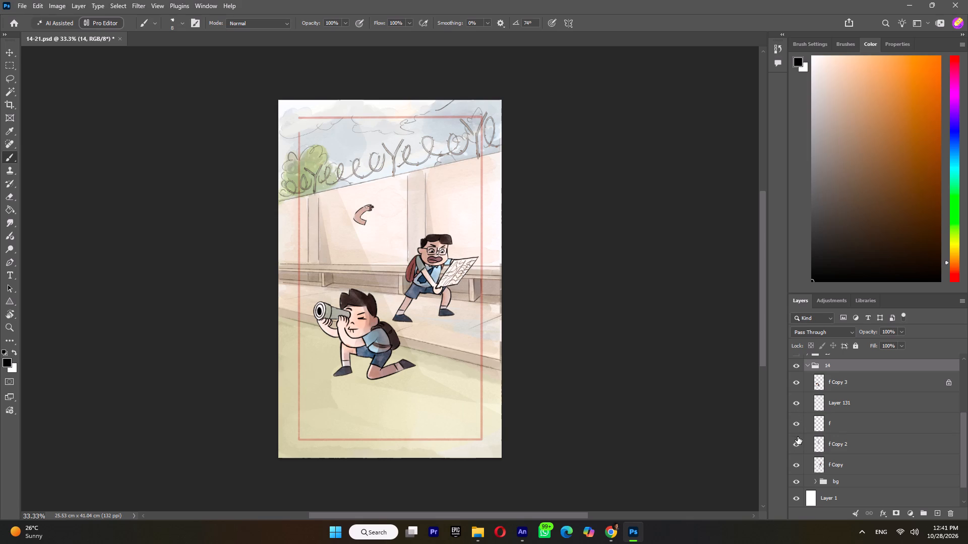
pyautogui.click(797, 419)
pyautogui.click(797, 419)
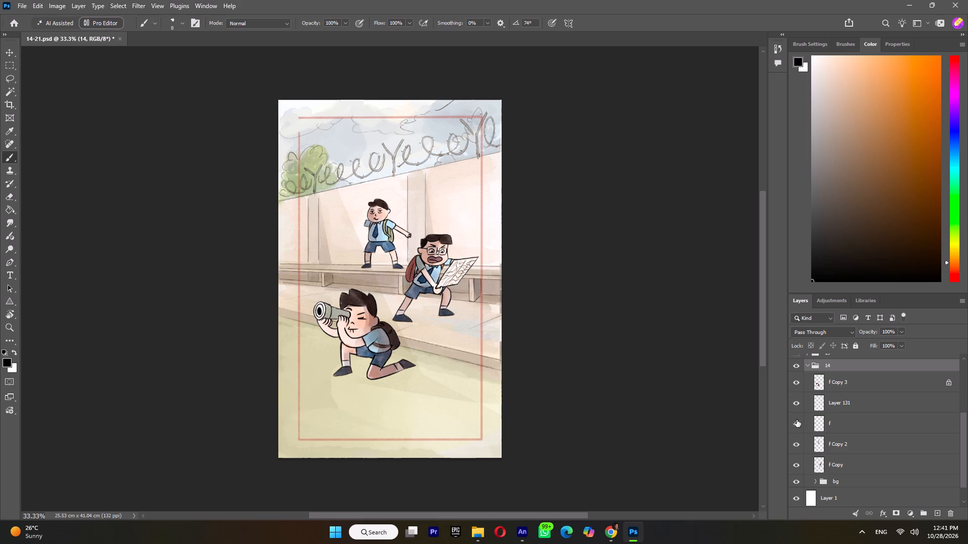
pyautogui.click(798, 447)
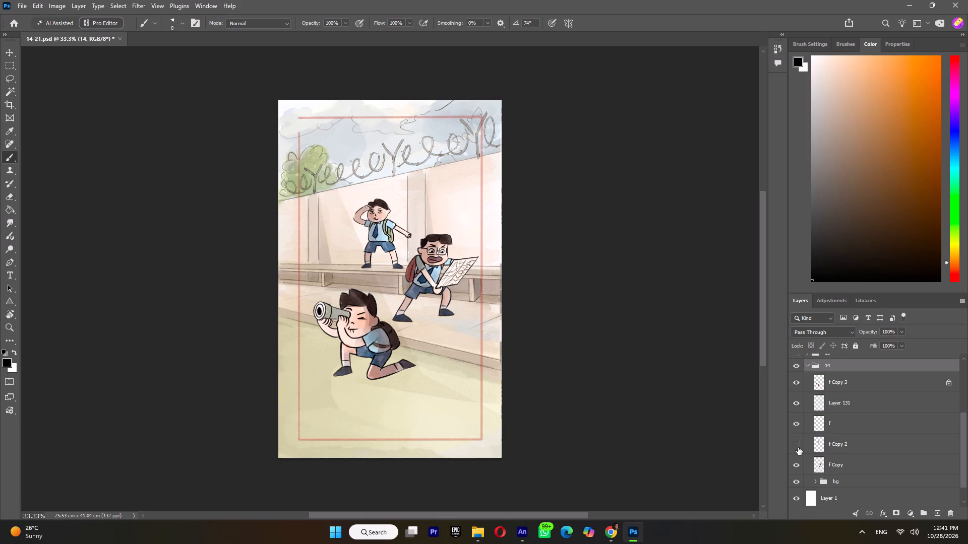
pyautogui.click(798, 447)
pyautogui.click(799, 464)
pyautogui.click(798, 464)
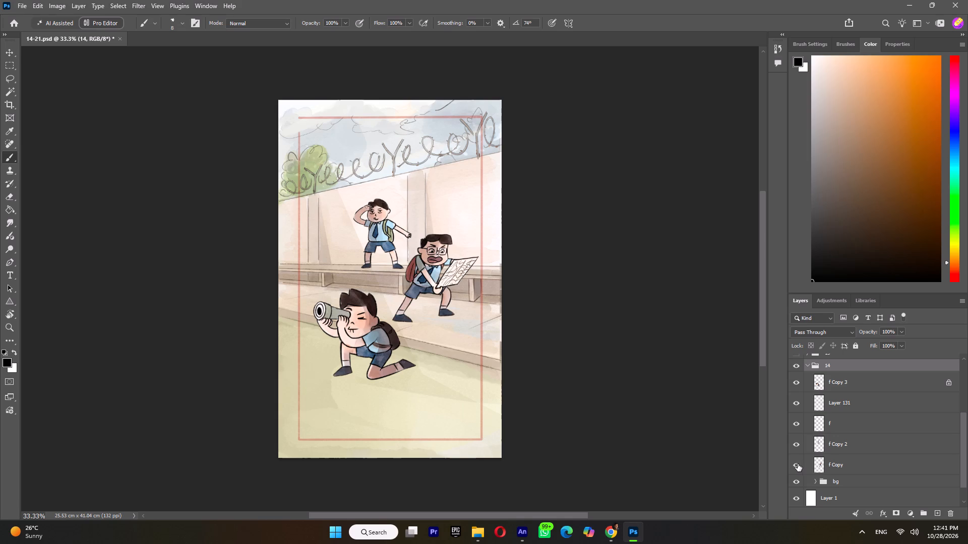
pyautogui.scroll(-4, 798, 465)
pyautogui.click(796, 459)
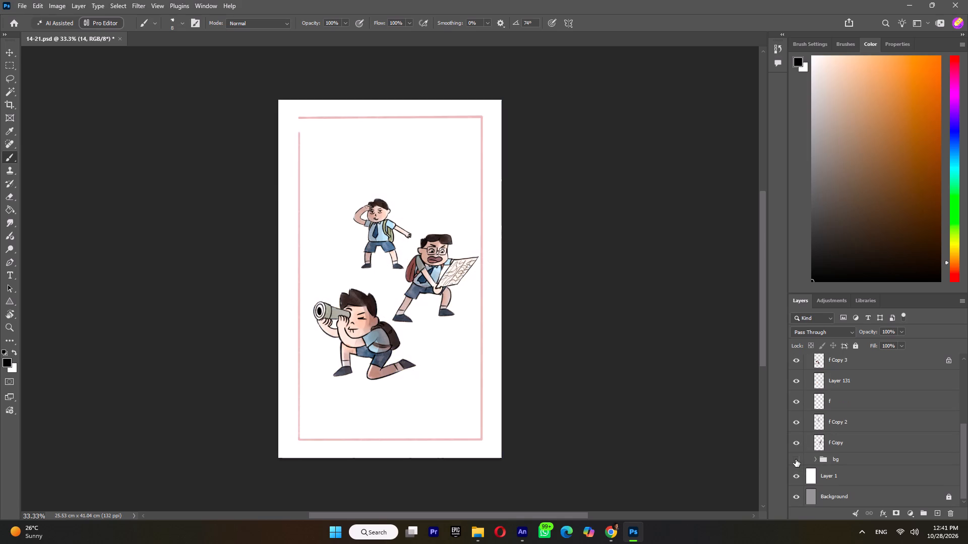
pyautogui.click(796, 459)
# Merge the bg group inside group 14 into a single layer, and check it by toggling its visibility.
pyautogui.click(828, 458)
pyautogui.rightClick(828, 458)
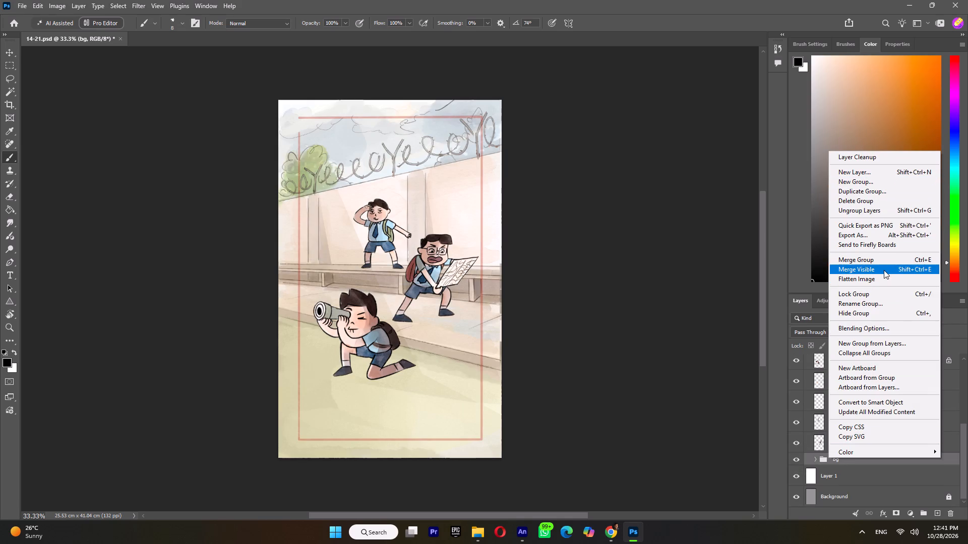
pyautogui.click(884, 260)
pyautogui.click(799, 464)
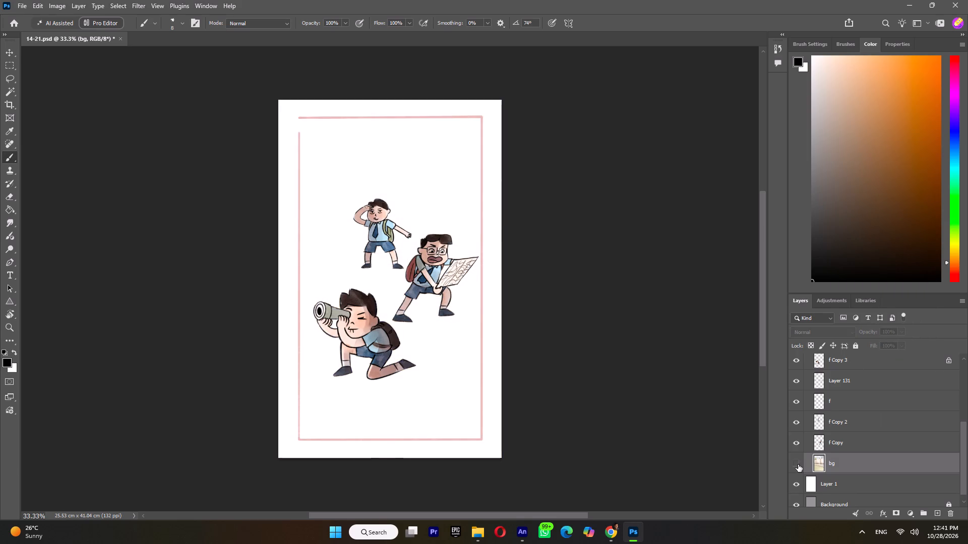
pyautogui.click(795, 464)
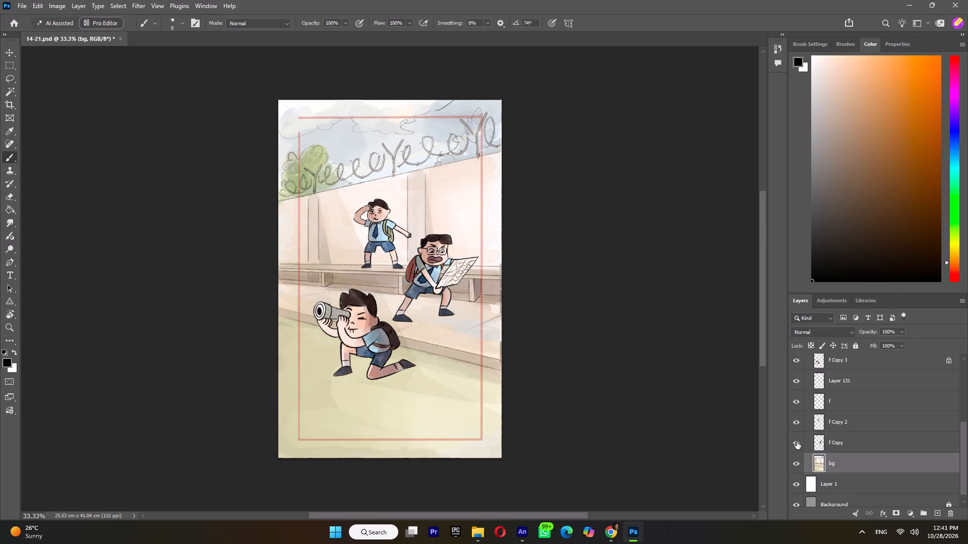
# Recheck the character layers f Copy, f Copy 2, f, Layer 131 and f Copy 3 by toggling each one's visibility.
pyautogui.click(797, 442)
pyautogui.click(795, 441)
pyautogui.click(797, 421)
pyautogui.click(797, 421)
pyautogui.click(800, 401)
pyautogui.click(800, 401)
pyautogui.click(800, 380)
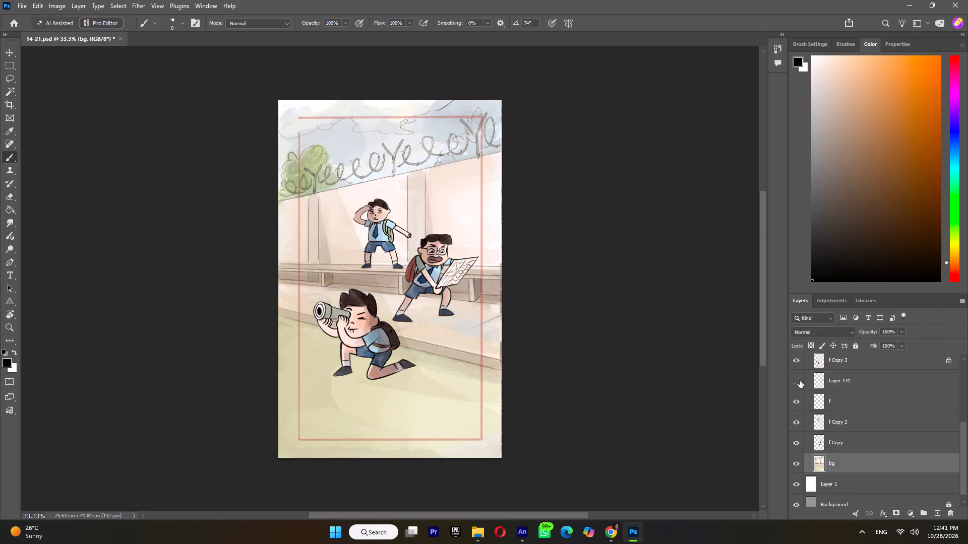
pyautogui.click(800, 380)
pyautogui.click(799, 365)
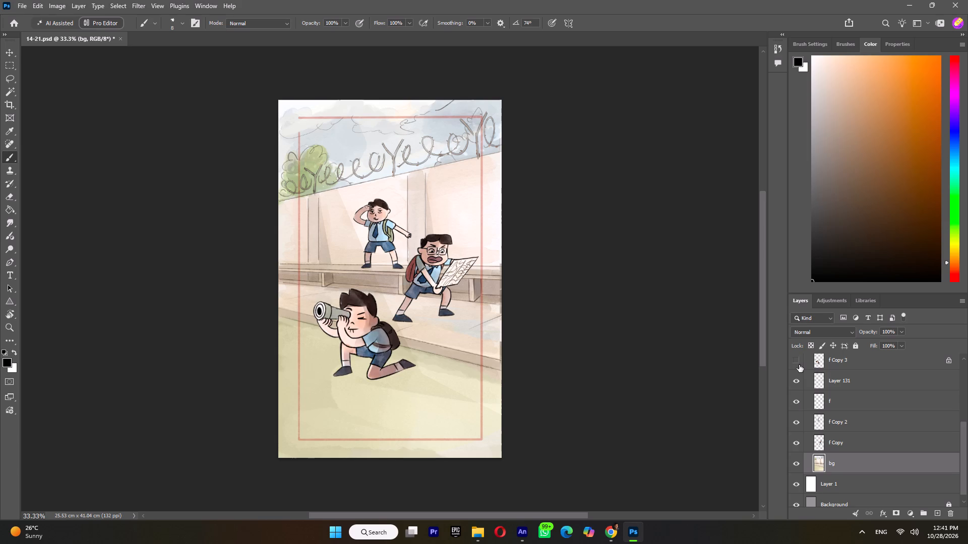
pyautogui.click(799, 362)
# Duplicate the kneeling boy's layer f Copy 3 as f Copy 3 copy, and unlock the duplicate.
pyautogui.click(841, 361)
pyautogui.scroll(2, 841, 361)
pyautogui.rightClick(842, 404)
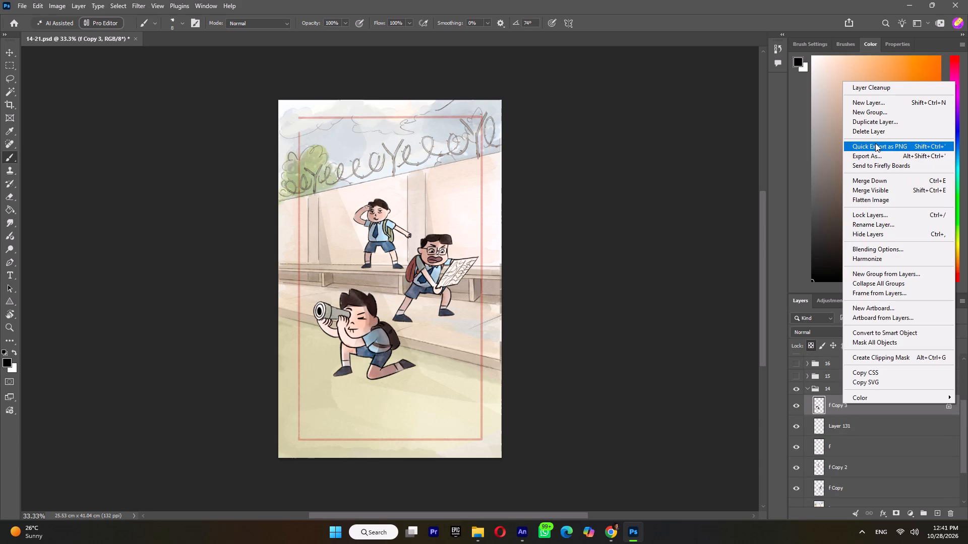
pyautogui.click(878, 123)
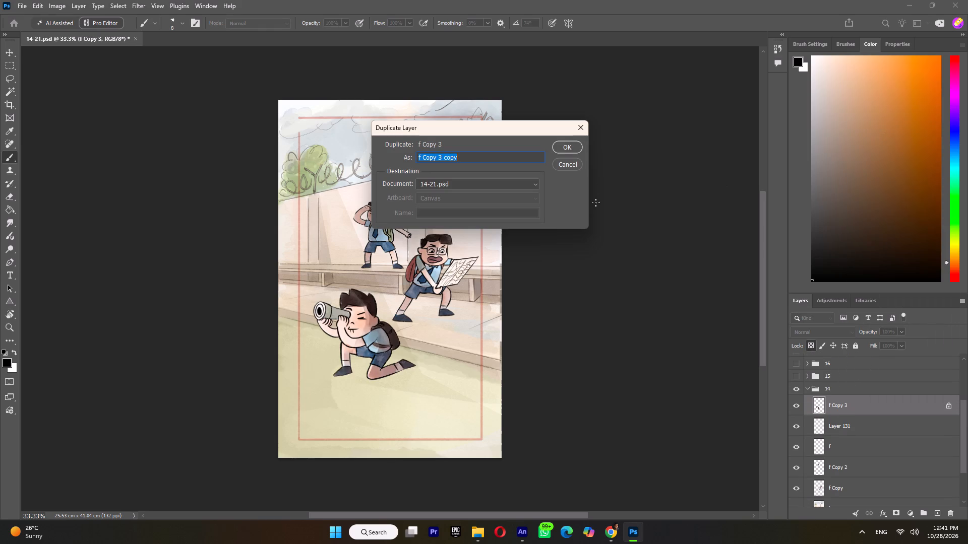
pyautogui.click(563, 140)
pyautogui.click(562, 145)
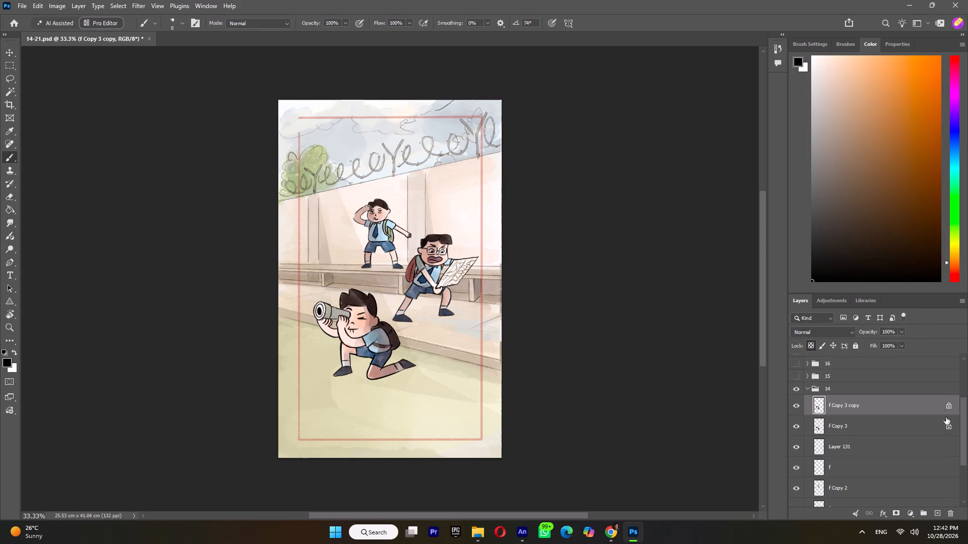
pyautogui.click(948, 406)
# Start Puppet Warp on f Copy 3 copy and pin the kneeling boy's rear shoe, knee, front shoe, waist and shorts.
pyautogui.click(34, 4)
pyautogui.click(71, 250)
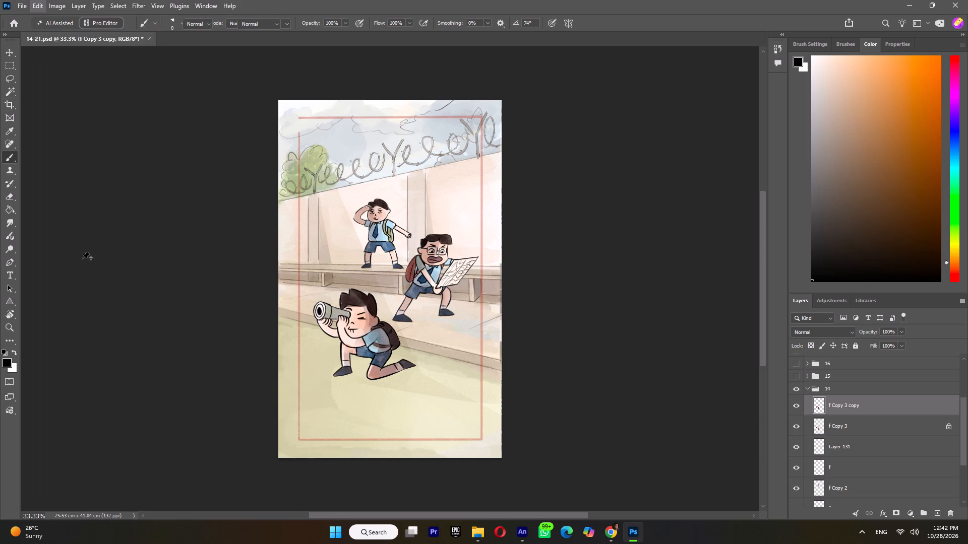
pyautogui.keyDown('alt'); pyautogui.scroll(11, 390, 380); pyautogui.keyUp('alt')
pyautogui.keyDown('alt'); pyautogui.scroll(2, 413, 336); pyautogui.keyUp('alt')
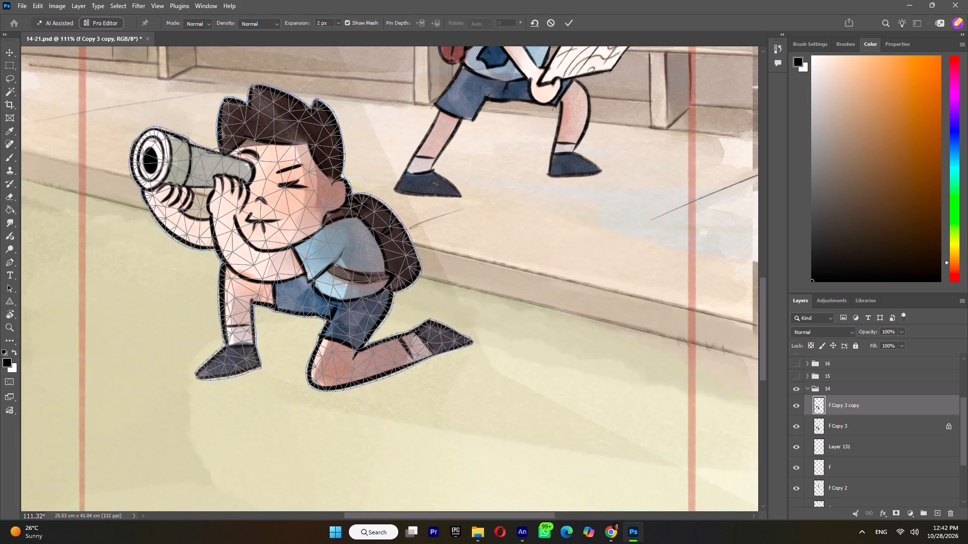
pyautogui.click(460, 344)
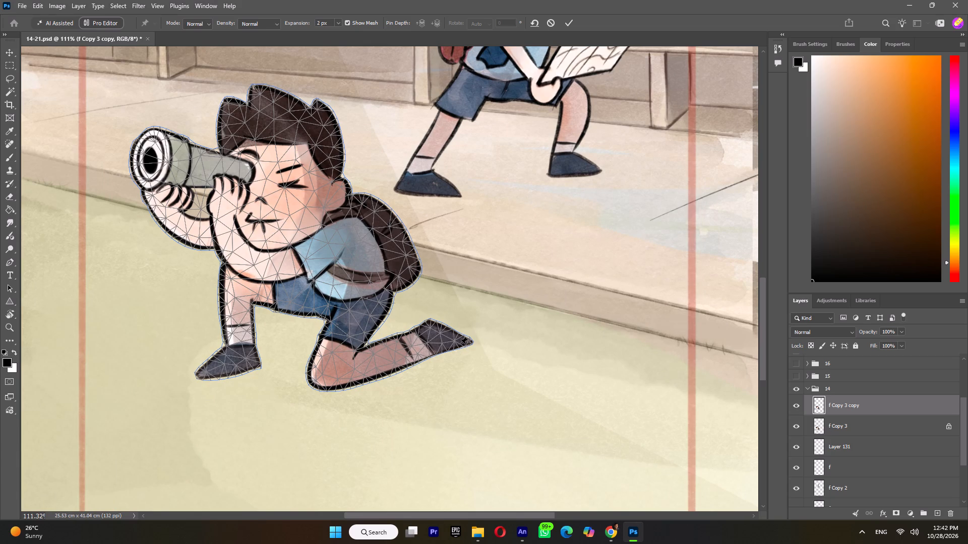
pyautogui.click(460, 343)
pyautogui.click(322, 383)
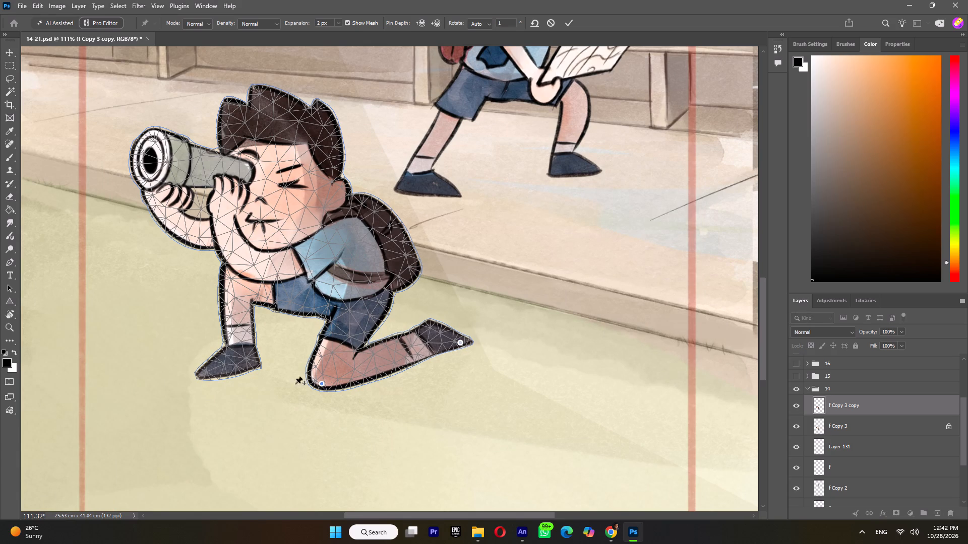
pyautogui.click(208, 375)
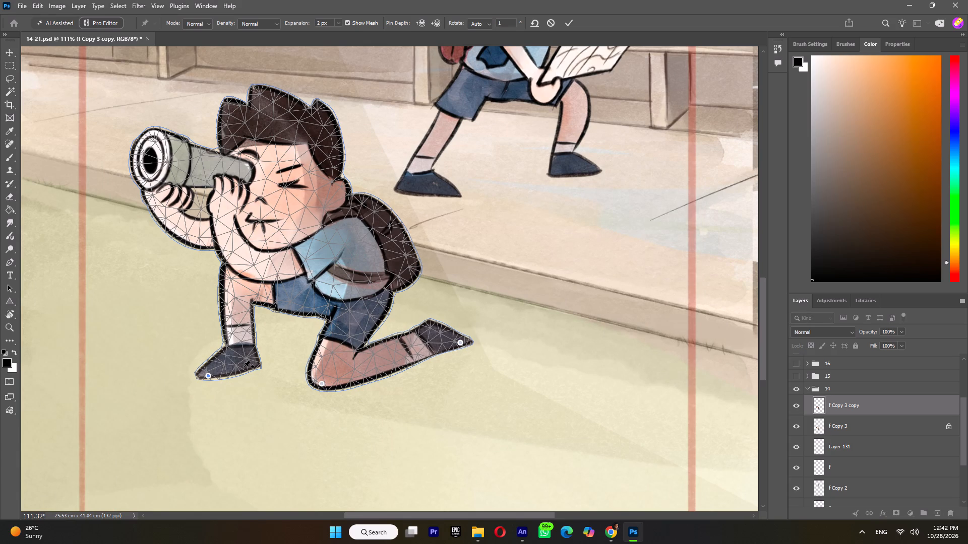
pyautogui.click(244, 367)
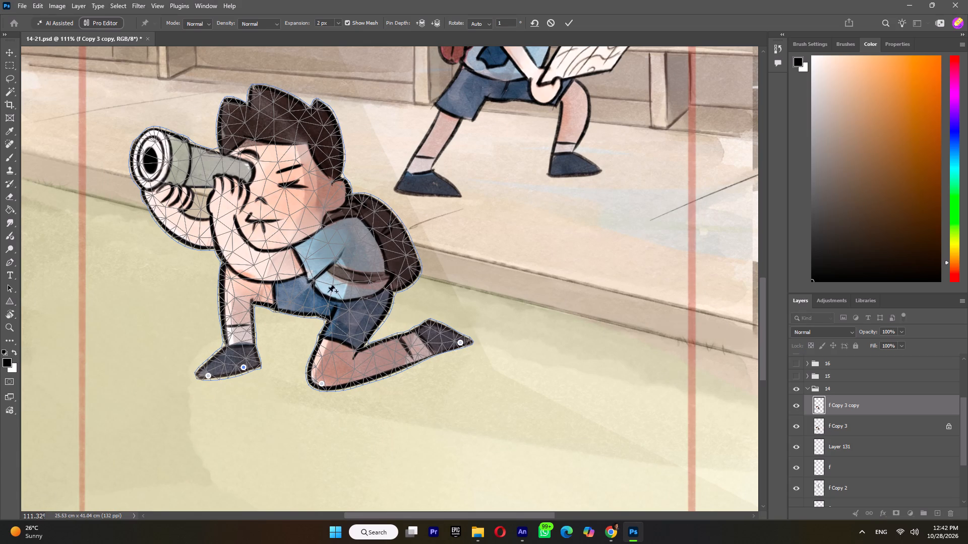
pyautogui.click(339, 294)
pyautogui.click(380, 297)
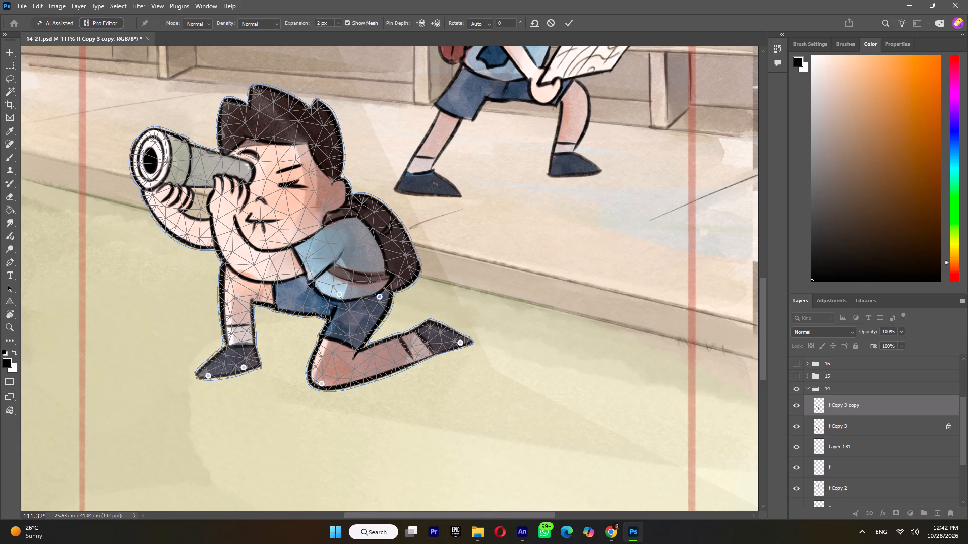
pyautogui.click(310, 288)
# Add Puppet Warp pins on the kneeling boy's cheek, forehead, telescope, forearm and the hand at the eyepiece, slightly shifting the forehead and telescope.
pyautogui.click(304, 222)
pyautogui.click(278, 140)
pyautogui.click(277, 139)
pyautogui.click(169, 169)
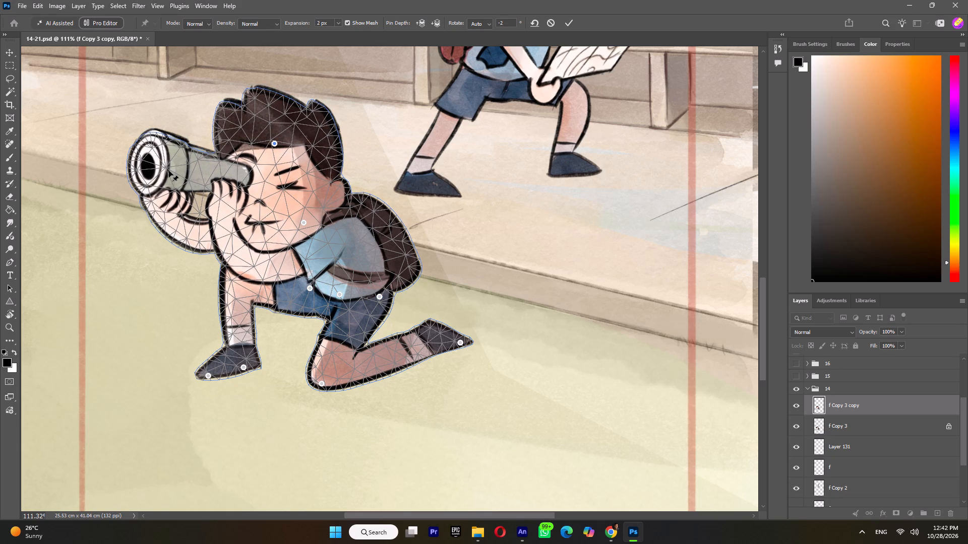
pyautogui.moveTo(169, 170); pyautogui.dragTo(173, 164)
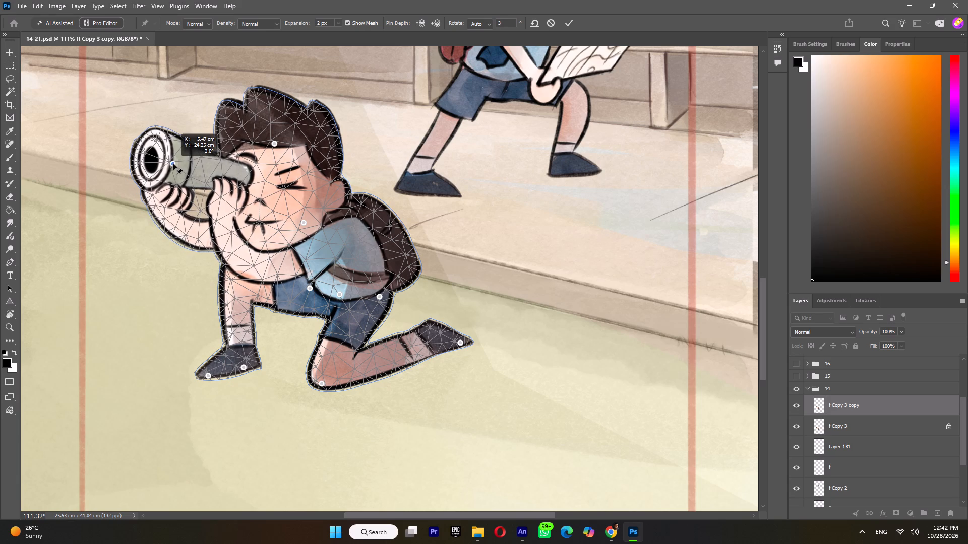
pyautogui.moveTo(173, 164); pyautogui.dragTo(173, 162)
pyautogui.click(250, 271)
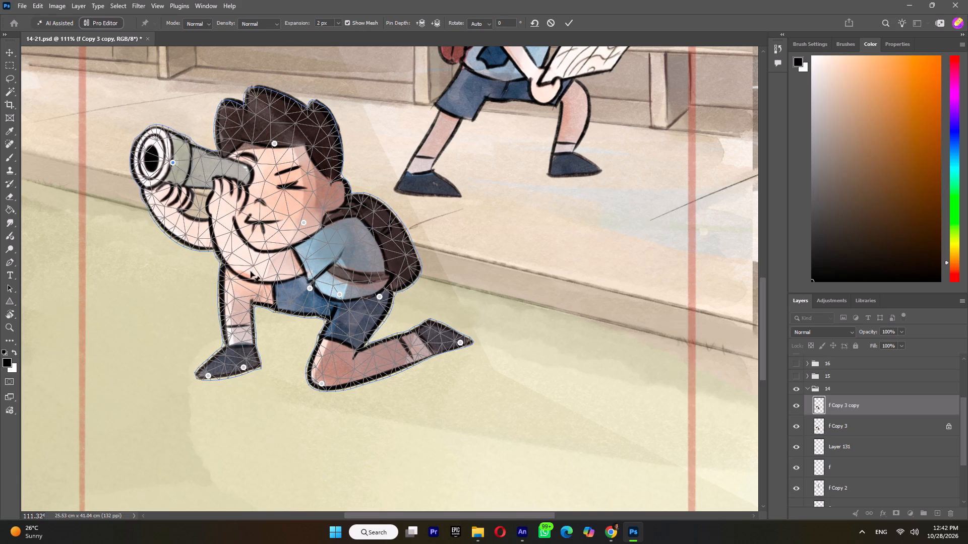
pyautogui.click(250, 270)
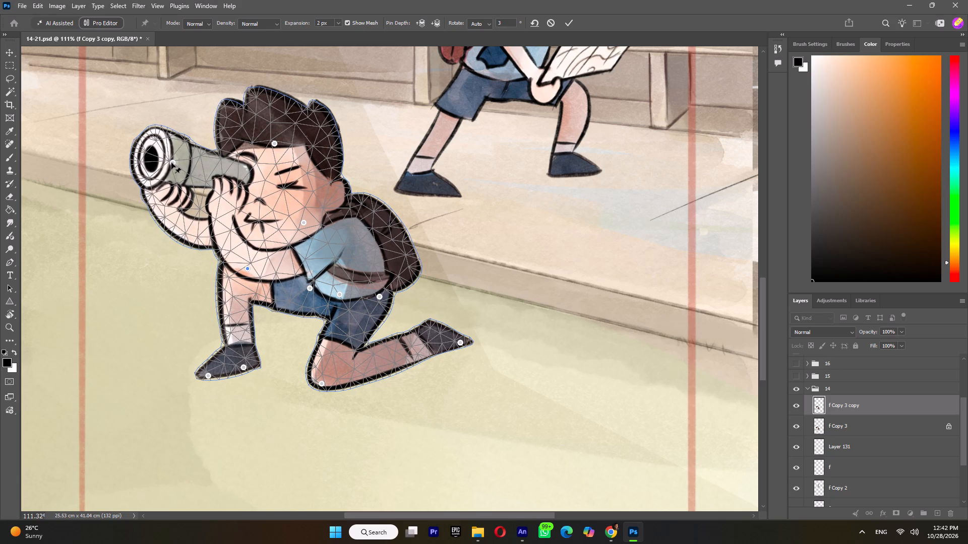
pyautogui.click(228, 175)
pyautogui.click(228, 174)
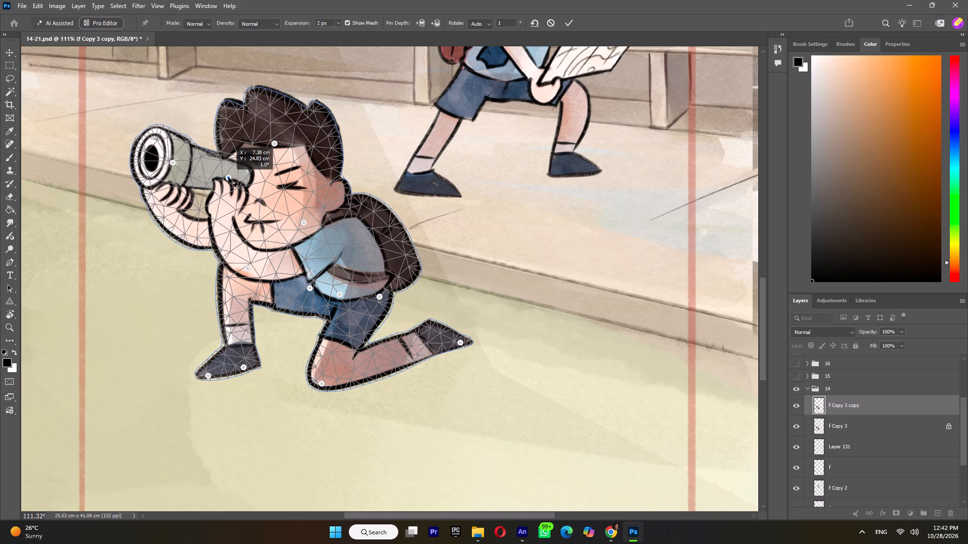
# Nudge the forehead, cheek and telescope pins slightly for a subtle alternate pose, and apply the Puppet Warp to f Copy 3 copy.
pyautogui.keyDown('ctrl'); pyautogui.scroll(5, 286, 120); pyautogui.keyUp('ctrl')
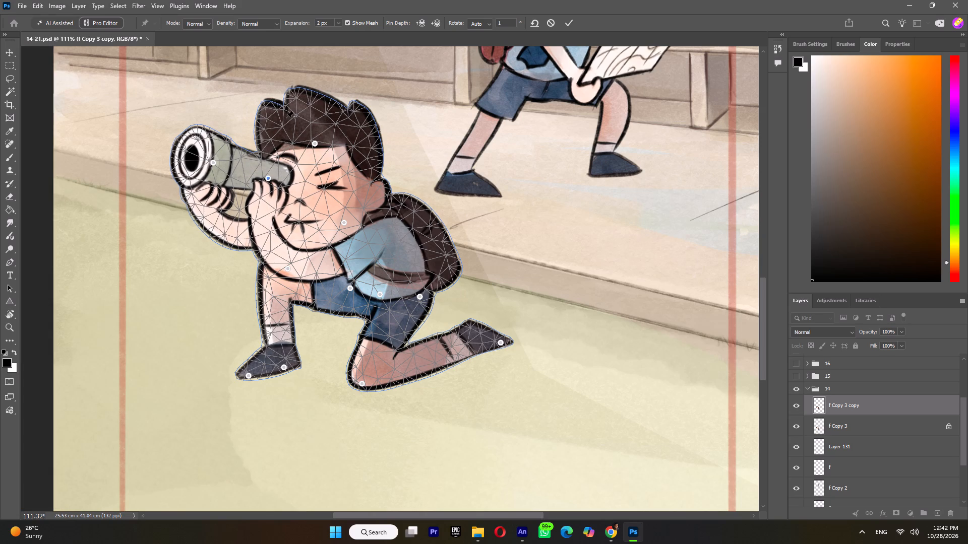
pyautogui.keyDown('alt'); pyautogui.scroll(8, 325, 127); pyautogui.keyUp('alt')
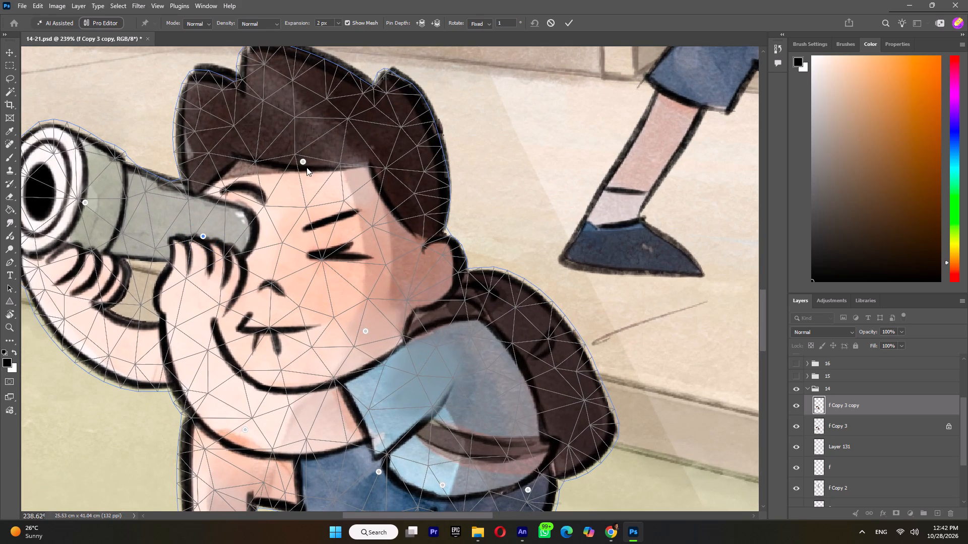
pyautogui.moveTo(302, 162); pyautogui.dragTo(296, 166)
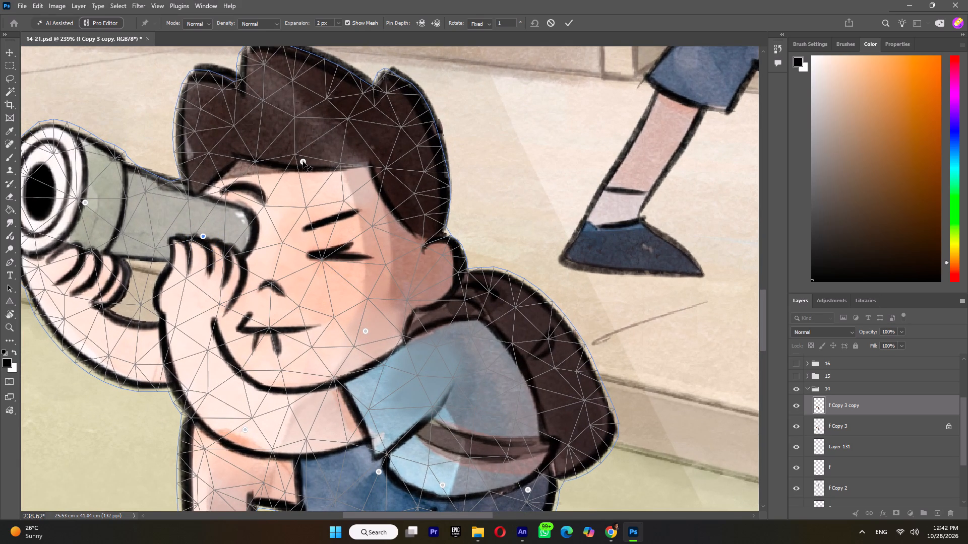
pyautogui.click(303, 161)
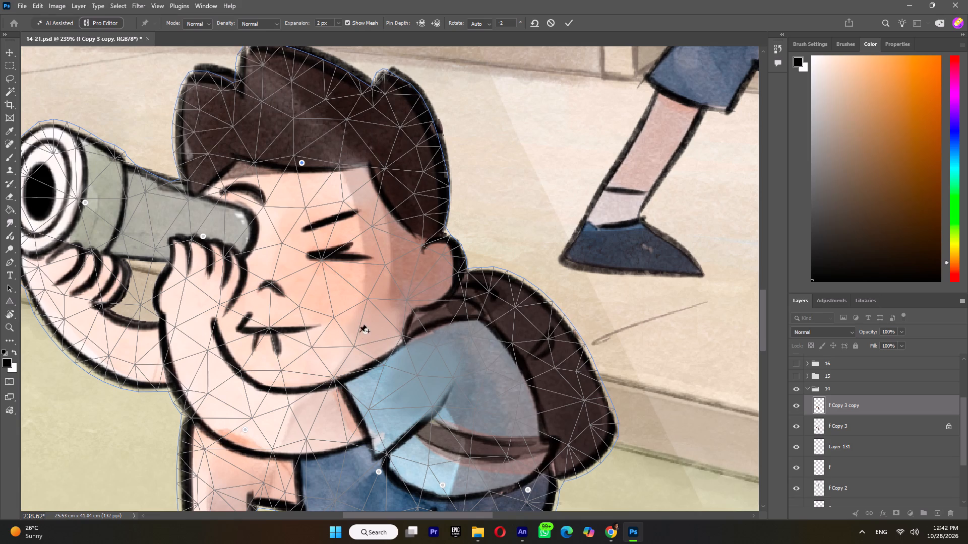
pyautogui.moveTo(366, 332); pyautogui.dragTo(366, 337)
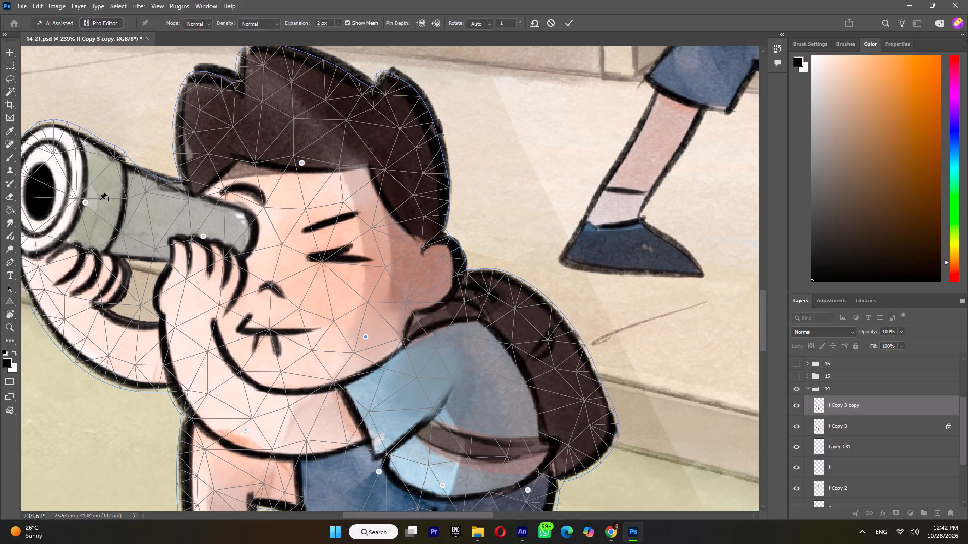
pyautogui.moveTo(83, 203); pyautogui.dragTo(82, 214)
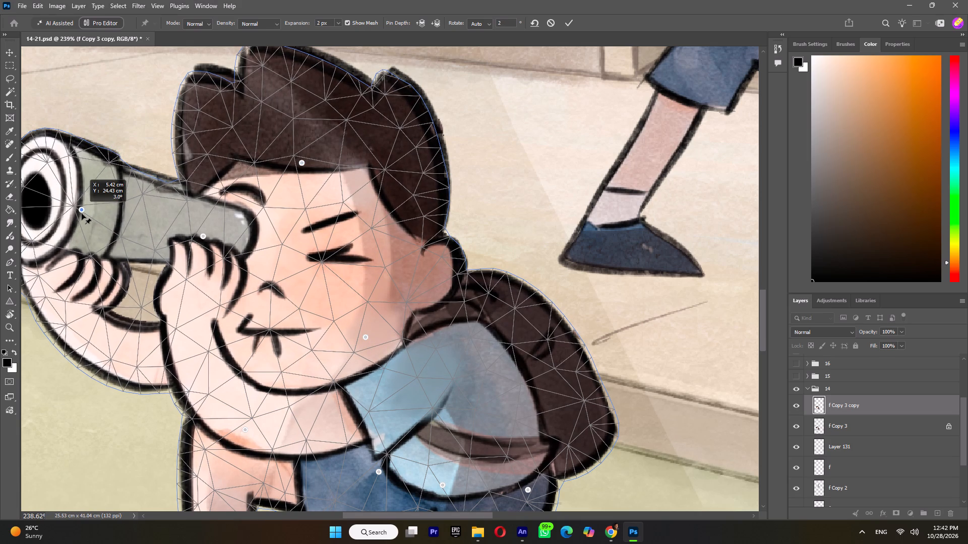
pyautogui.moveTo(82, 214); pyautogui.dragTo(82, 213)
pyautogui.keyDown('ctrl'); pyautogui.scroll(-5, 135, 189); pyautogui.keyUp('ctrl')
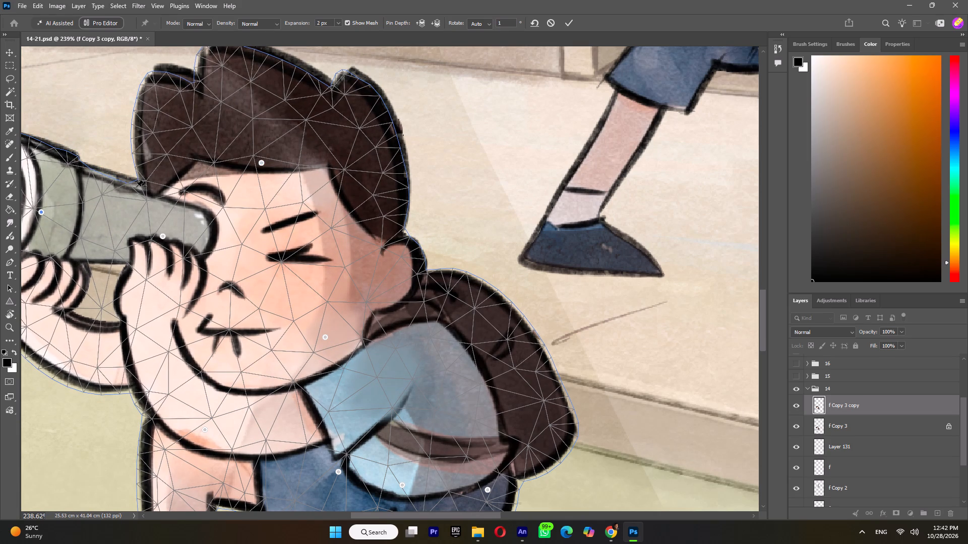
pyautogui.keyDown('alt'); pyautogui.scroll(-10, 248, 213); pyautogui.keyUp('alt')
pyautogui.keyDown('alt'); pyautogui.scroll(5, 175, 240); pyautogui.keyUp('alt')
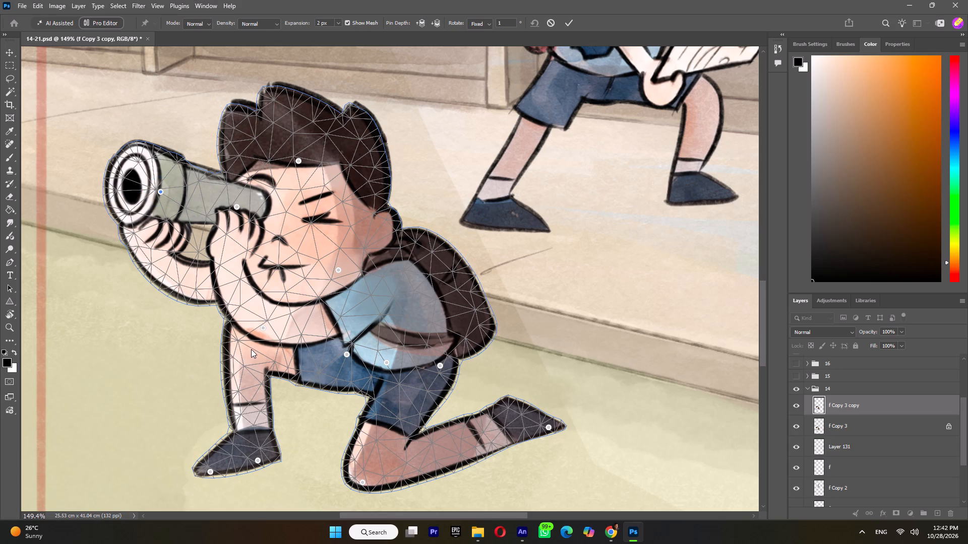
pyautogui.click(262, 329)
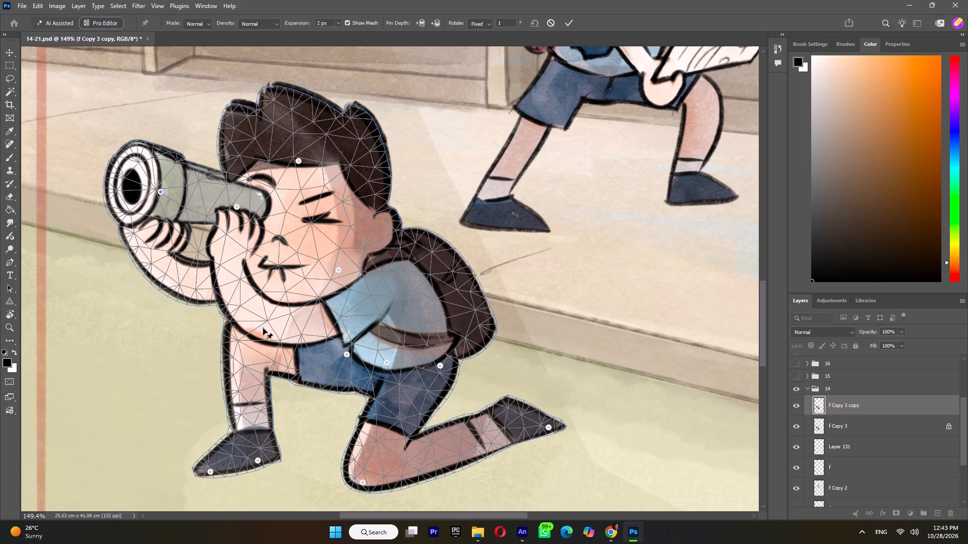
pyautogui.click(263, 328)
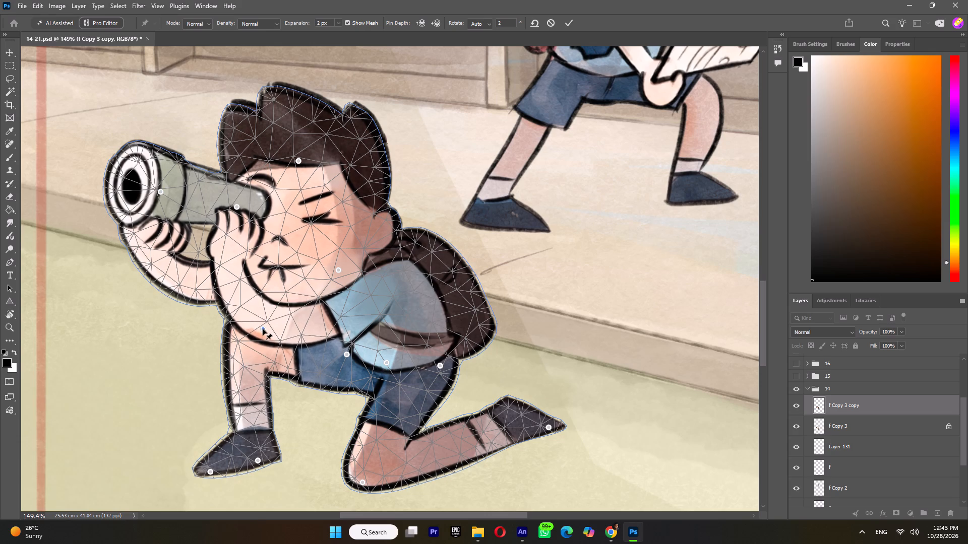
pyautogui.keyDown('ctrl'); pyautogui.scroll(-4, 263, 332); pyautogui.keyUp('ctrl')
pyautogui.keyDown('alt'); pyautogui.scroll(-9, 263, 332); pyautogui.keyUp('alt')
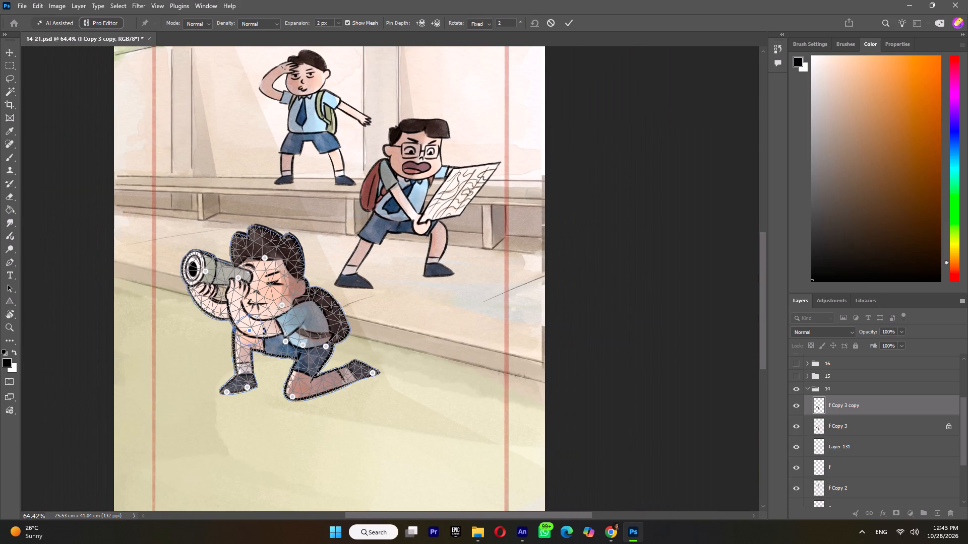
pyautogui.click(570, 23)
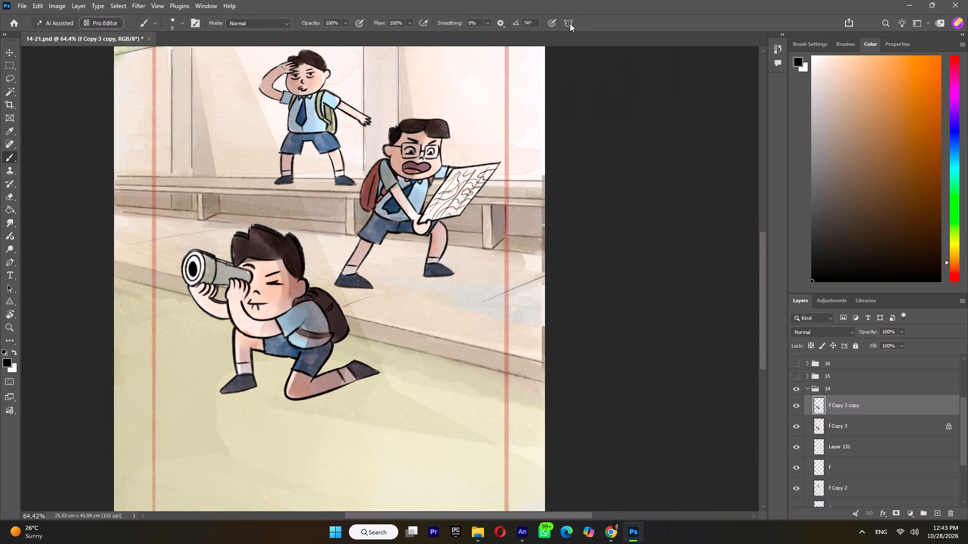
# Compare the warped pose with the original by toggling f Copy 3 copy's visibility, and leave that layer hidden.
pyautogui.click(795, 406)
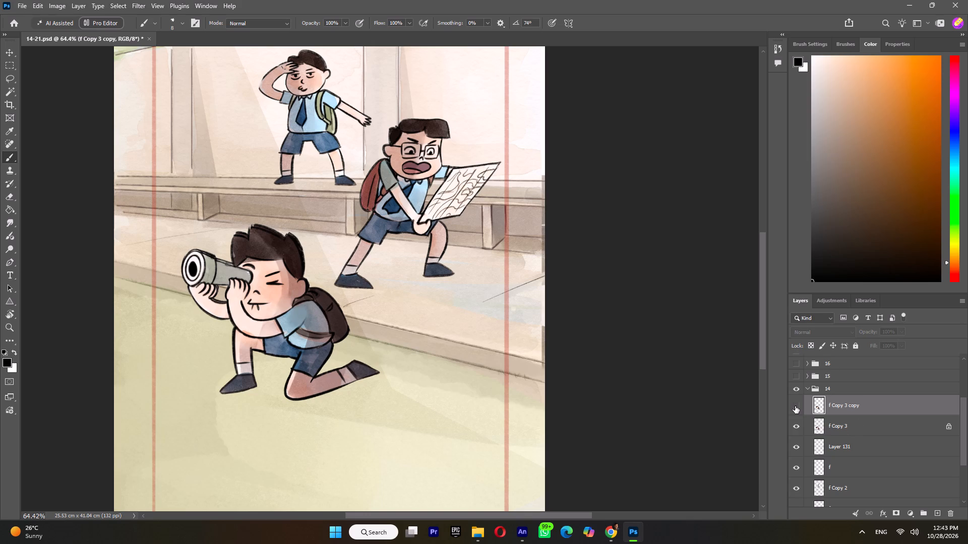
pyautogui.click(795, 406)
pyautogui.click(795, 406)
pyautogui.click(795, 406)
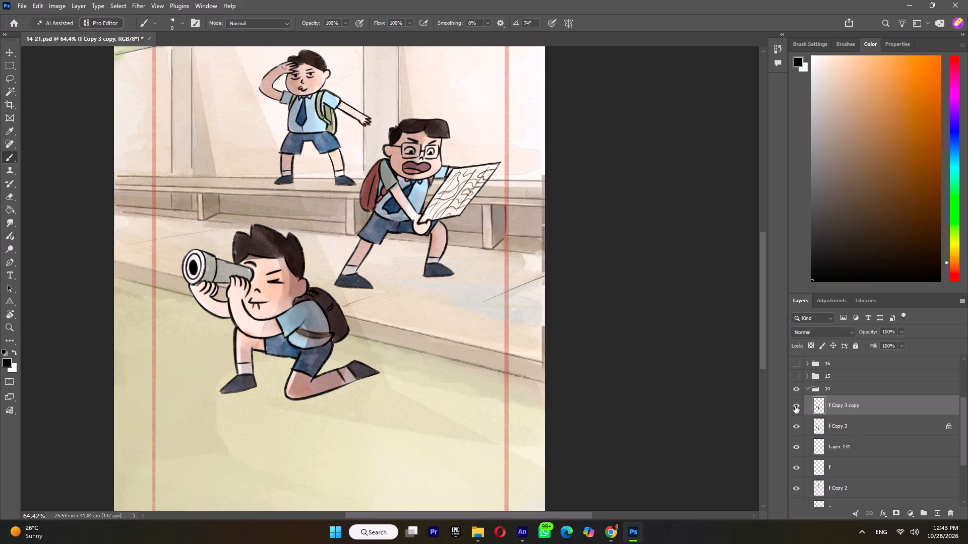
pyautogui.click(795, 406)
# Add a new empty layer directly above f Copy 3 copy in group 14.
pyautogui.click(859, 406)
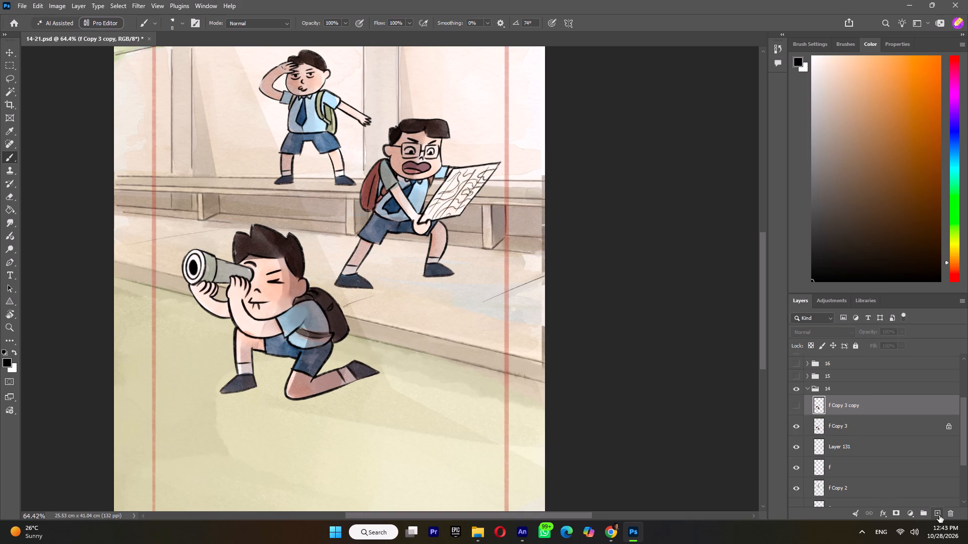
pyautogui.click(939, 515)
# Sample the telescope lens's white and paint over its black pupil, switching to the 10 px Kyle's Drawing Box brush to cover it fully.
pyautogui.keyDown('alt'); pyautogui.scroll(4, 165, 248); pyautogui.keyUp('alt')
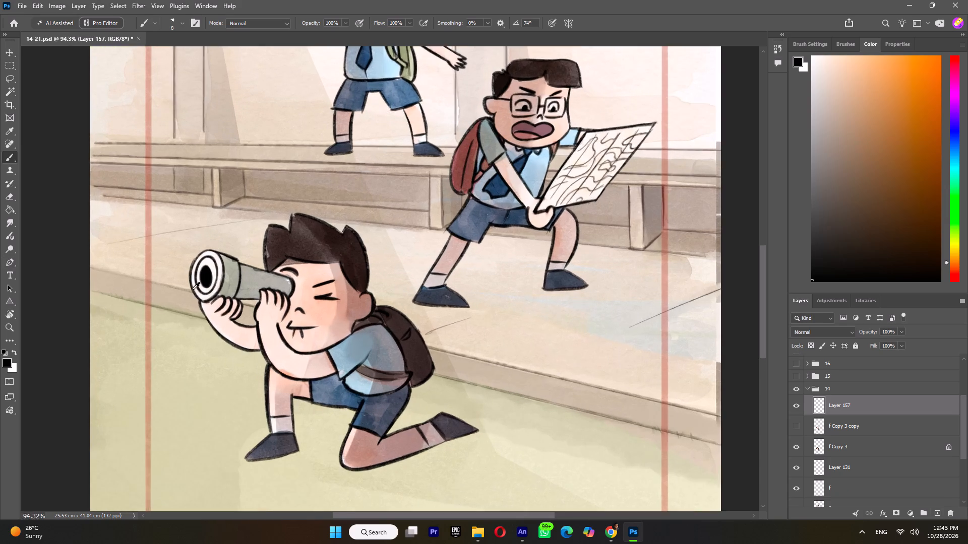
pyautogui.keyDown('alt'); pyautogui.scroll(13, 192, 290); pyautogui.keyUp('alt')
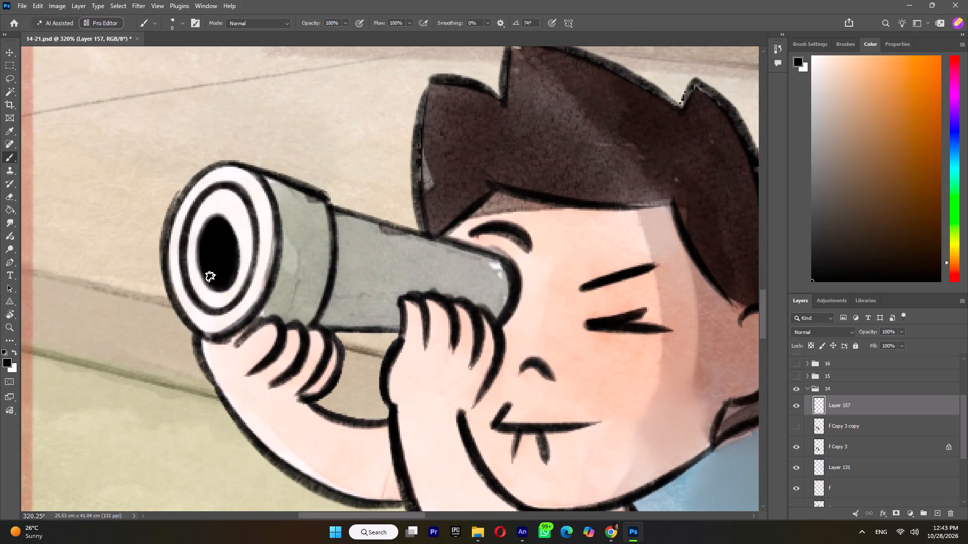
pyautogui.press('i')
pyautogui.click(226, 204)
pyautogui.press('b')
pyautogui.moveTo(224, 214); pyautogui.dragTo(208, 225)
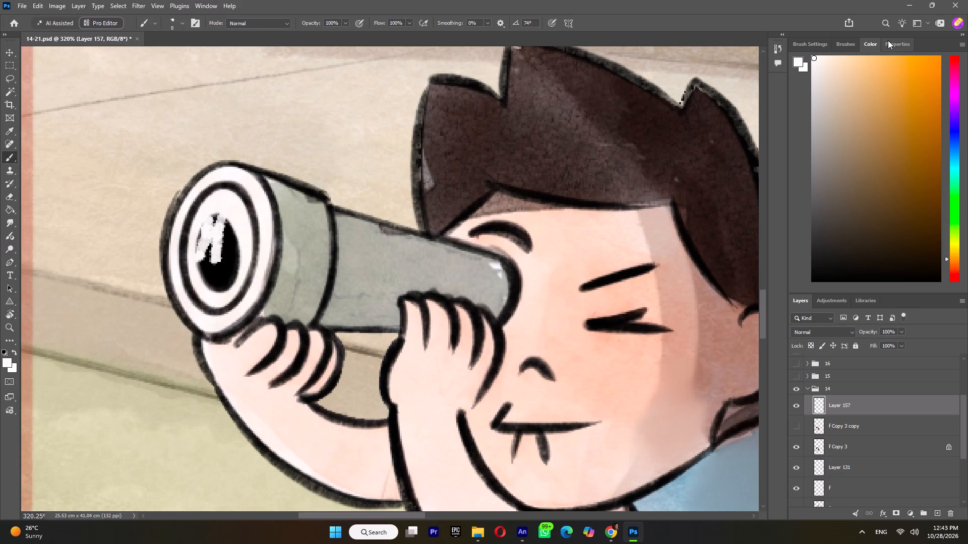
pyautogui.click(843, 42)
pyautogui.click(902, 200)
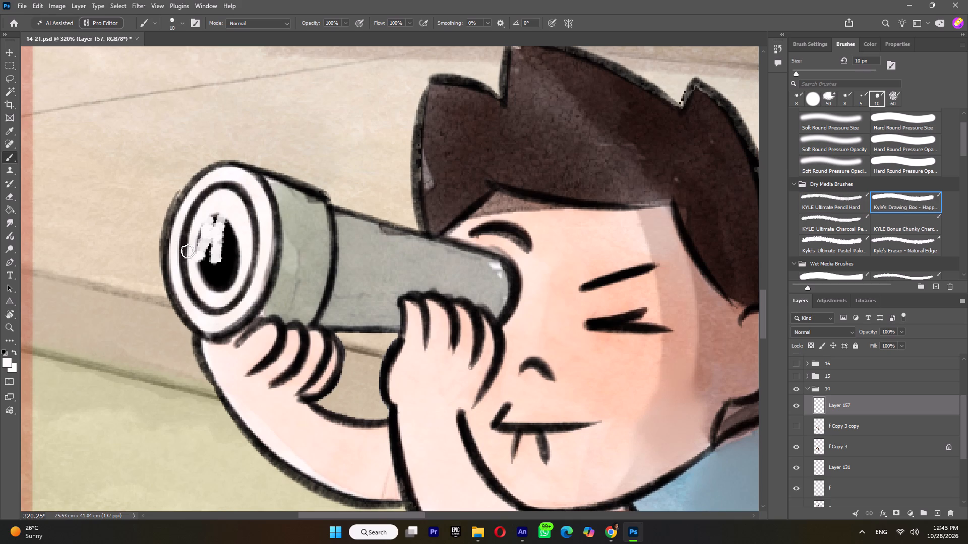
pyautogui.moveTo(219, 227); pyautogui.dragTo(201, 245)
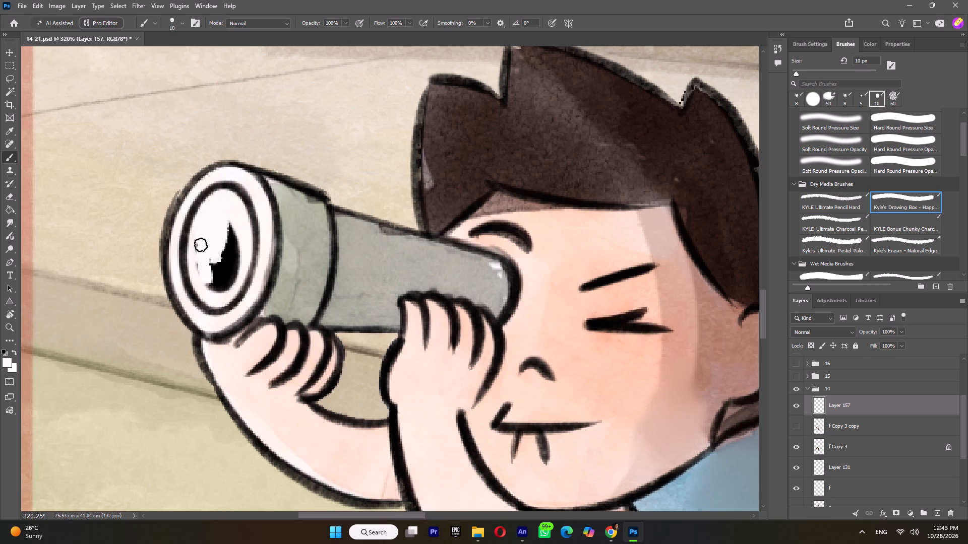
pyautogui.moveTo(201, 245); pyautogui.dragTo(236, 275)
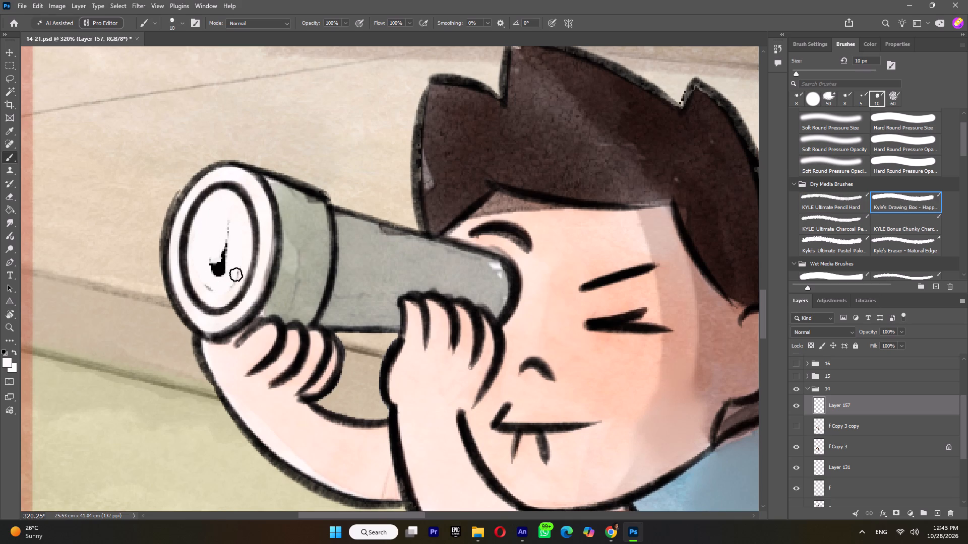
pyautogui.moveTo(236, 275); pyautogui.dragTo(210, 264)
pyautogui.moveTo(210, 264); pyautogui.dragTo(229, 233)
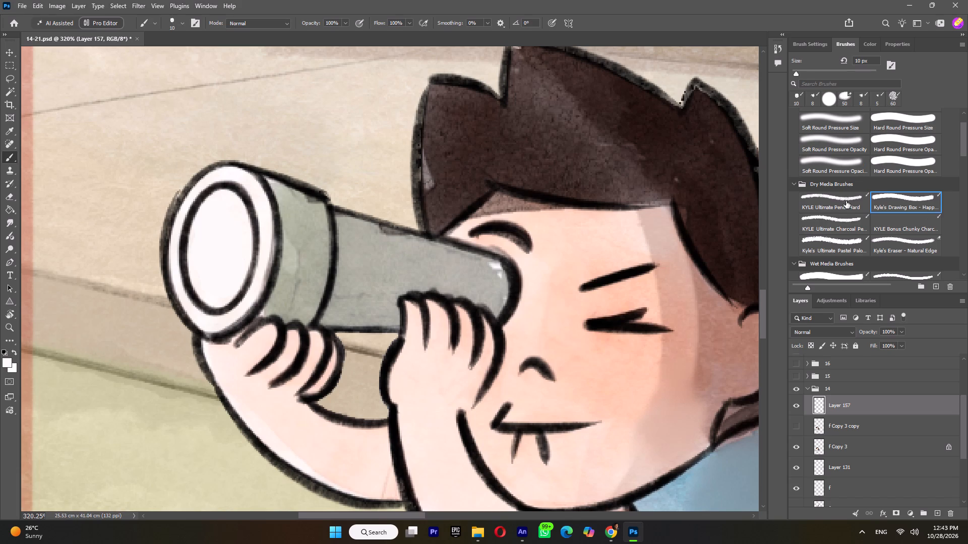
# Draw a black curved closed-eye line across the white telescope lens using the KYLE Ultimate Pencil Hard brush at 100% flow.
pyautogui.click(846, 201)
pyautogui.click(868, 44)
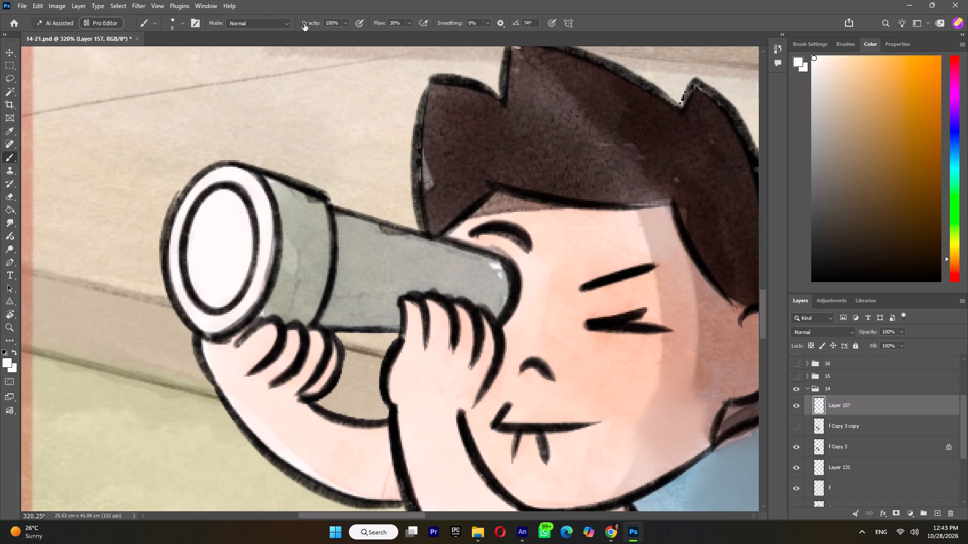
pyautogui.click(407, 22)
pyautogui.moveTo(414, 34); pyautogui.dragTo(578, 40)
pyautogui.moveTo(841, 214); pyautogui.dragTo(780, 359)
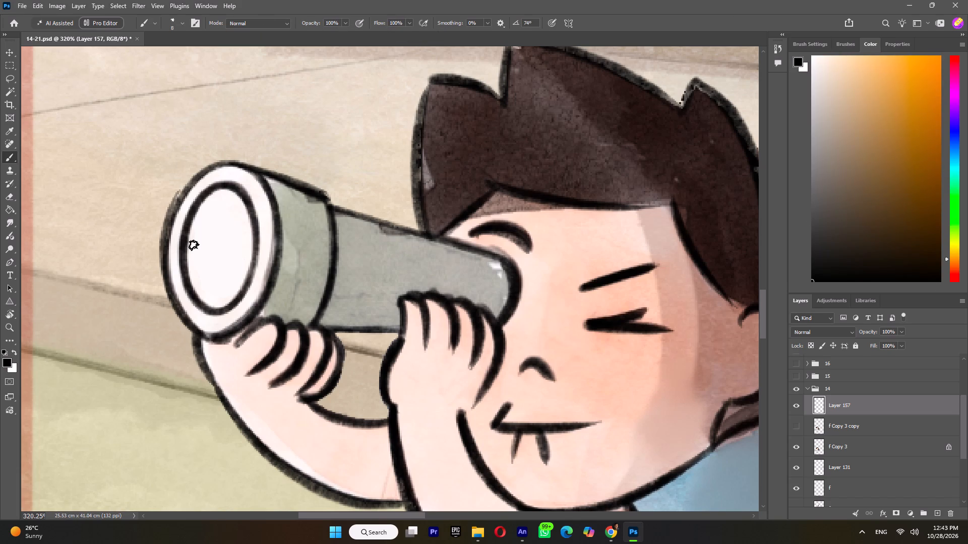
pyautogui.moveTo(194, 251); pyautogui.dragTo(246, 247)
pyautogui.keyDown('alt'); pyautogui.scroll(-14, 279, 292); pyautogui.keyUp('alt')
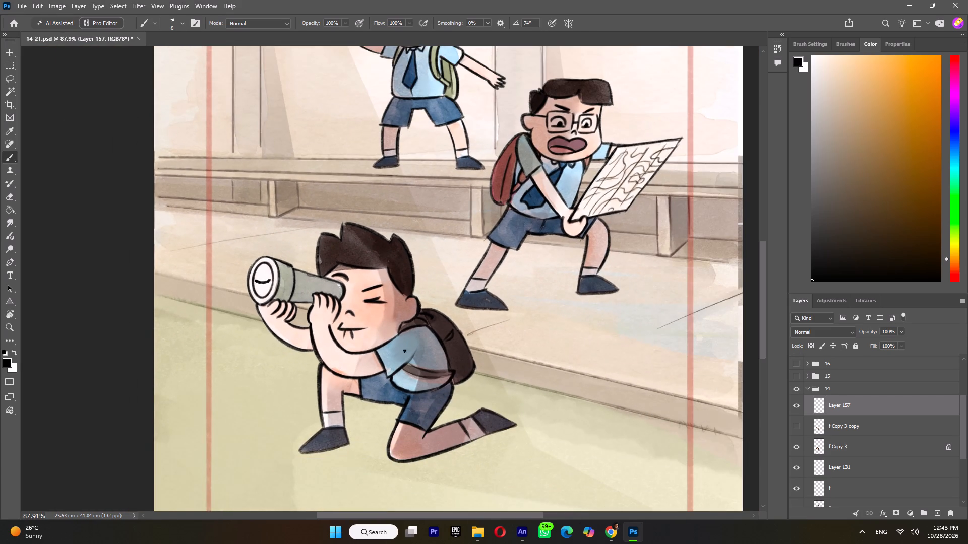
# Hide Layer 157, the closed-eye drawing for the telescope lens in group 14.
pyautogui.click(794, 400)
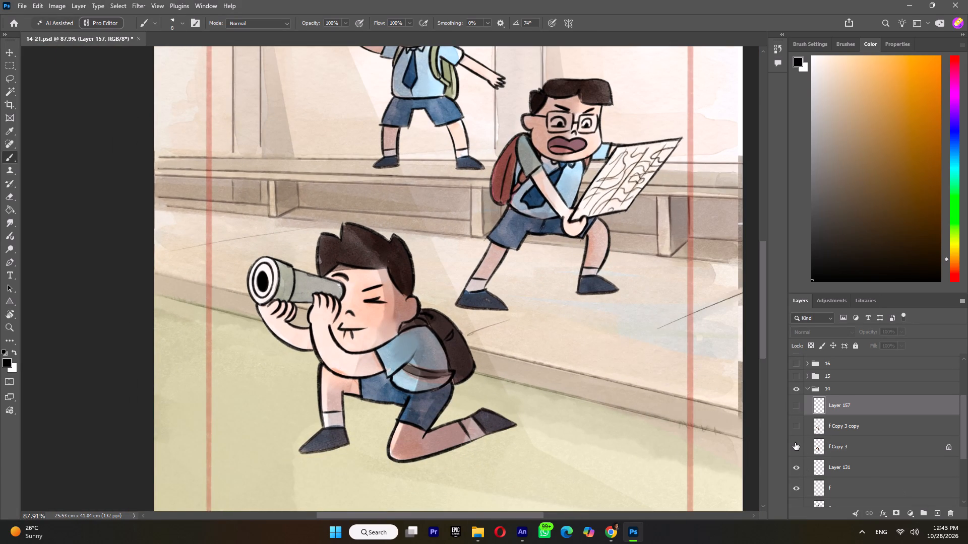
# Toggle the visibility of f Copy 3, Layer 131, f and f Copy 2 in group 14 to examine what each contains.
pyautogui.click(795, 443)
pyautogui.click(795, 444)
pyautogui.click(796, 469)
pyautogui.click(796, 469)
pyautogui.click(799, 491)
pyautogui.click(799, 492)
pyautogui.scroll(-2, 866, 489)
pyautogui.click(797, 468)
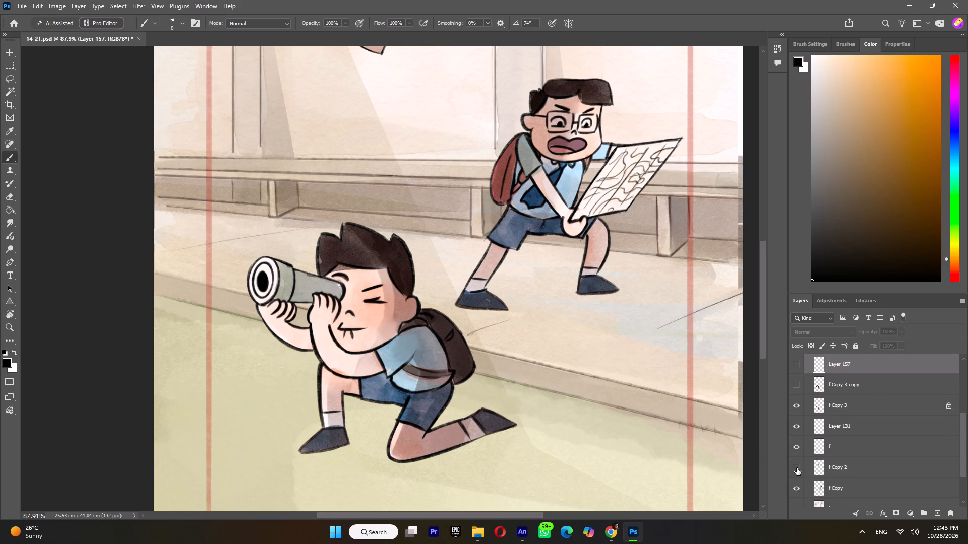
pyautogui.click(797, 468)
pyautogui.keyDown('alt'); pyautogui.scroll(-5, 547, 335); pyautogui.keyUp('alt')
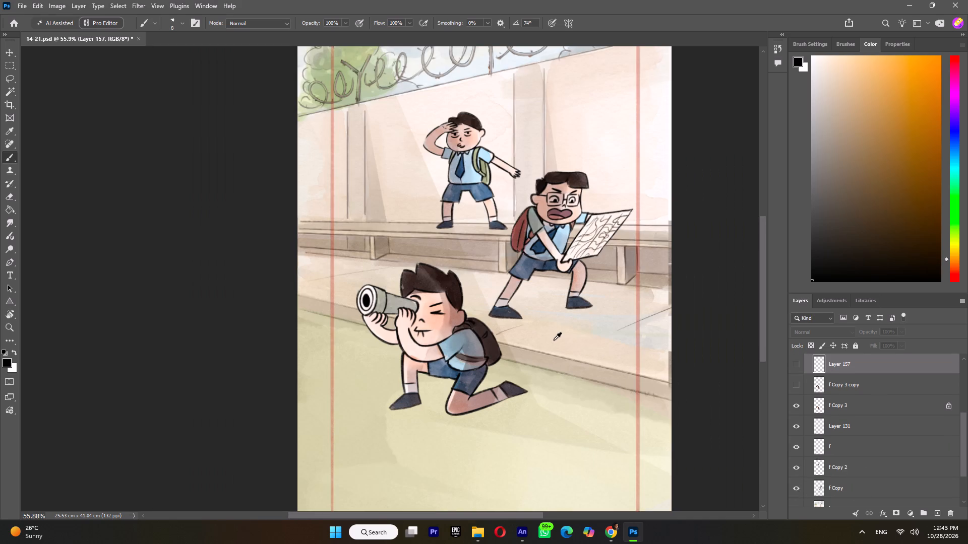
pyautogui.click(800, 466)
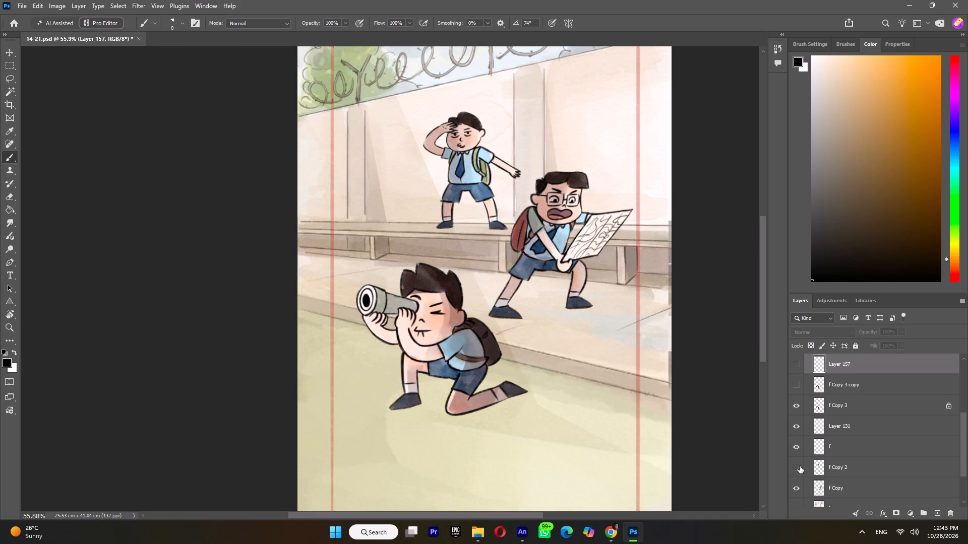
pyautogui.click(798, 466)
pyautogui.click(855, 471)
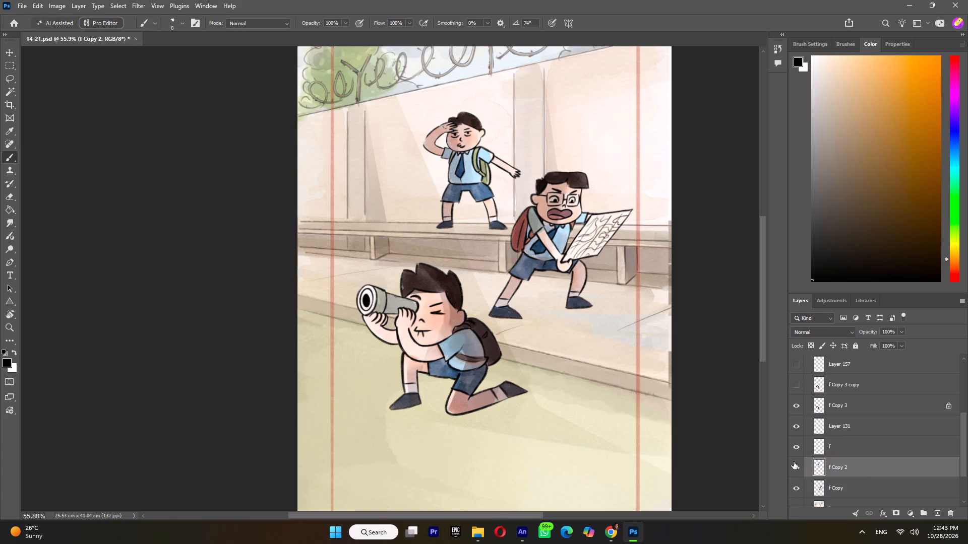
pyautogui.click(794, 445)
pyautogui.click(794, 445)
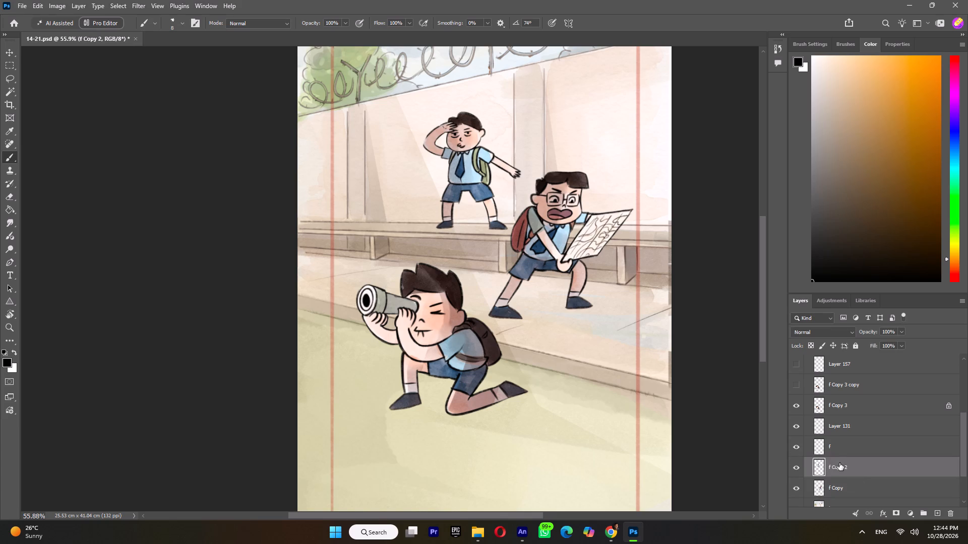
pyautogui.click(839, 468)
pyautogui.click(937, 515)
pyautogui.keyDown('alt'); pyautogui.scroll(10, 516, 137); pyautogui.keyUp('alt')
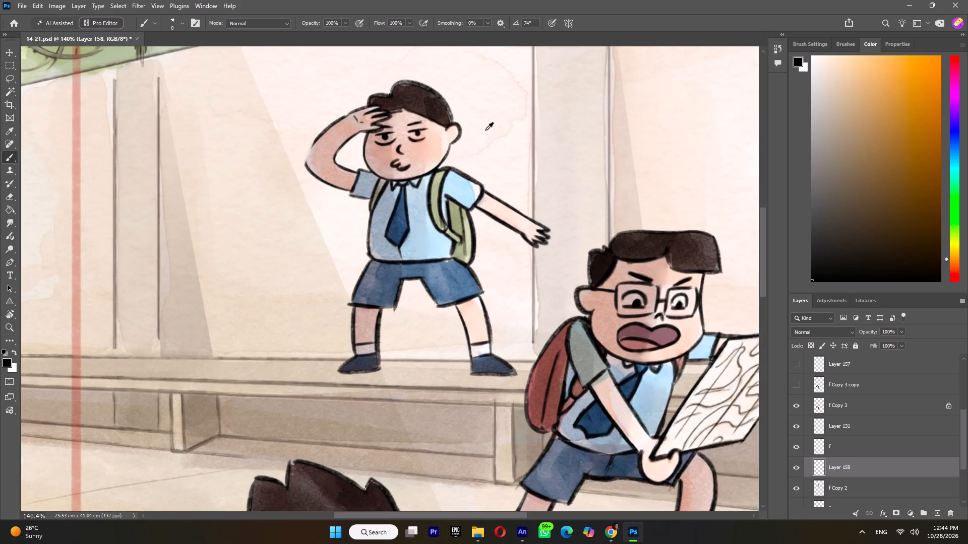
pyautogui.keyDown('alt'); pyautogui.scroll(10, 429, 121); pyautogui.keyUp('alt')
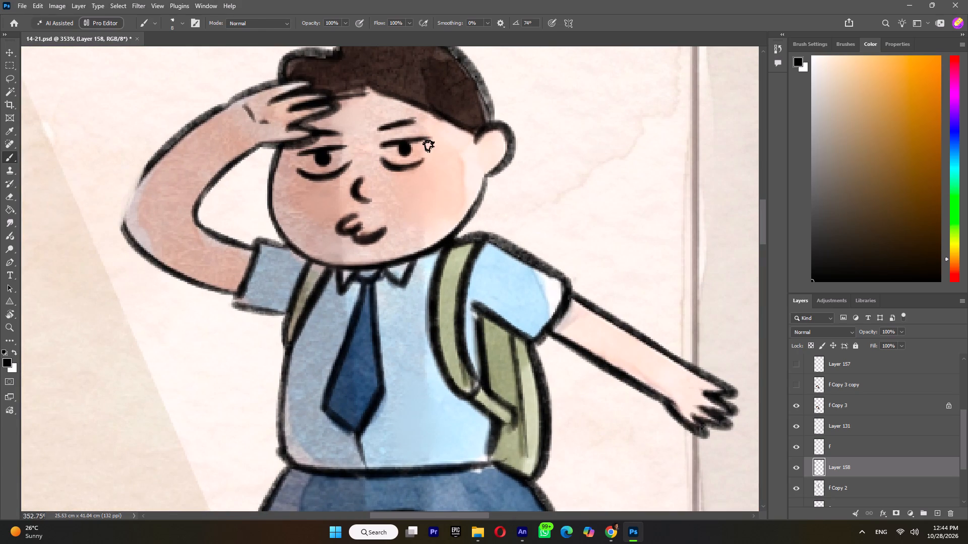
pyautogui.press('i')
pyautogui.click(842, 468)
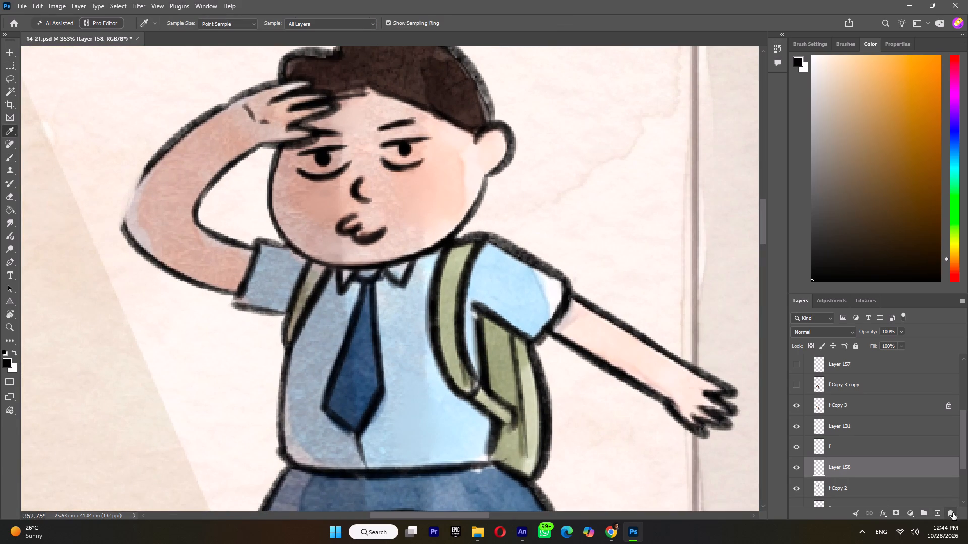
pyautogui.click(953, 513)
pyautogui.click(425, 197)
# Toggle the visibility of f Copy to check which character it holds, and select that layer.
pyautogui.keyDown('alt'); pyautogui.scroll(-4, 443, 249); pyautogui.keyUp('alt')
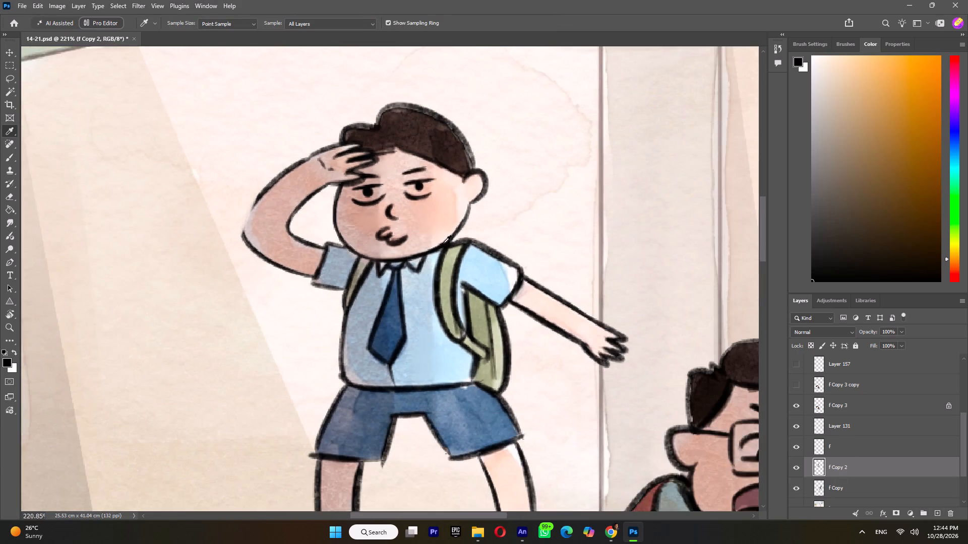
pyautogui.keyDown('alt'); pyautogui.scroll(-10, 444, 243); pyautogui.keyUp('alt')
pyautogui.click(795, 489)
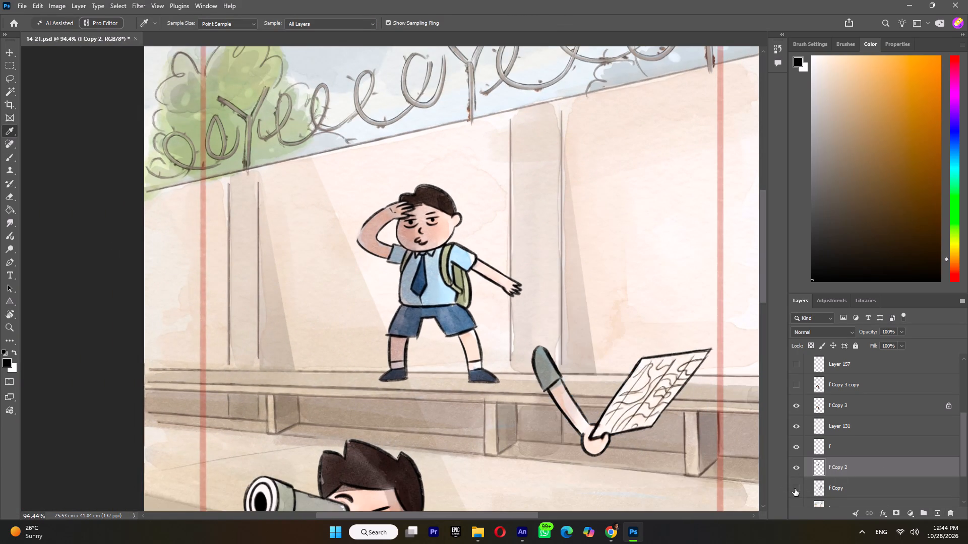
pyautogui.click(795, 489)
pyautogui.click(830, 494)
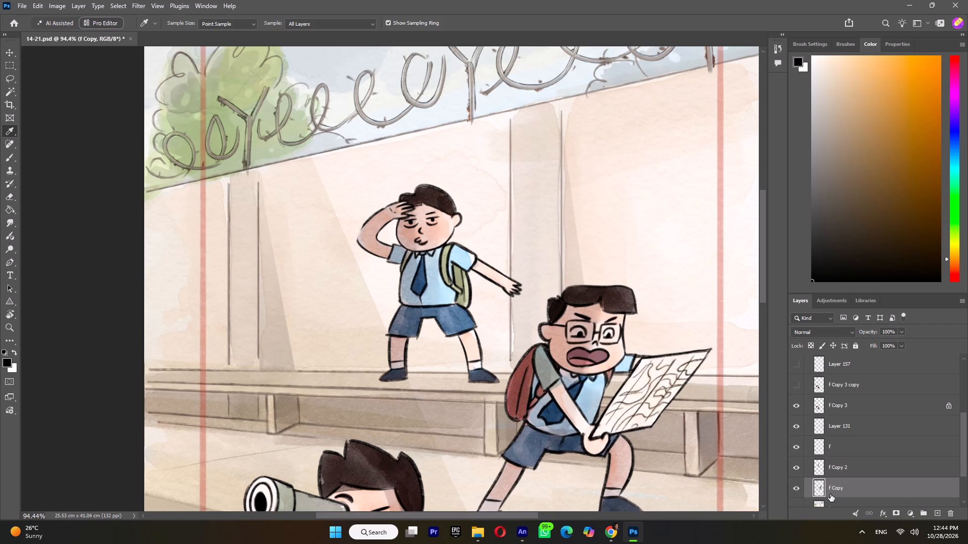
# Save the 14-21.psd document.
pyautogui.keyDown('alt'); pyautogui.scroll(-4, 624, 264); pyautogui.keyUp('alt')
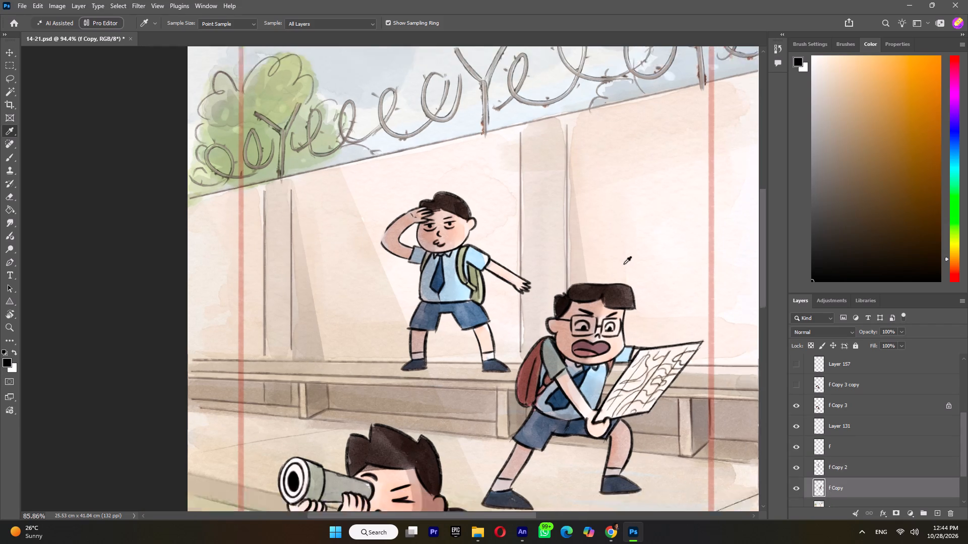
pyautogui.keyDown('alt'); pyautogui.scroll(-4, 624, 264); pyautogui.keyUp('alt')
pyautogui.hotkey('ctrl', 's')
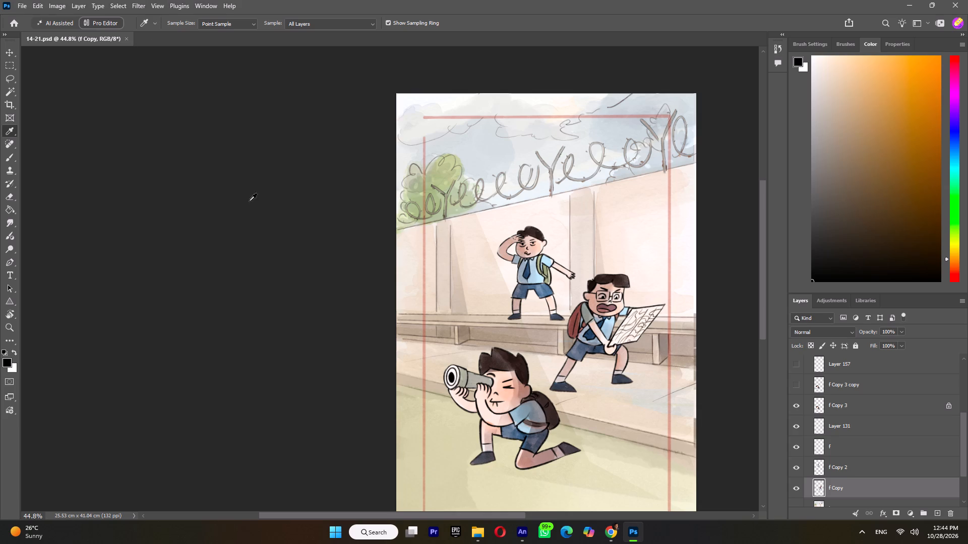
# Collapse and hide group 14, and show group 15 instead.
pyautogui.scroll(9, 839, 416)
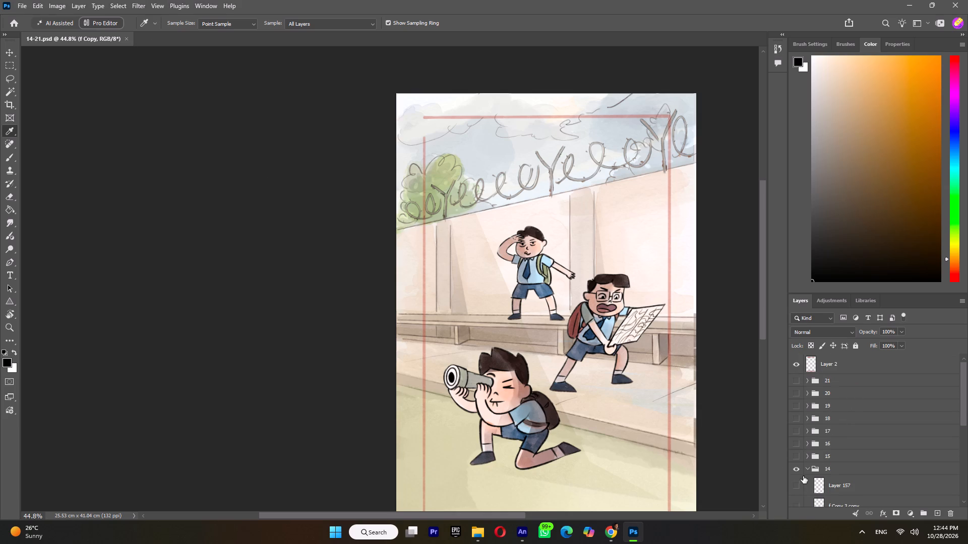
pyautogui.click(807, 467)
pyautogui.click(796, 470)
pyautogui.click(796, 457)
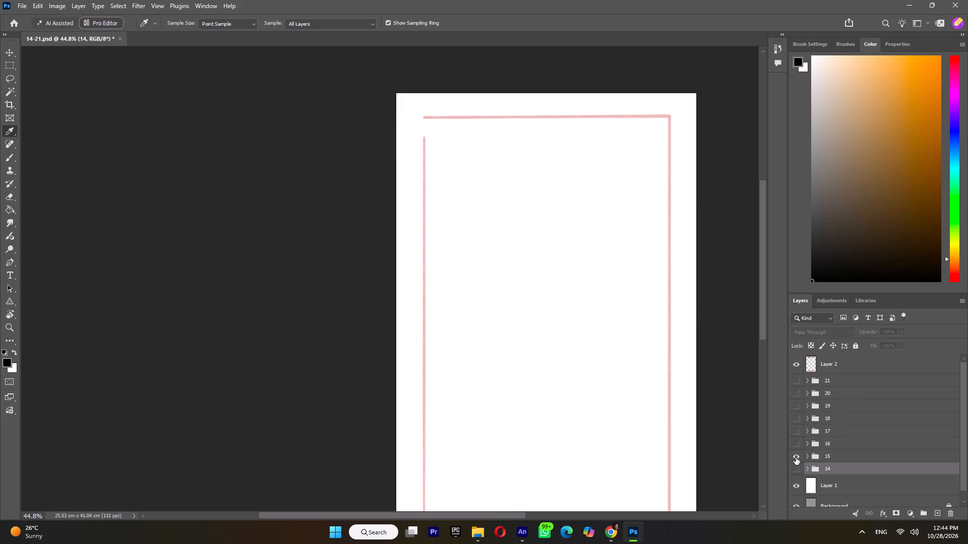
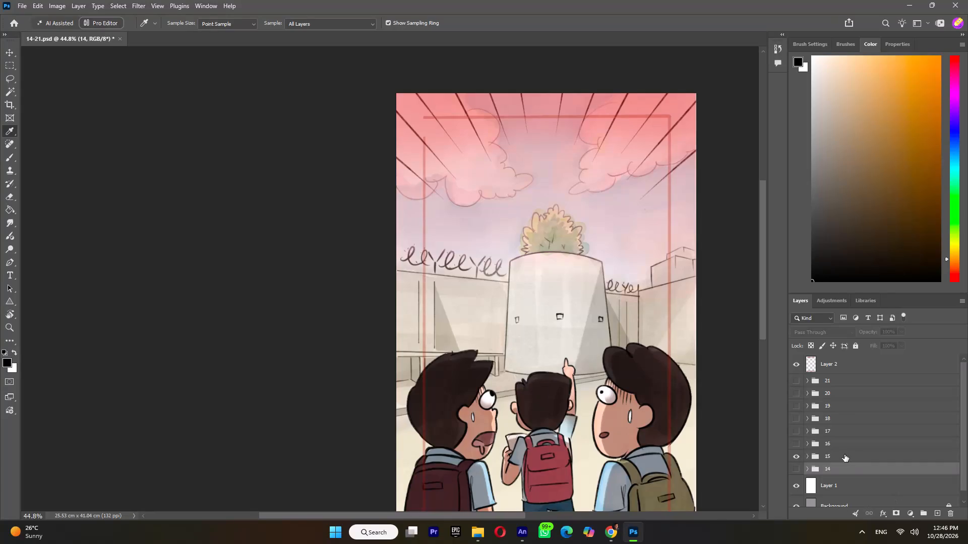
# Expand group 15 and hide its red overlay and topmost layers, Layer 135 and Layer 136.
pyautogui.click(809, 456)
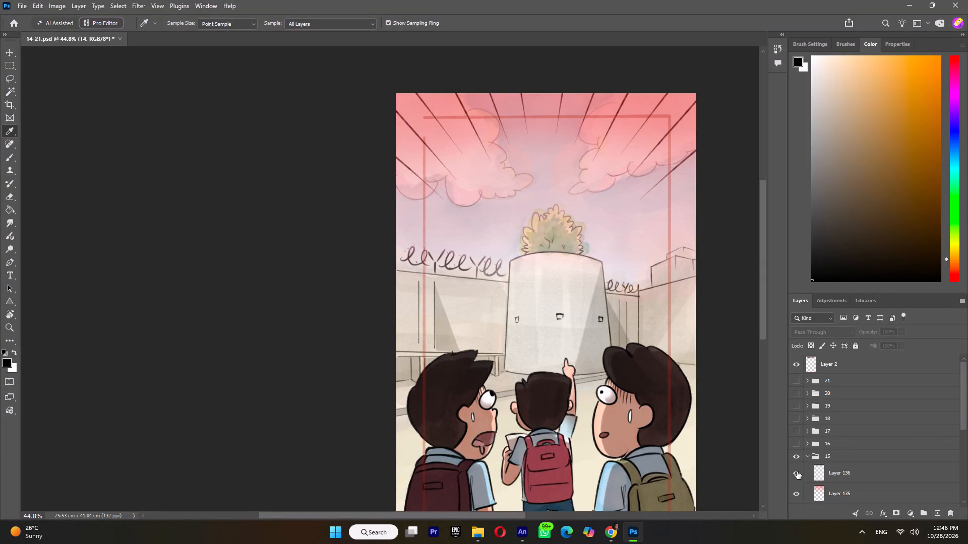
pyautogui.click(795, 474)
pyautogui.click(795, 474)
pyautogui.scroll(-4, 795, 474)
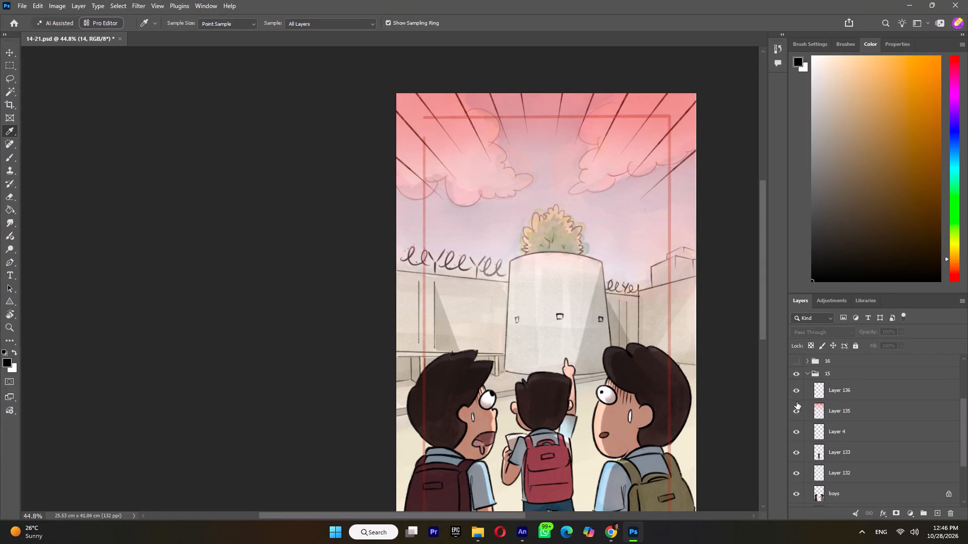
pyautogui.click(796, 415)
pyautogui.click(797, 389)
# Cut the sweat drop and forehead lines of the boy with the olive backpack from Layer 4 and paste them in place on a new layer.
pyautogui.click(796, 429)
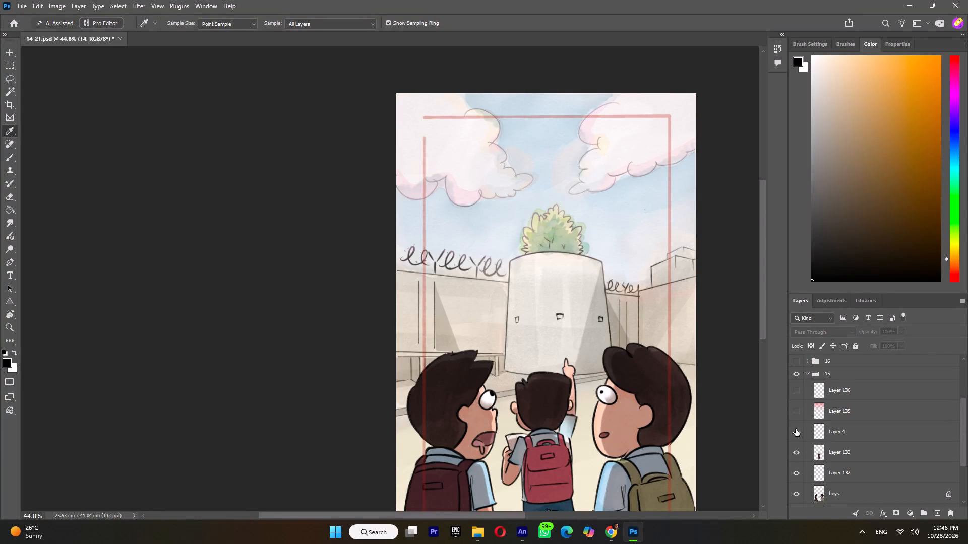
pyautogui.click(796, 429)
pyautogui.click(847, 433)
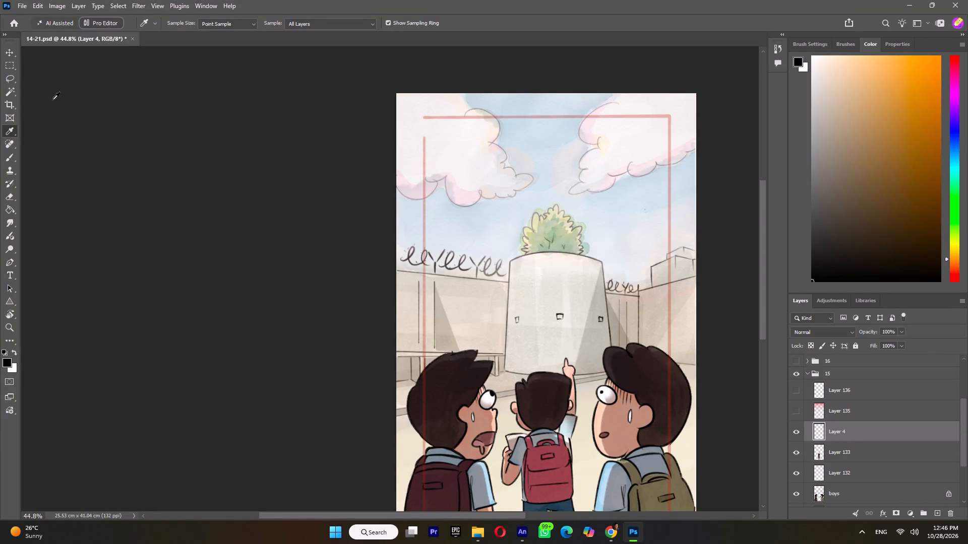
pyautogui.click(12, 55)
pyautogui.keyDown('alt'); pyautogui.scroll(-5, 581, 304); pyautogui.keyUp('alt')
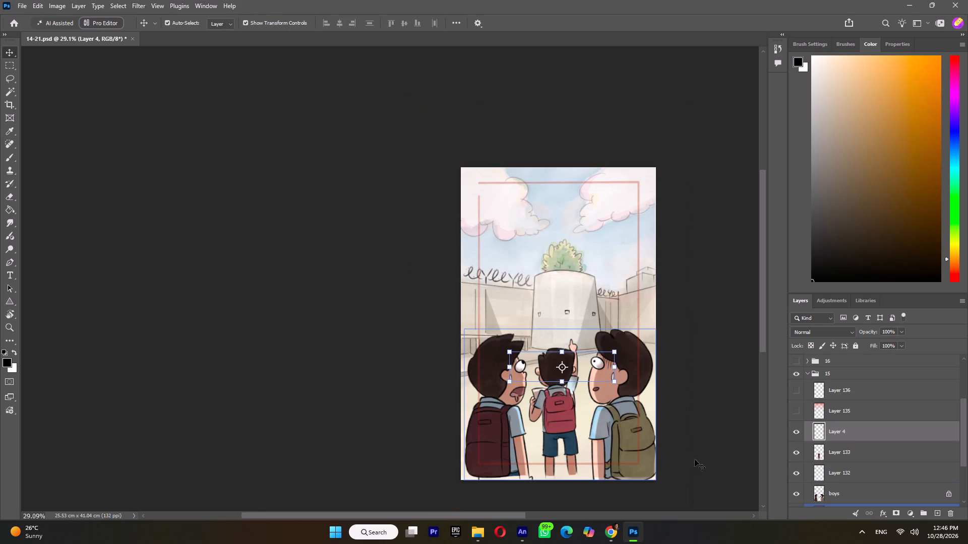
pyautogui.click(796, 429)
pyautogui.click(796, 430)
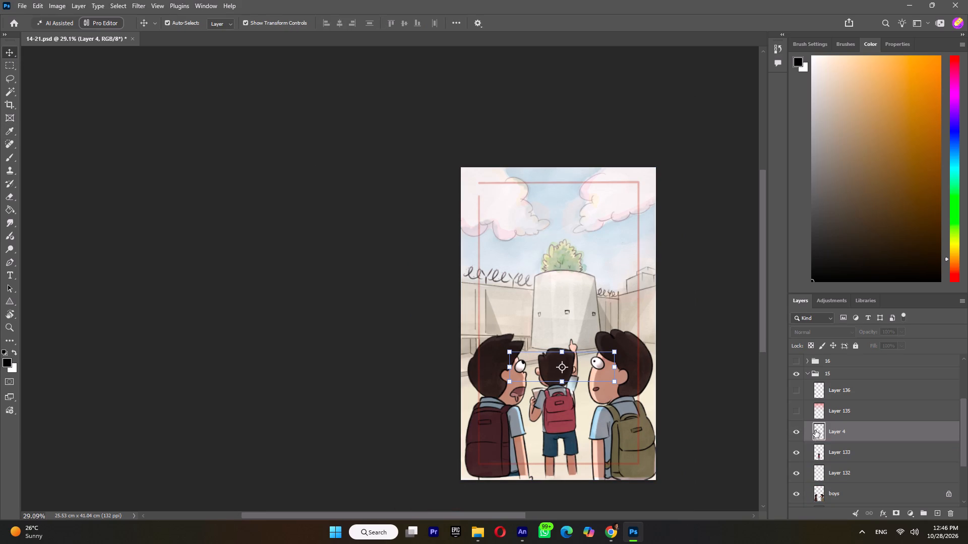
pyautogui.click(833, 430)
pyautogui.click(7, 61)
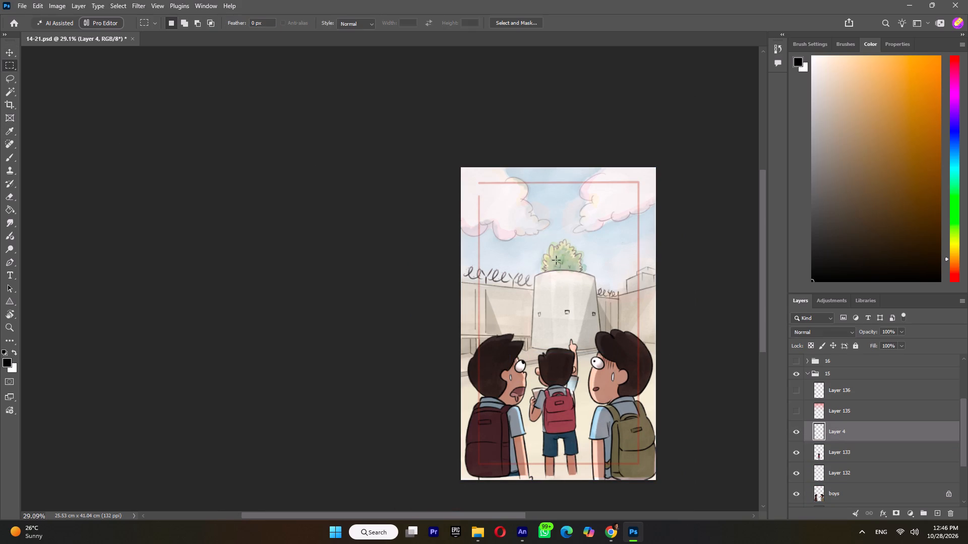
pyautogui.moveTo(675, 294); pyautogui.dragTo(589, 401)
pyautogui.hotkey('ctrl', 'x')
pyautogui.hotkey('ctrl', 'shift', 'v')
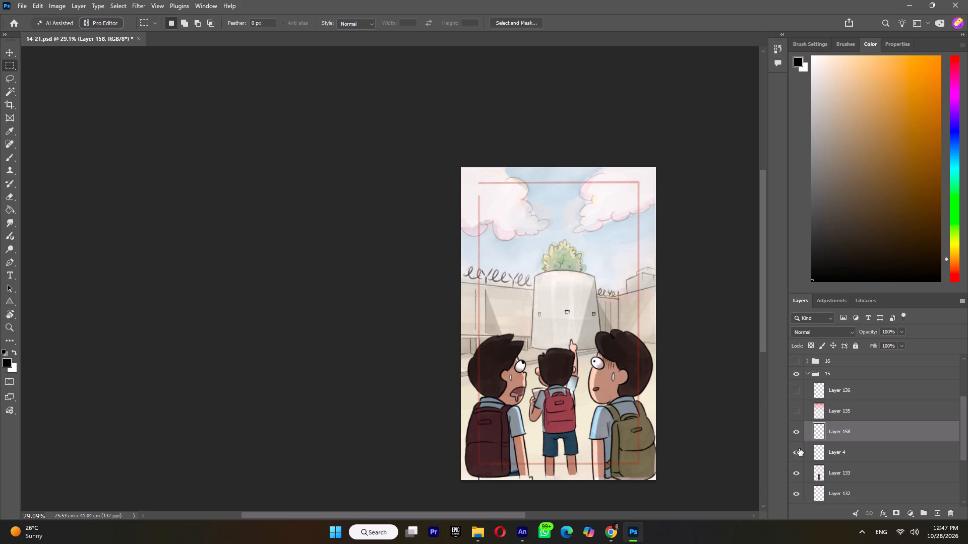
# Hide Layer 4 and the new layer holding the separated sweat drop and forehead lines.
pyautogui.click(799, 452)
pyautogui.click(798, 436)
# Toggle the visibility of Layer 133 and Layer 132 to examine which part of the middle boy each holds.
pyautogui.click(800, 467)
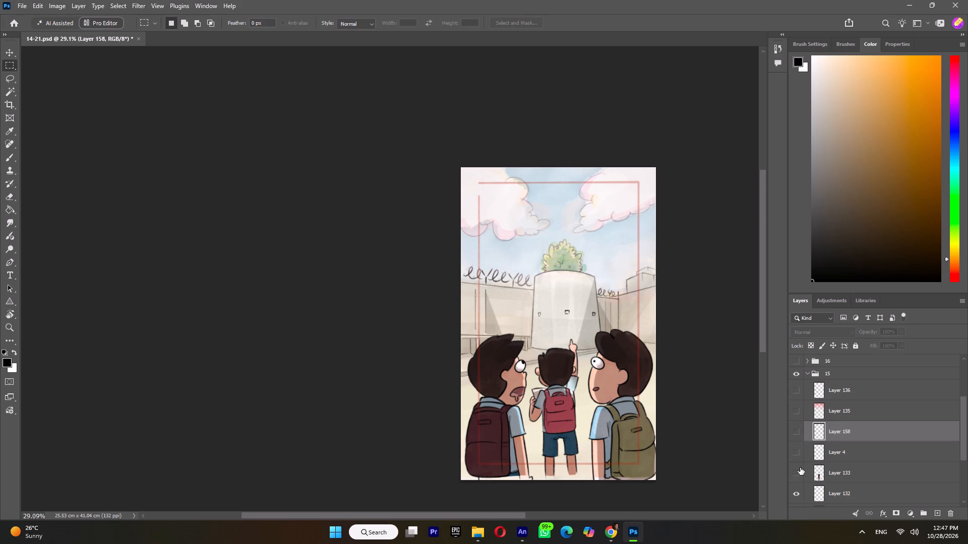
pyautogui.click(798, 470)
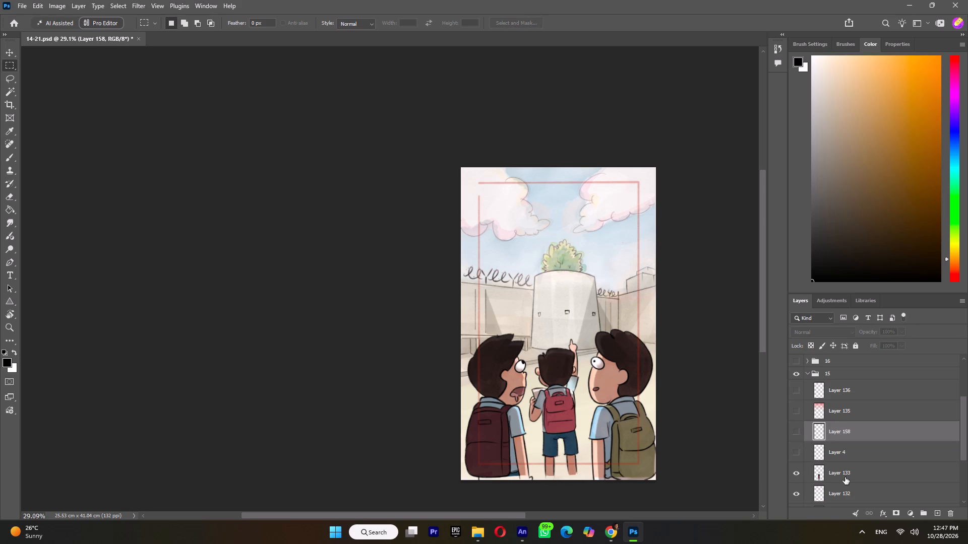
pyautogui.click(849, 478)
pyautogui.scroll(-3, 845, 478)
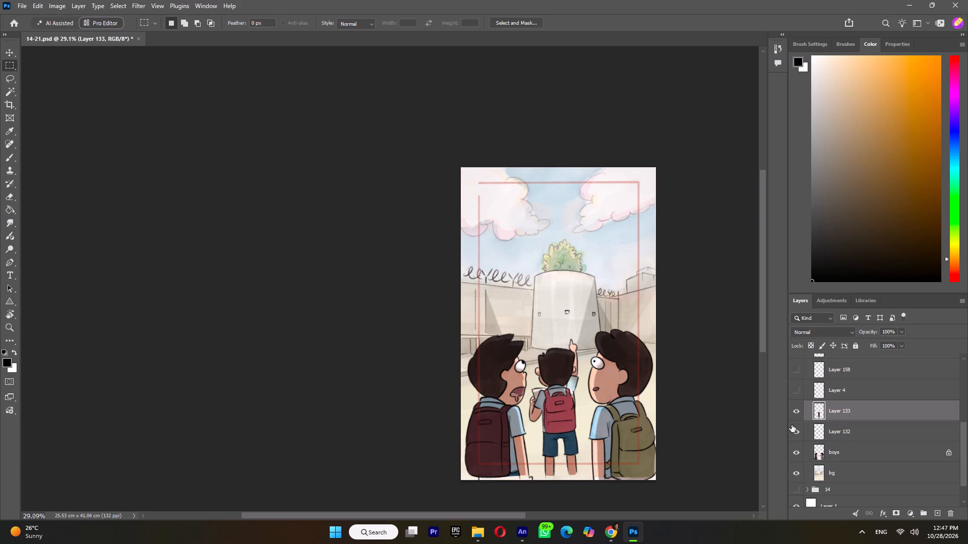
pyautogui.click(800, 436)
pyautogui.click(800, 436)
pyautogui.click(802, 413)
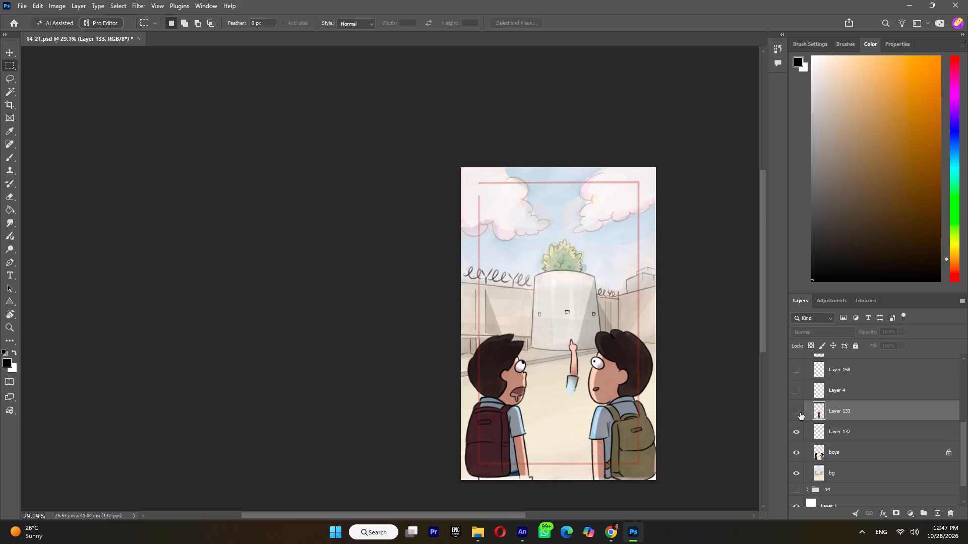
pyautogui.click(800, 413)
# Duplicate Layer 132, the middle boy's raised arm, within the same document.
pyautogui.click(843, 434)
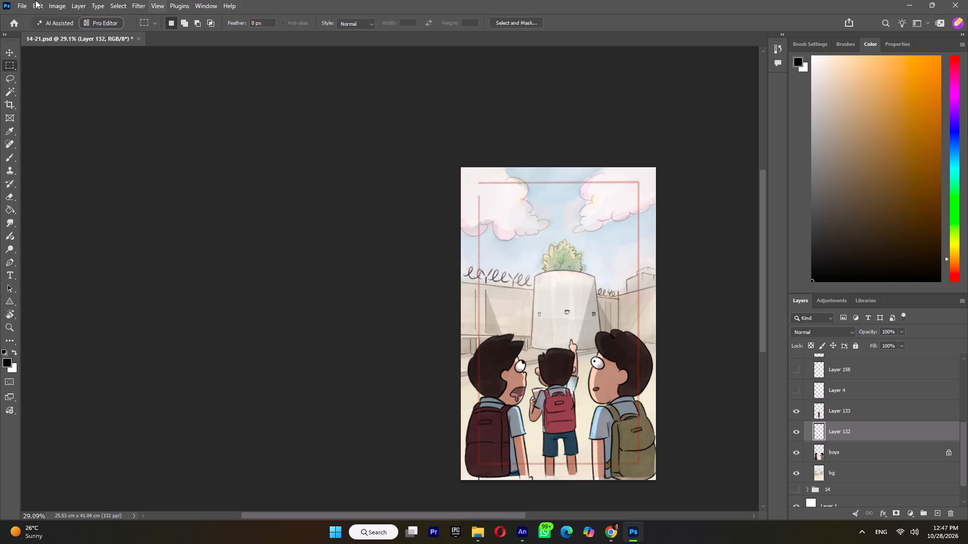
pyautogui.rightClick(853, 433)
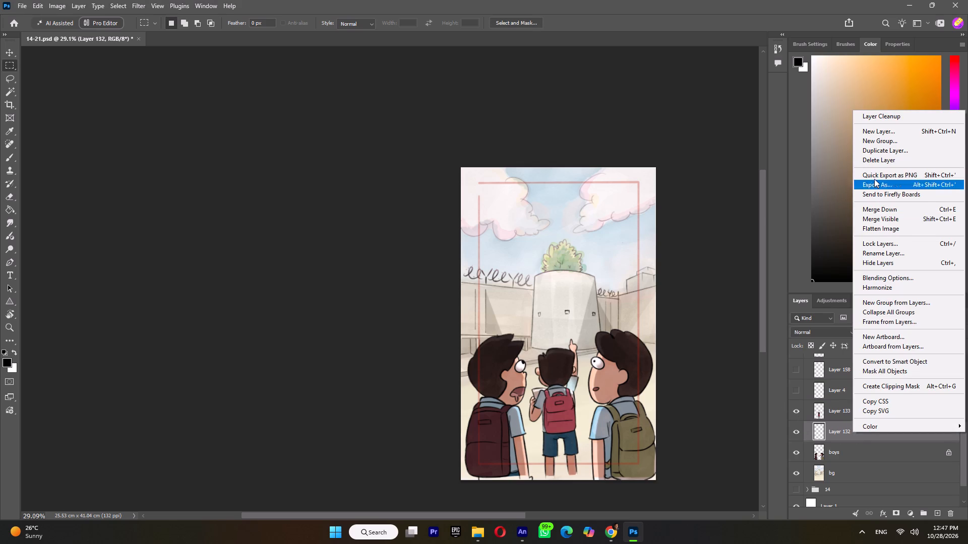
pyautogui.click(882, 147)
pyautogui.click(572, 149)
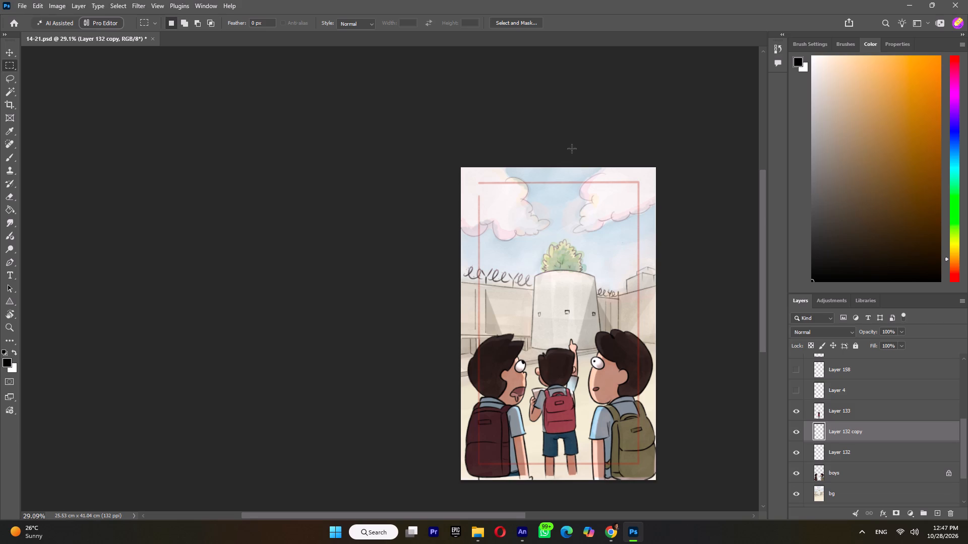
# Puppet Warp the copied arm with pins at the sleeve, wrist and elbow, shifting the forearm slightly away from the boy's head.
pyautogui.click(38, 6)
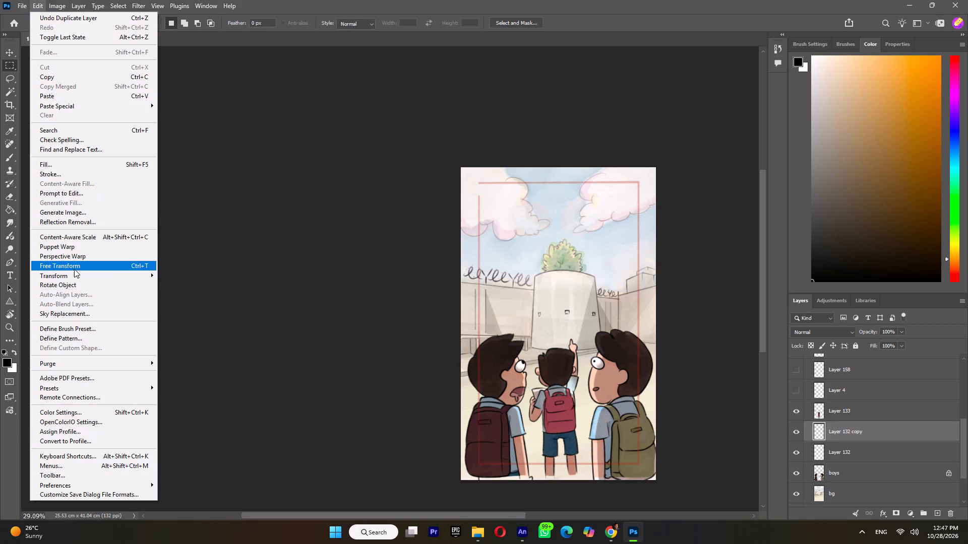
pyautogui.click(80, 249)
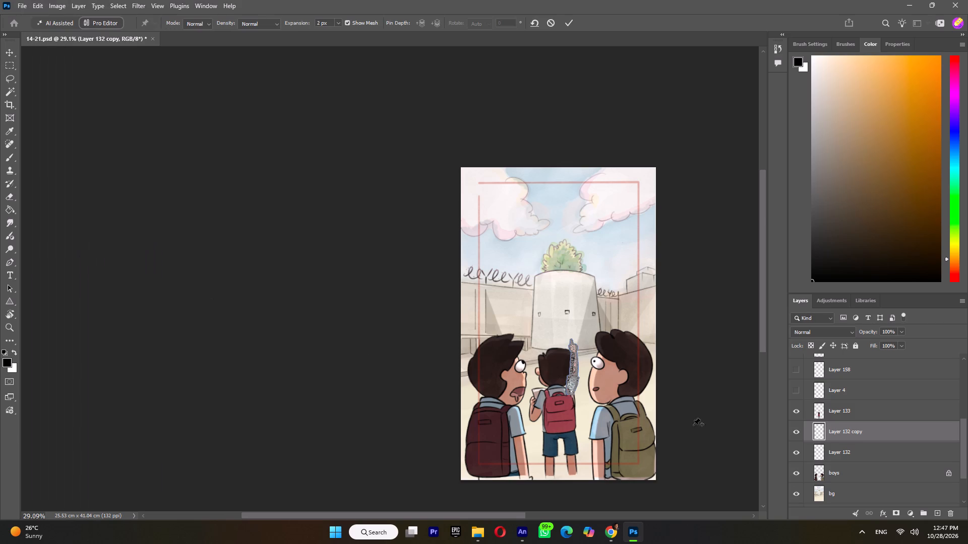
pyautogui.keyDown('alt'); pyautogui.scroll(13, 591, 399); pyautogui.keyUp('alt')
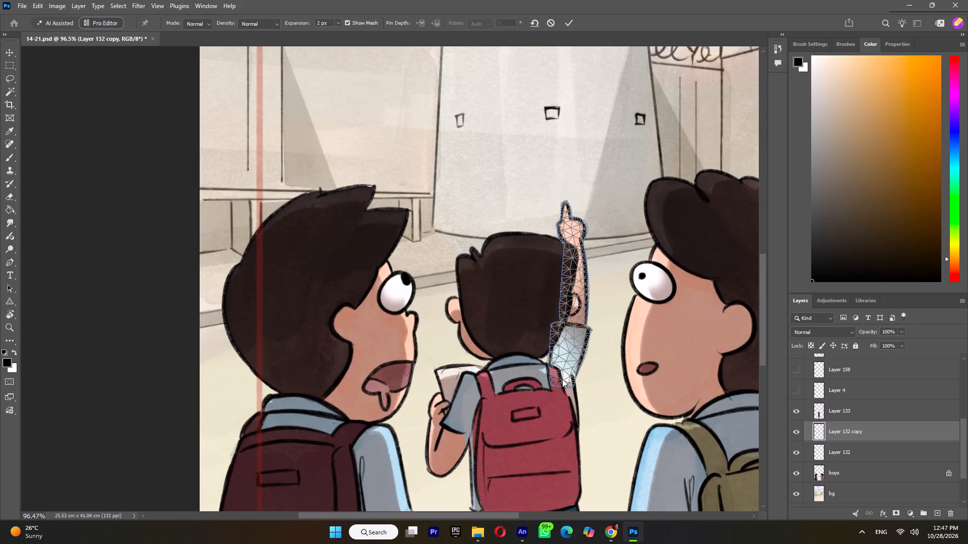
pyautogui.click(562, 372)
pyautogui.click(562, 373)
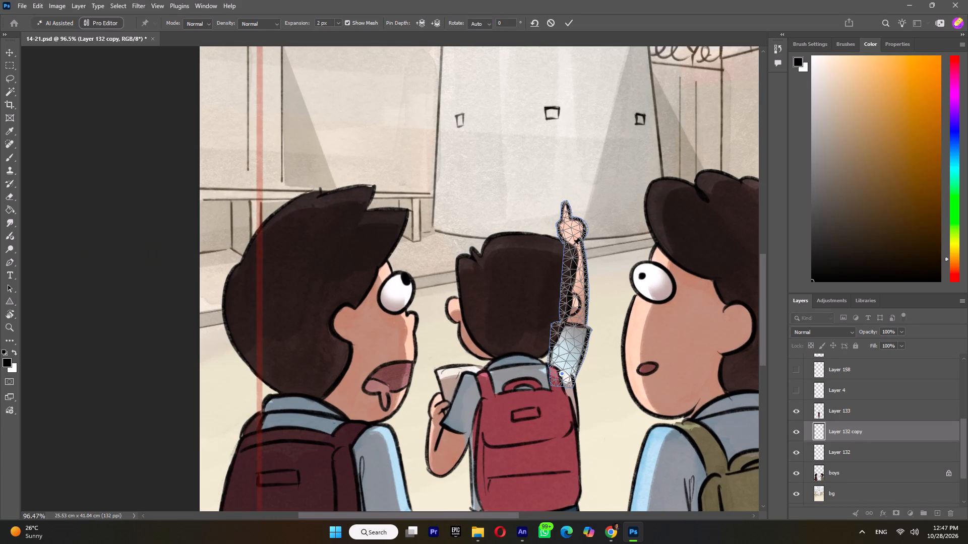
pyautogui.click(573, 245)
pyautogui.moveTo(573, 245); pyautogui.dragTo(581, 254)
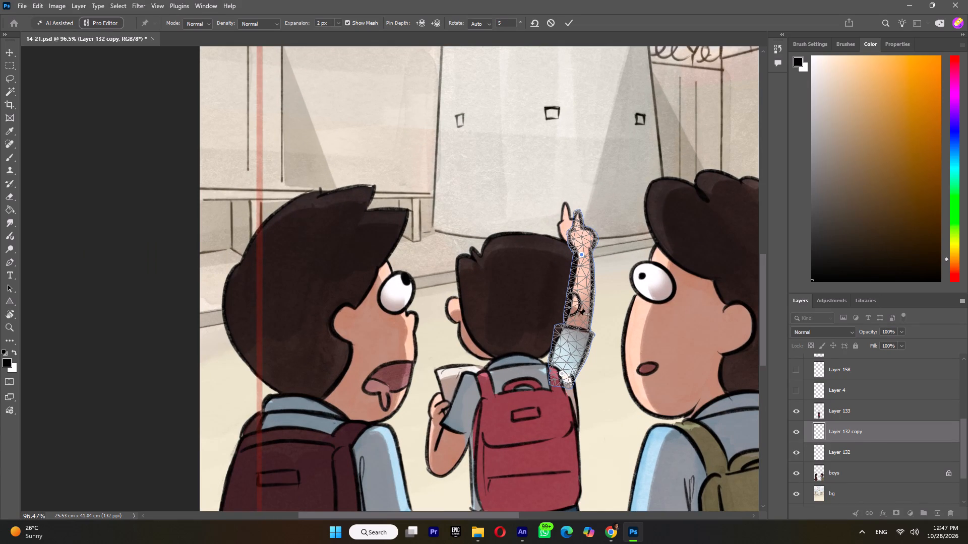
pyautogui.click(576, 313)
pyautogui.moveTo(576, 313); pyautogui.dragTo(581, 316)
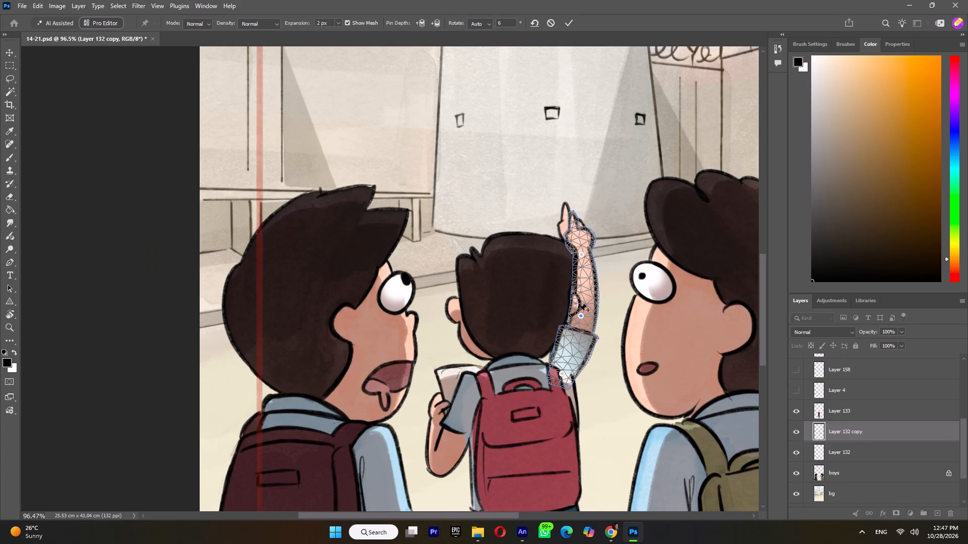
pyautogui.click(581, 255)
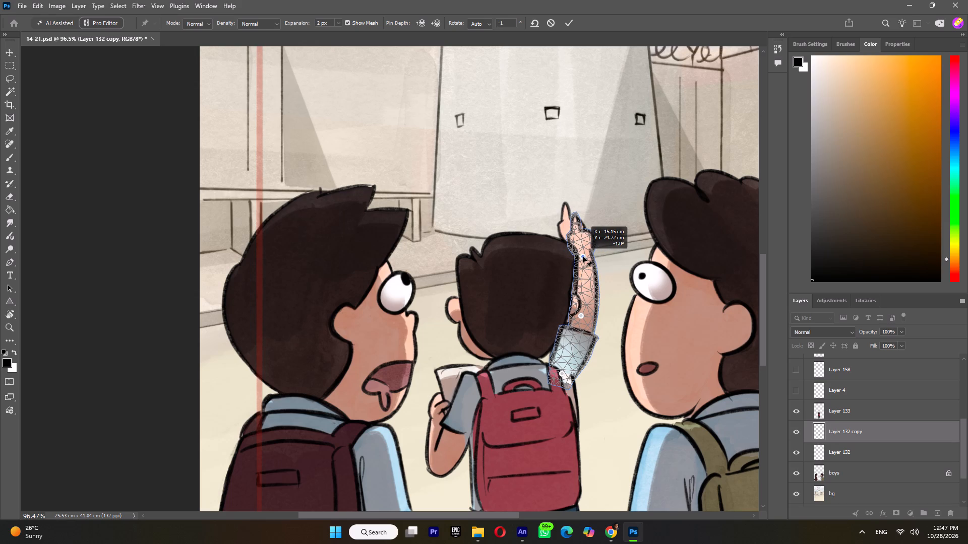
pyautogui.click(572, 18)
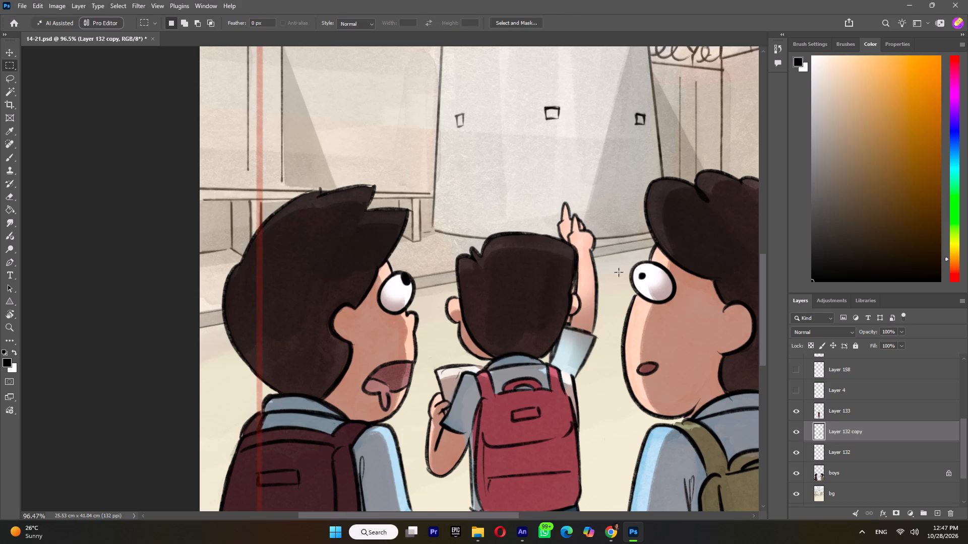
# Toggle the warped arm copy, Layer 132 and the boys layer to compare the arm poses and check each layer's content.
pyautogui.keyDown('alt'); pyautogui.scroll(-5, 620, 285); pyautogui.keyUp('alt')
pyautogui.click(799, 431)
pyautogui.click(799, 431)
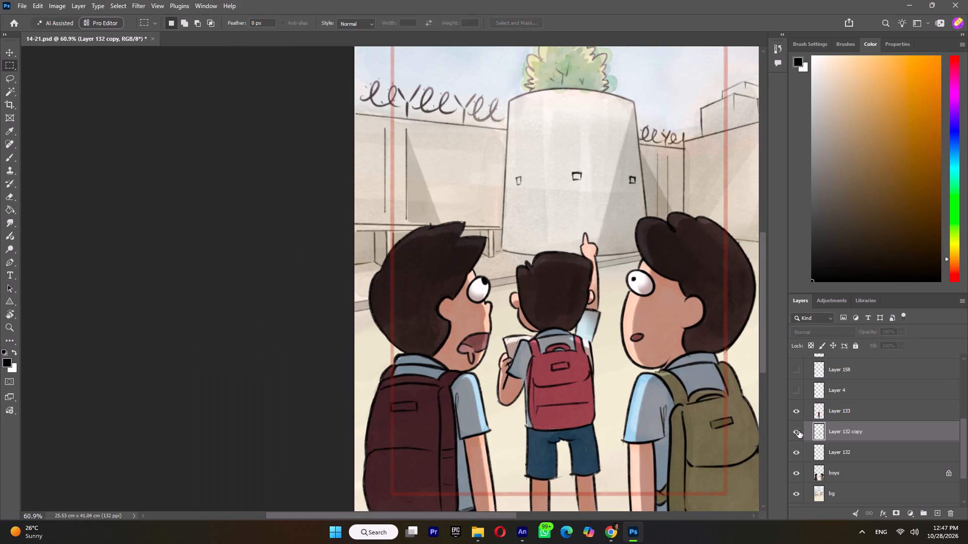
pyautogui.keyDown('alt'); pyautogui.scroll(-4, 634, 281); pyautogui.keyUp('alt')
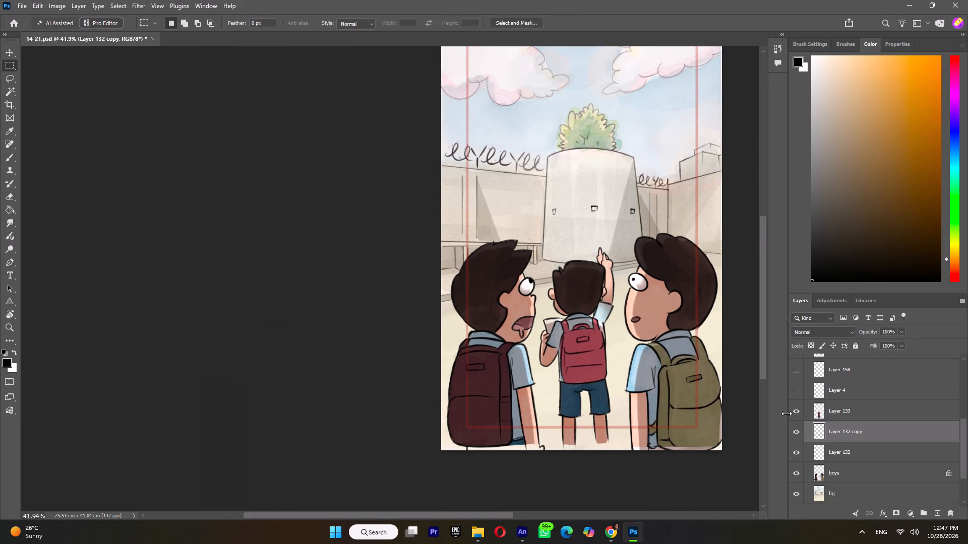
pyautogui.click(797, 453)
pyautogui.click(797, 453)
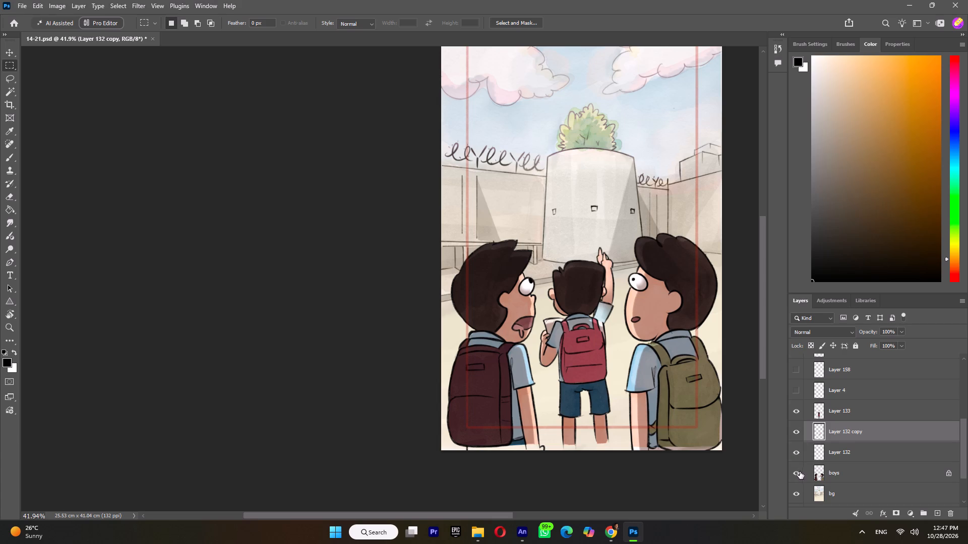
pyautogui.click(798, 472)
pyautogui.click(798, 473)
# Select and unlock the boys layer.
pyautogui.click(828, 473)
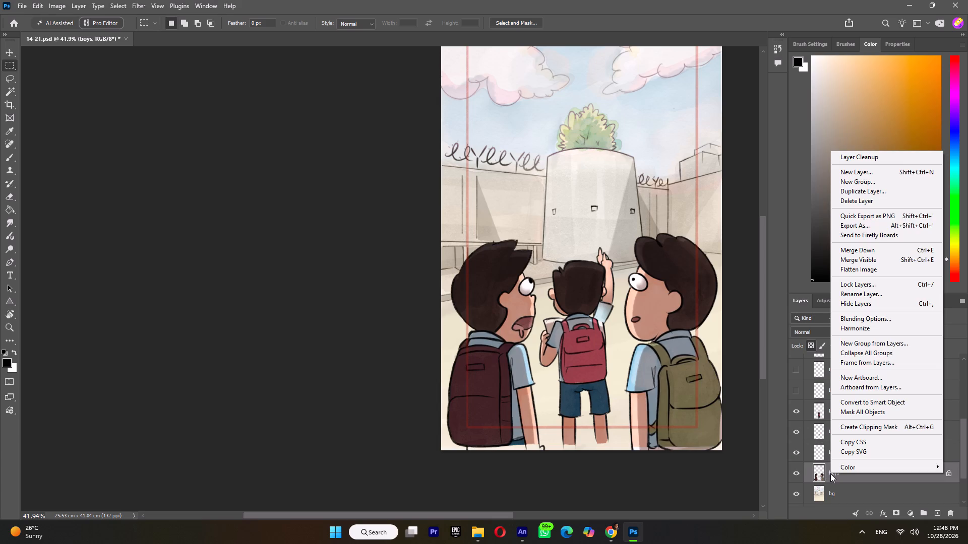
pyautogui.click(829, 475)
pyautogui.click(949, 472)
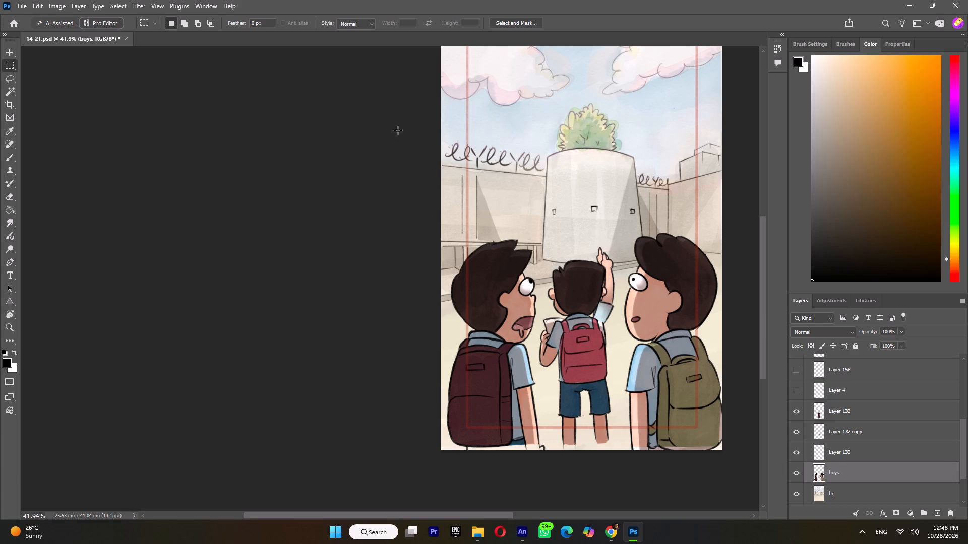
# Cut the boy with the olive backpack from the boys layer and paste him in place on a new layer.
pyautogui.click(10, 67)
pyautogui.moveTo(586, 193); pyautogui.dragTo(693, 394)
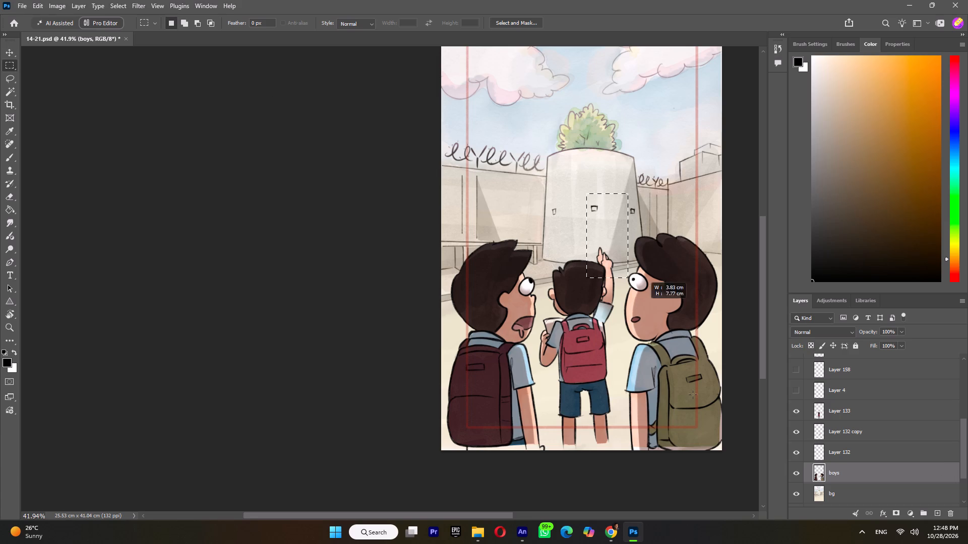
pyautogui.moveTo(693, 394); pyautogui.dragTo(779, 505)
pyautogui.hotkey('ctrl', 'x')
pyautogui.hotkey('ctrl', 'shift', 'v')
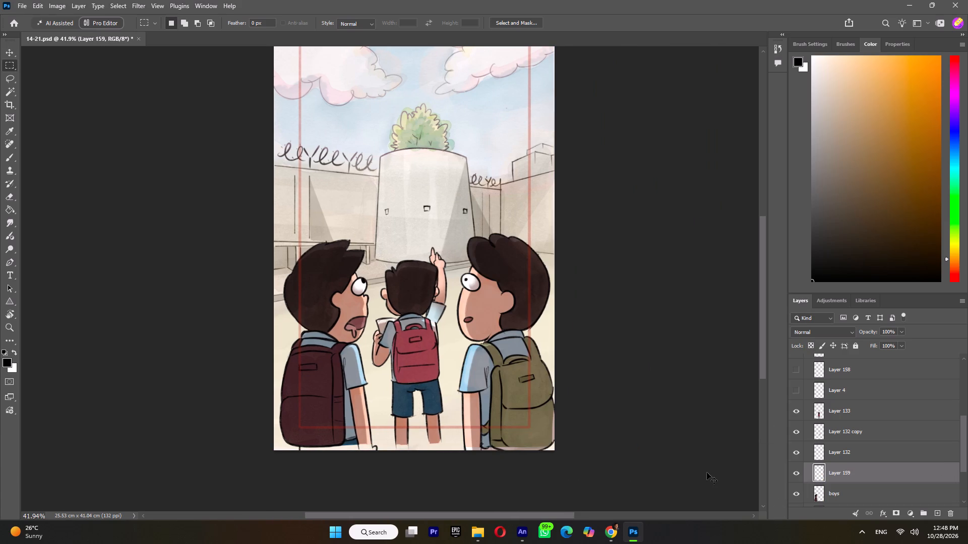
# Duplicate the new layer of the boy with the olive backpack within the same document.
pyautogui.rightClick(844, 480)
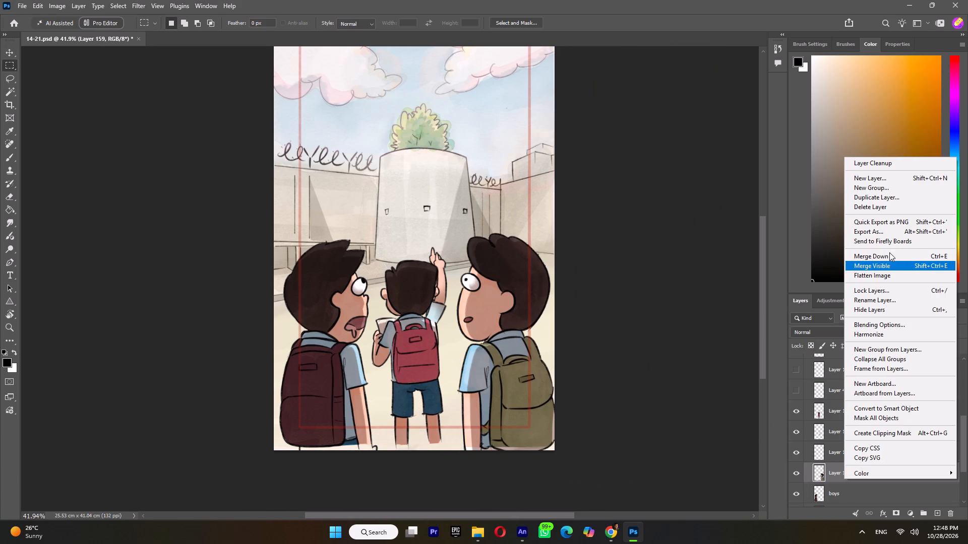
pyautogui.click(881, 198)
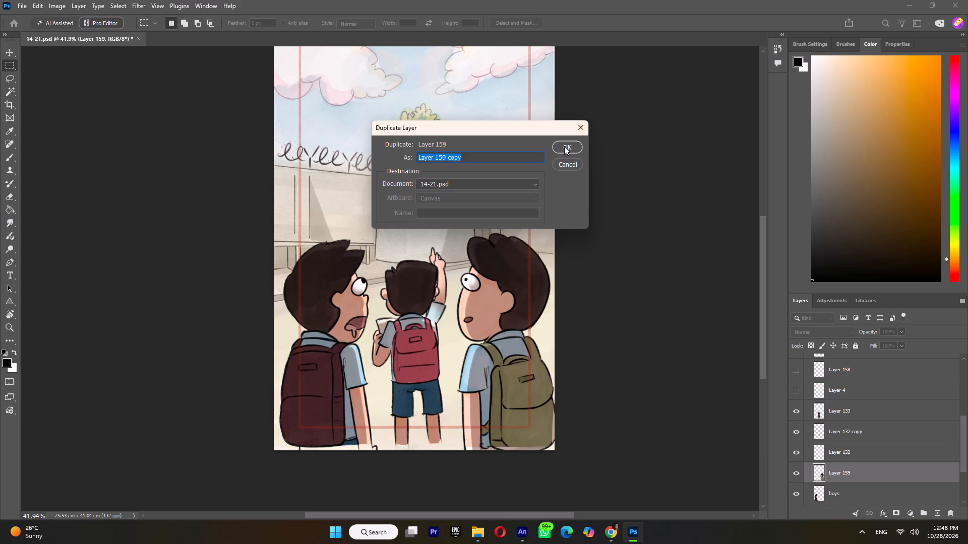
pyautogui.click(564, 146)
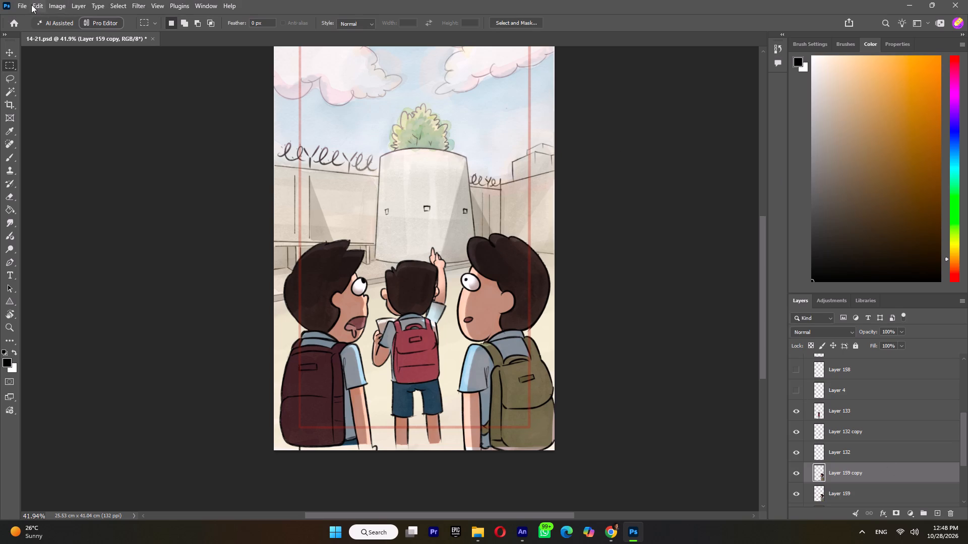
# Start Puppet Warp on Layer 159 copy, pin the boy's base, collar and head, and rotate the head pin to -8°.
pyautogui.click(31, 5)
pyautogui.click(52, 244)
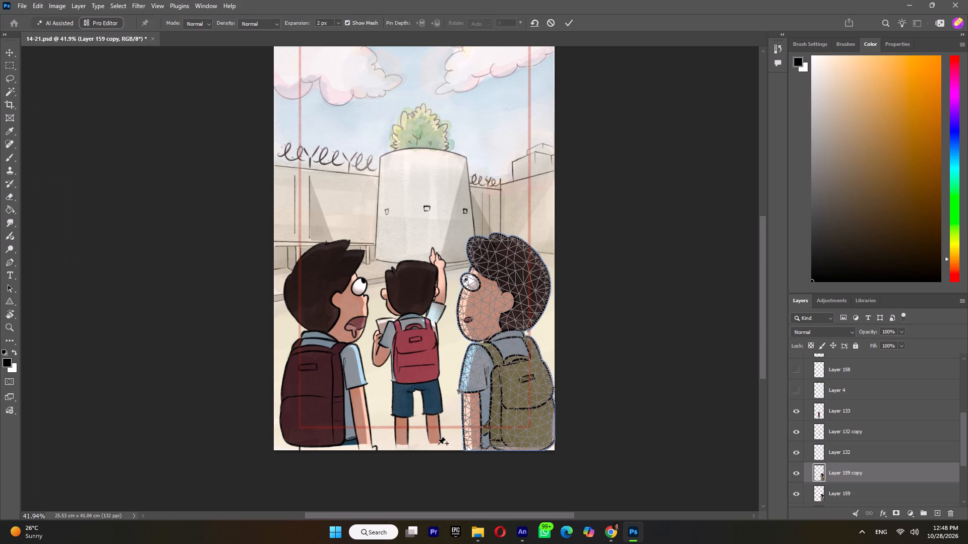
pyautogui.click(470, 445)
pyautogui.click(539, 445)
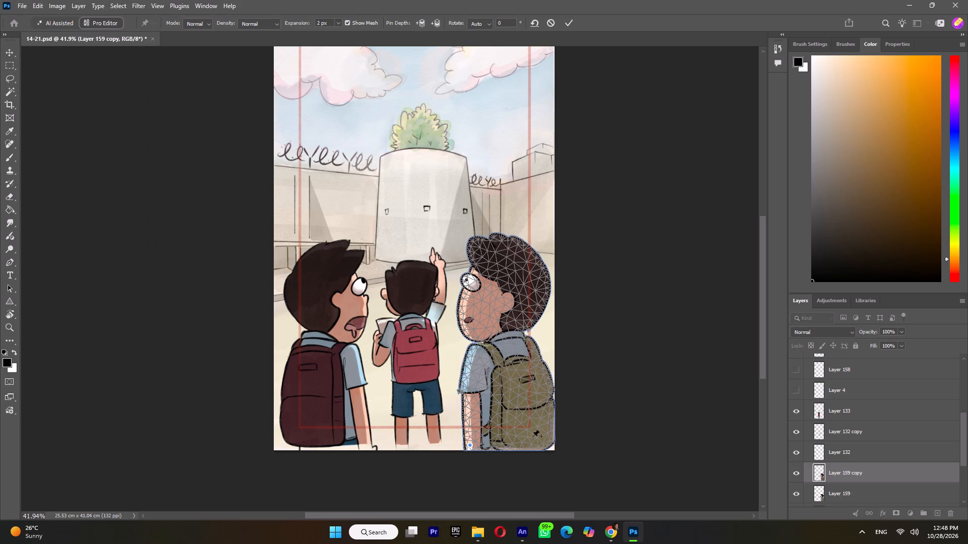
pyautogui.click(501, 342)
pyautogui.click(493, 285)
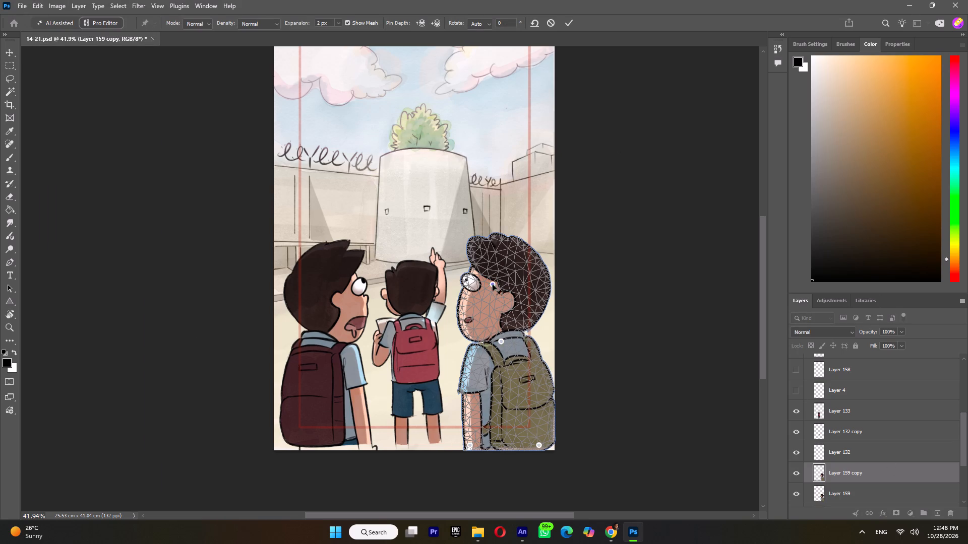
pyautogui.keyDown('alt'); pyautogui.scroll(9, 493, 285); pyautogui.keyUp('alt')
pyautogui.click(492, 283)
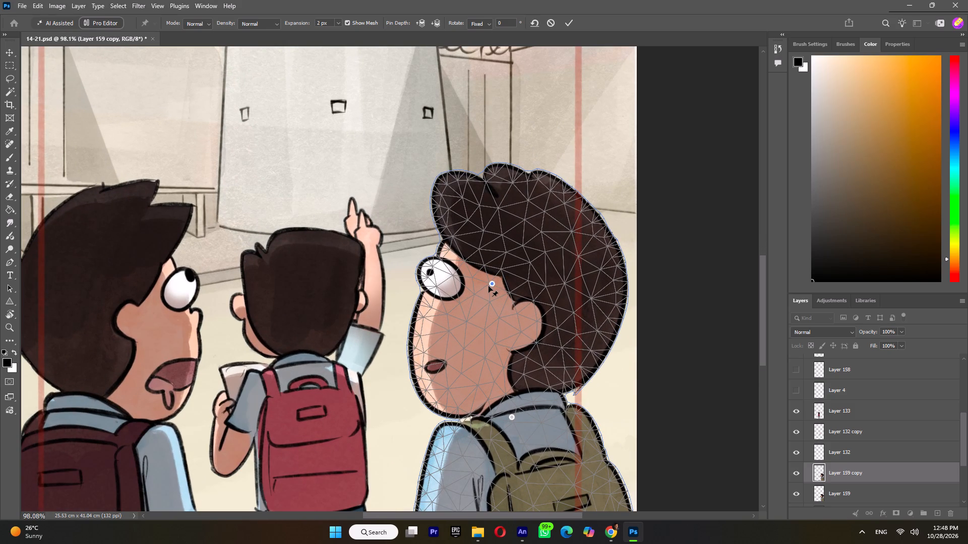
pyautogui.click(492, 284)
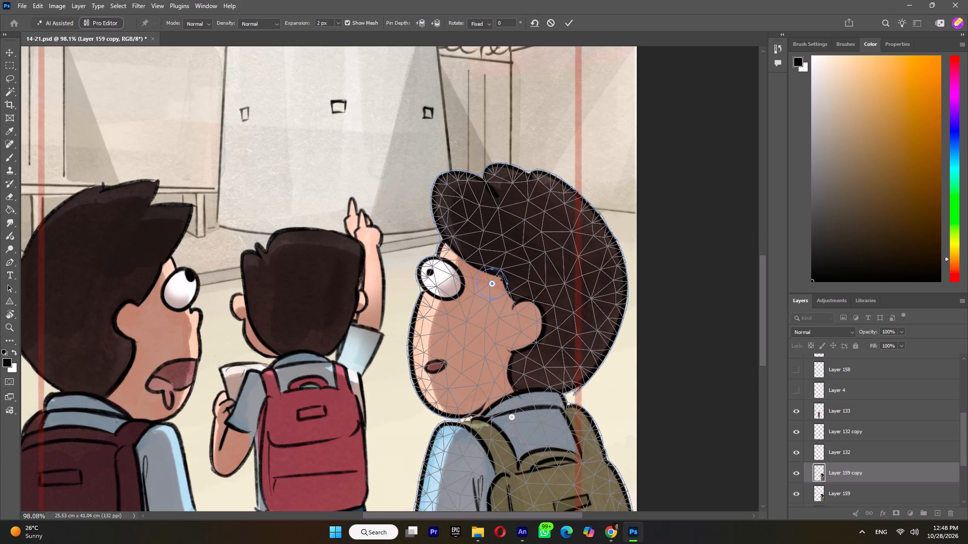
pyautogui.keyDown('alt'); pyautogui.click(499, 278); pyautogui.keyUp('alt')
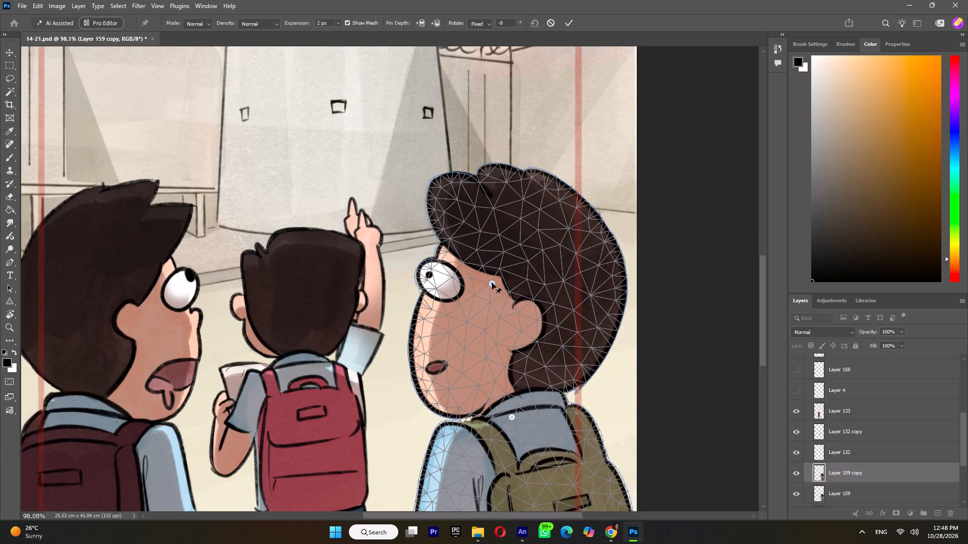
pyautogui.click(492, 283)
# Pin the middle of the olive backpack, shift it slightly to about X 21.7 cm, Y 36.9 cm, and apply the warp.
pyautogui.scroll(-13, 498, 254)
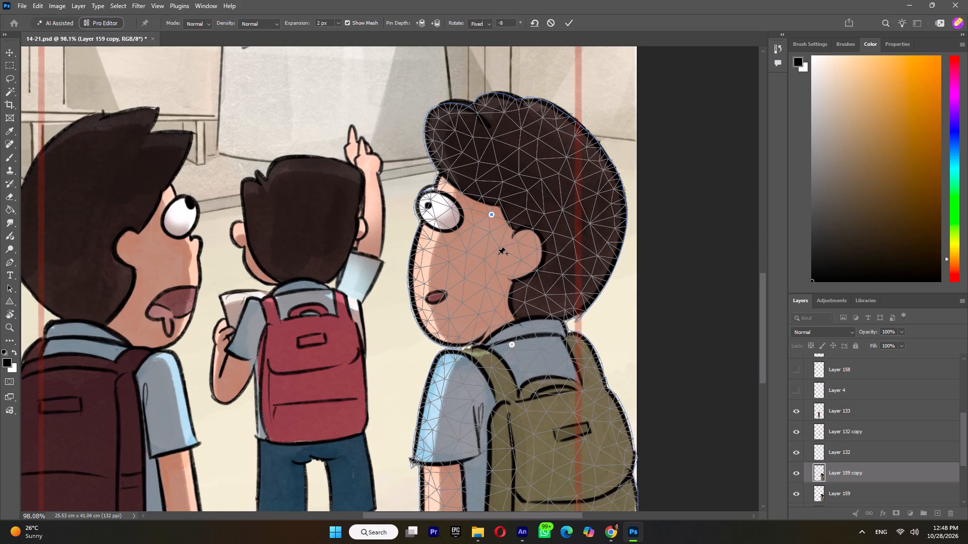
pyautogui.scroll(-7, 498, 254)
pyautogui.click(533, 404)
pyautogui.moveTo(533, 404); pyautogui.dragTo(539, 404)
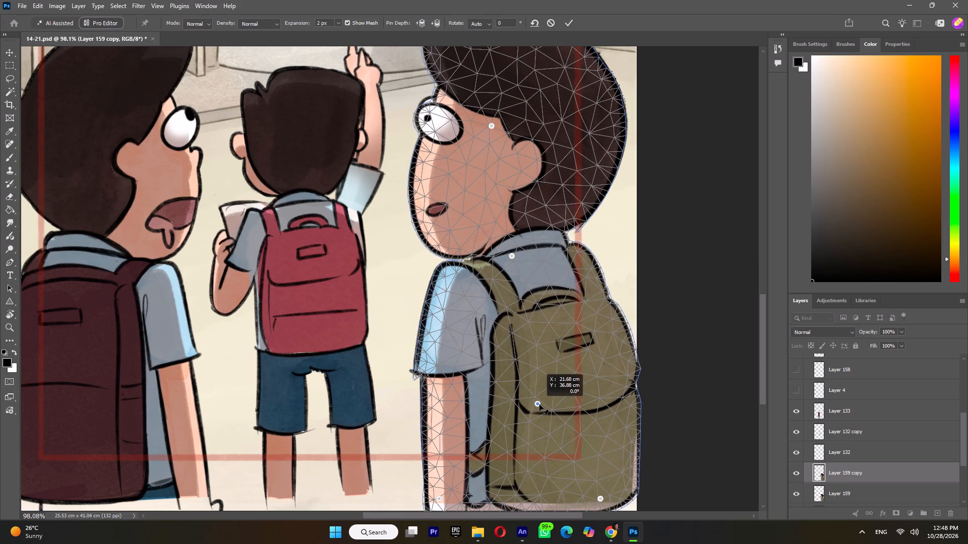
pyautogui.moveTo(539, 404); pyautogui.dragTo(538, 405)
pyautogui.keyDown('alt'); pyautogui.scroll(-7, 537, 356); pyautogui.keyUp('alt')
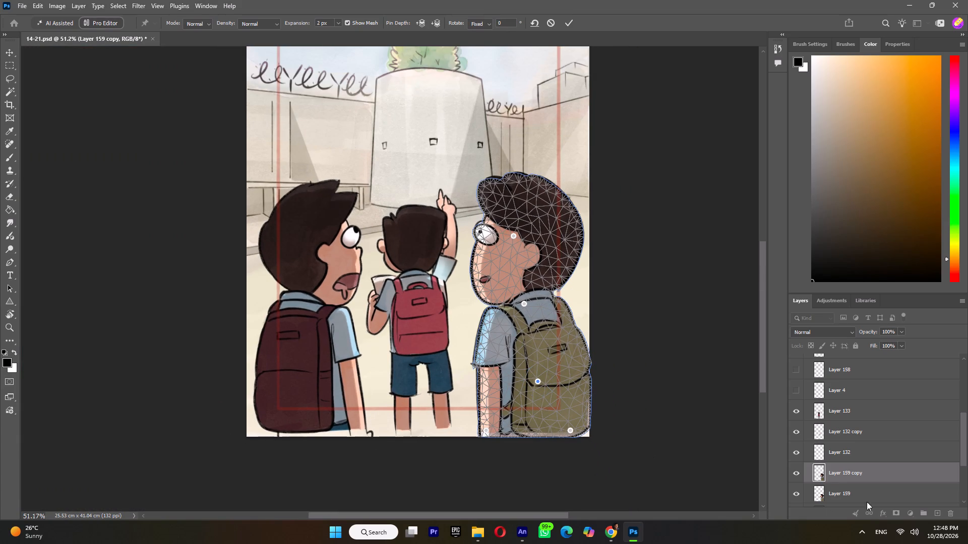
pyautogui.click(567, 23)
# Toggle Layer 159 copy to compare the two poses and leave the warped copy hidden.
pyautogui.click(793, 477)
pyautogui.click(795, 474)
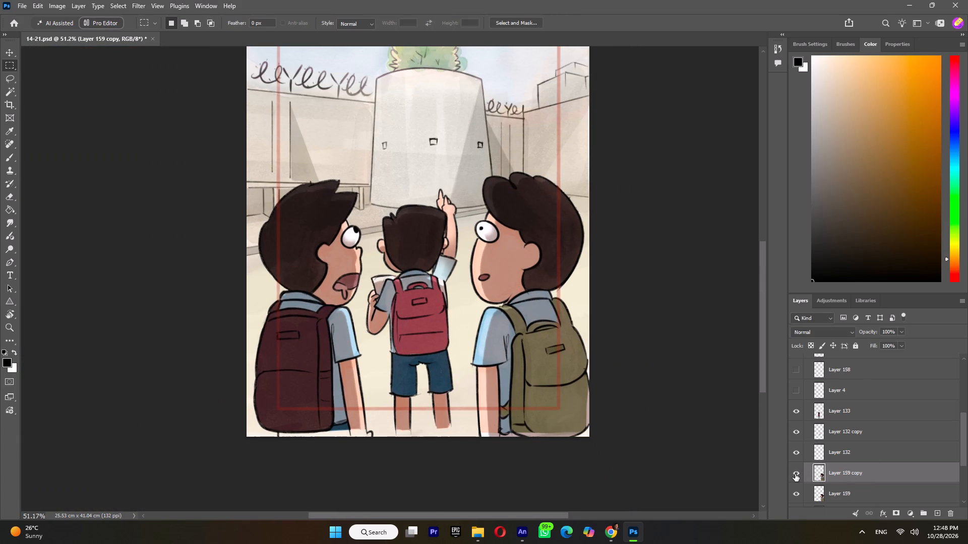
pyautogui.click(795, 474)
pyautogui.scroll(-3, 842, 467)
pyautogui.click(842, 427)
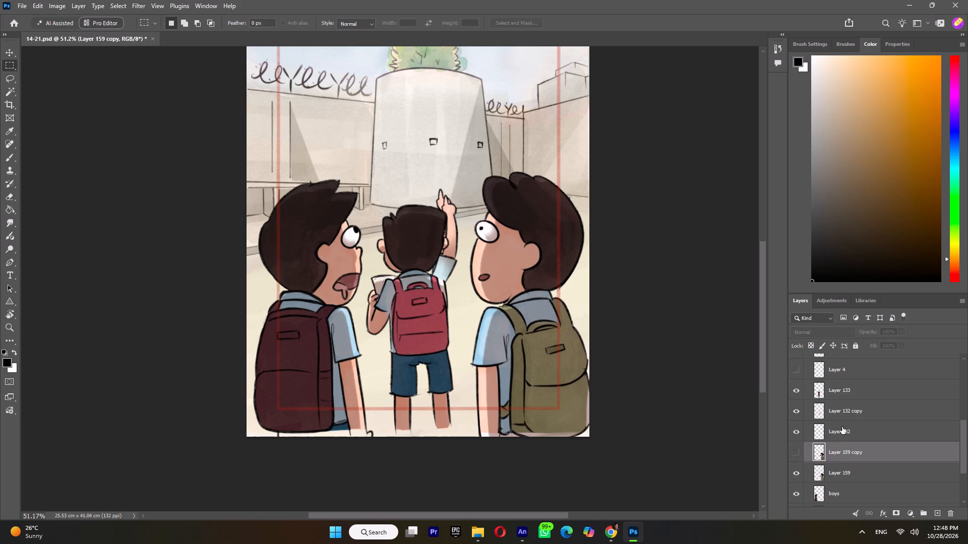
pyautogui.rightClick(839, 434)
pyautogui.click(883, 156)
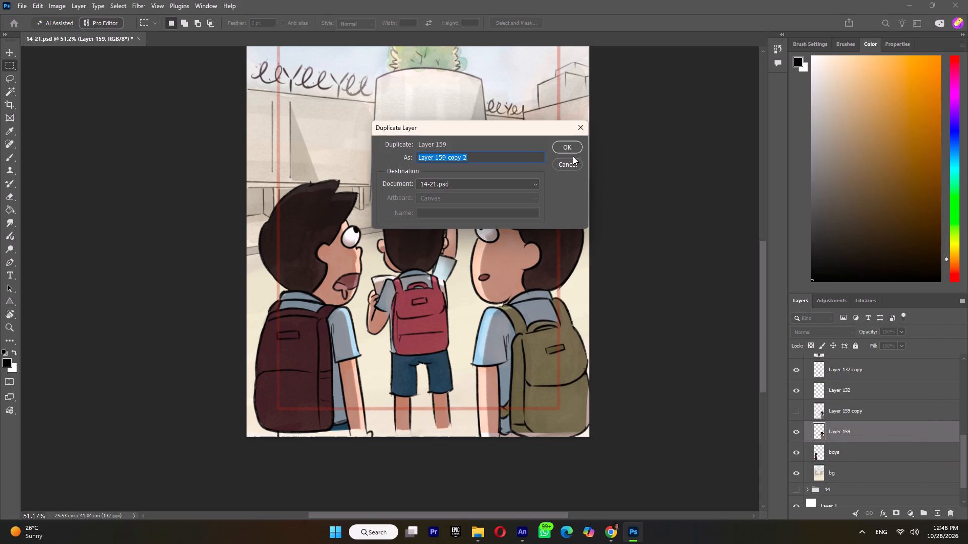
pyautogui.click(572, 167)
# Duplicate the boys layer within 14-21.psd as boys copy.
pyautogui.click(856, 453)
pyautogui.rightClick(856, 453)
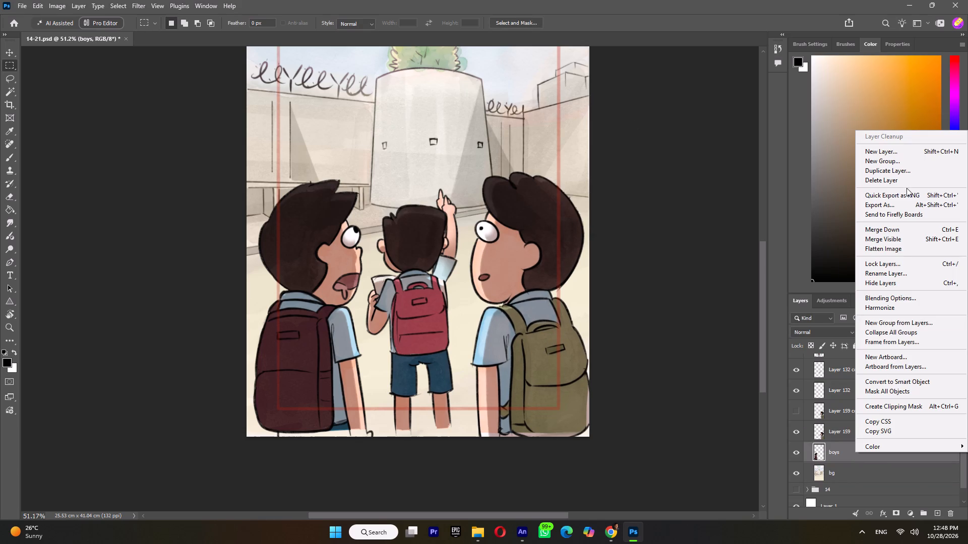
pyautogui.click(898, 173)
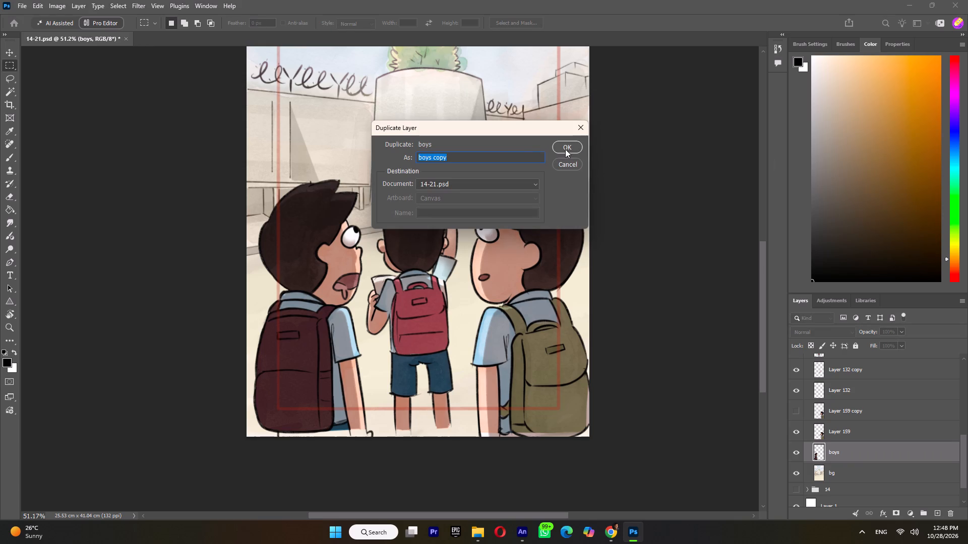
pyautogui.click(565, 149)
# Puppet Warp boys copy with pins at the base, upper back, mid-backpack and head, rotating the head pin 8° and lowering it slightly.
pyautogui.click(35, 6)
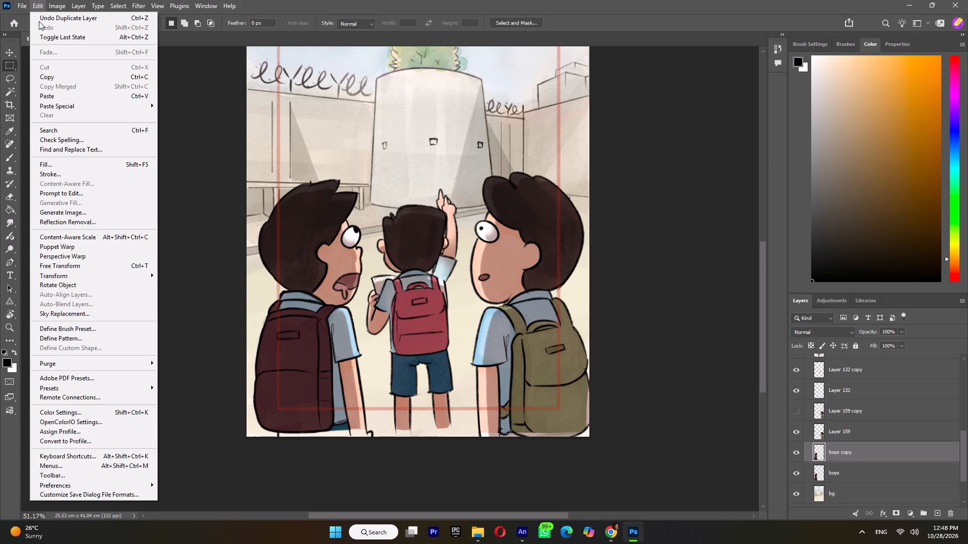
pyautogui.click(58, 250)
pyautogui.click(279, 425)
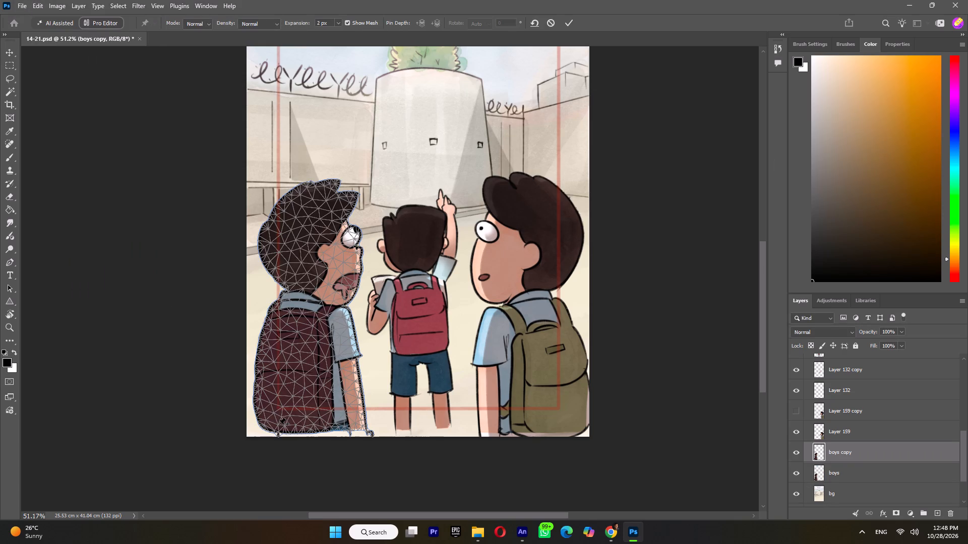
pyautogui.click(351, 423)
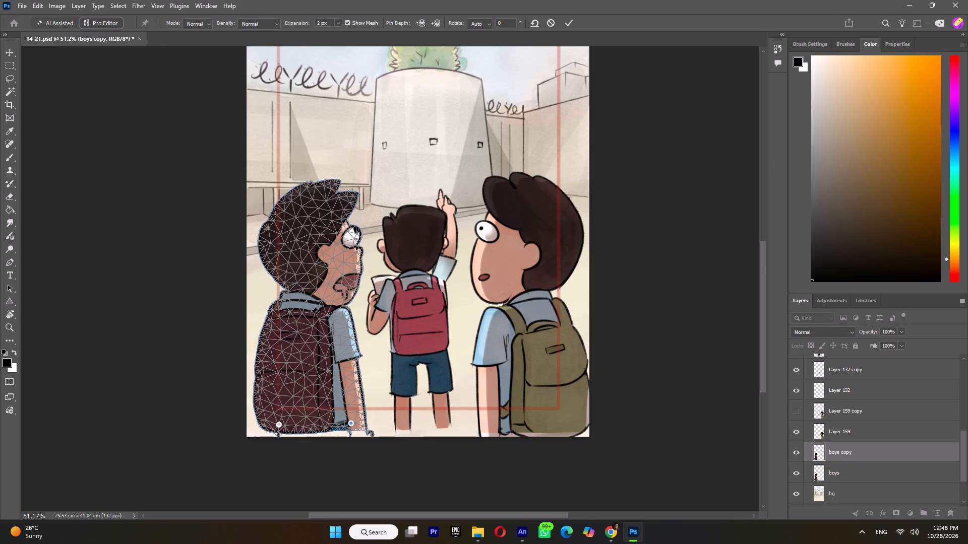
pyautogui.click(311, 314)
pyautogui.click(310, 374)
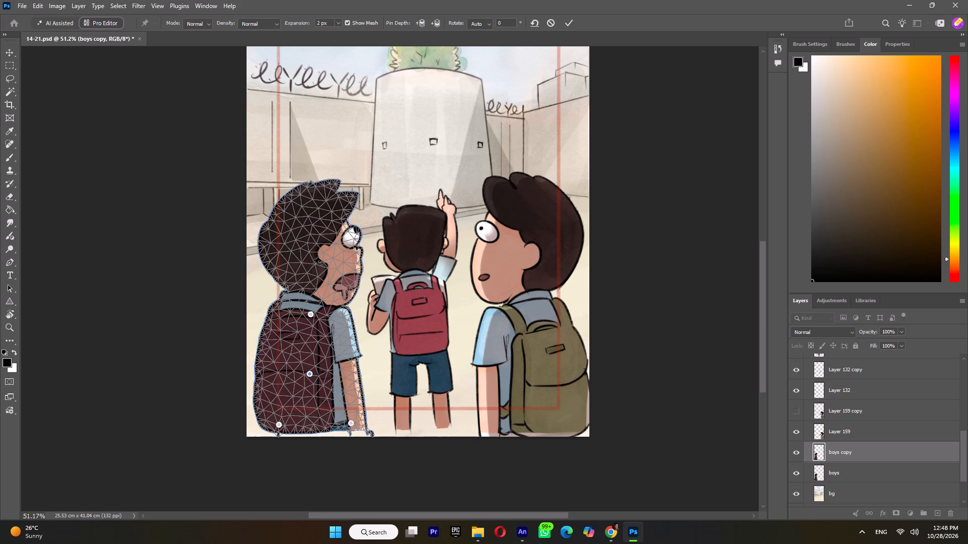
pyautogui.click(314, 261)
pyautogui.keyDown('alt'); pyautogui.scroll(8, 314, 259); pyautogui.keyUp('alt')
pyautogui.keyDown('alt'); pyautogui.click(317, 254); pyautogui.keyUp('alt')
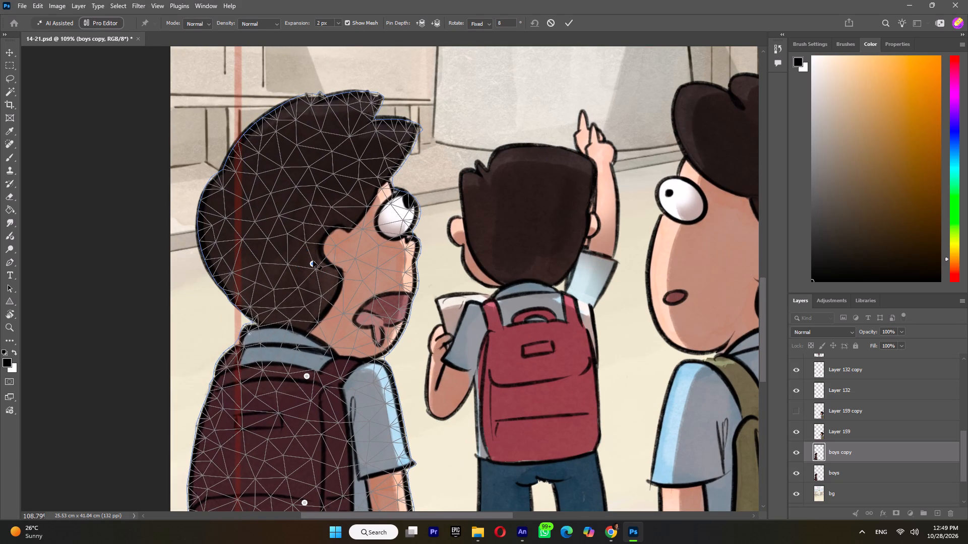
pyautogui.moveTo(313, 263); pyautogui.dragTo(313, 267)
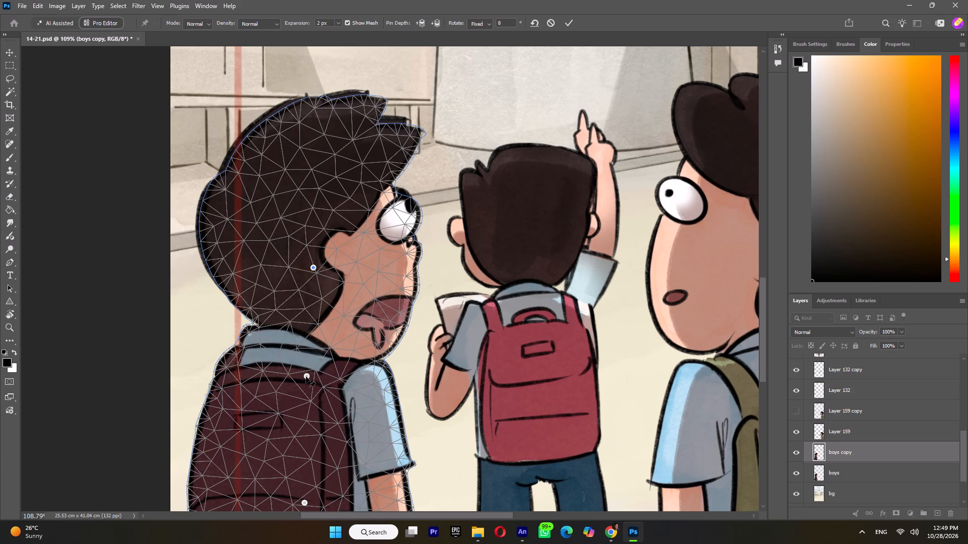
# Nudge the upper-back pin slightly, move the mid-backpack pin to about X 4.6 cm, Y 36.4 cm, and apply the warp.
pyautogui.click(307, 376)
pyautogui.scroll(-7, 335, 317)
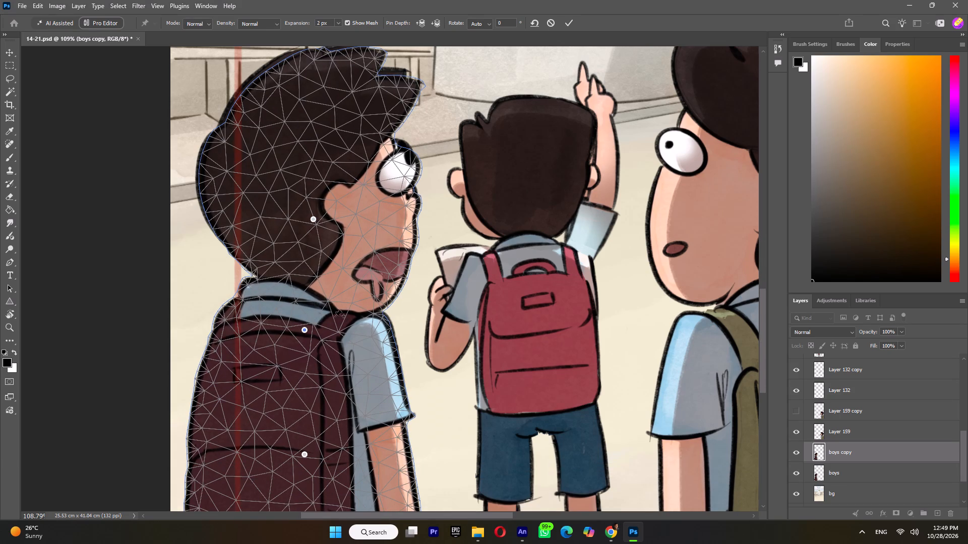
pyautogui.click(304, 446)
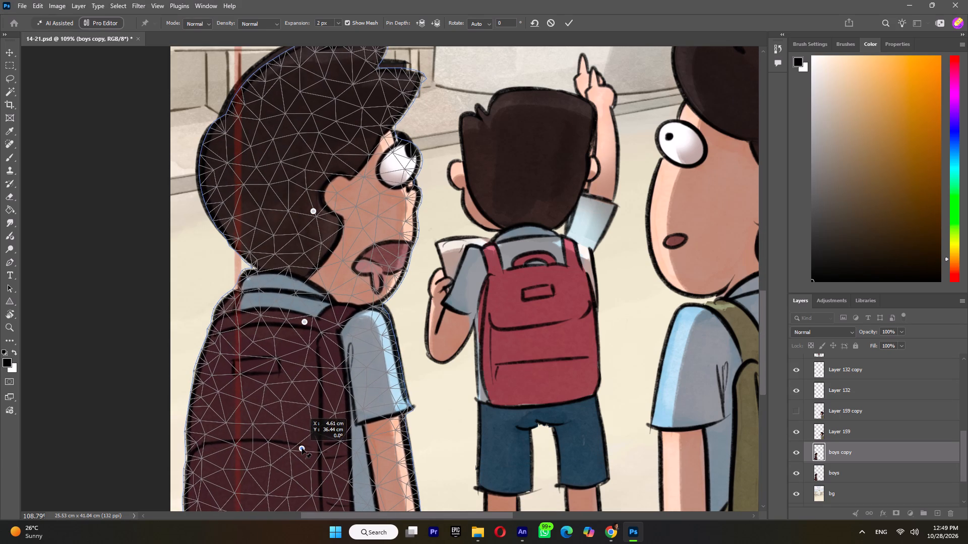
pyautogui.click(566, 18)
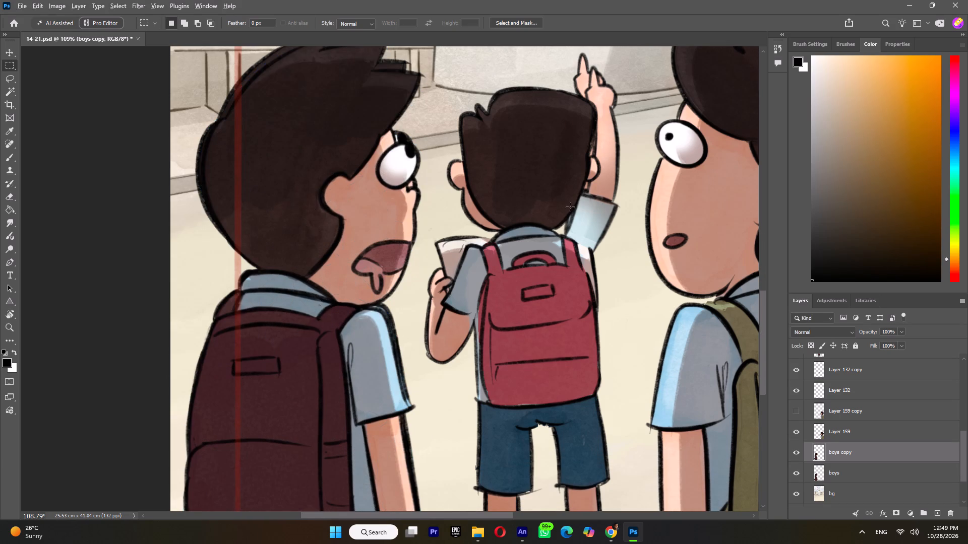
# Collapse and hide group 15, and show group 16.
pyautogui.keyDown('alt'); pyautogui.scroll(-11, 569, 214); pyautogui.keyUp('alt')
pyautogui.scroll(-6, 888, 468)
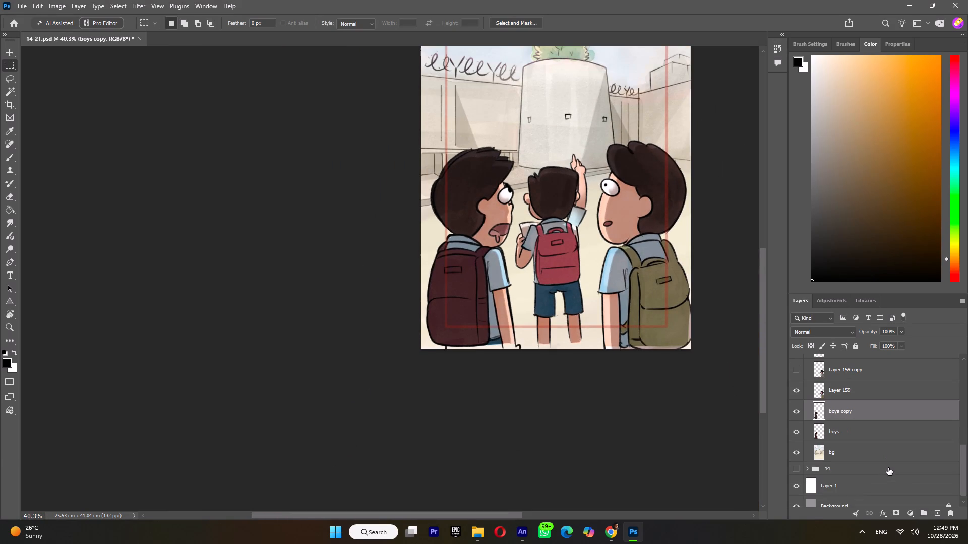
pyautogui.scroll(11, 815, 439)
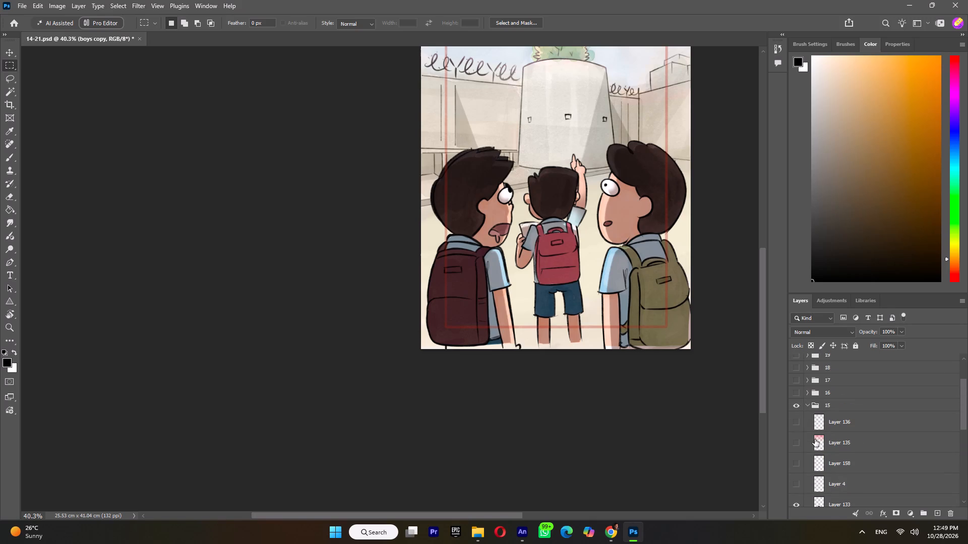
pyautogui.click(807, 425)
pyautogui.click(796, 445)
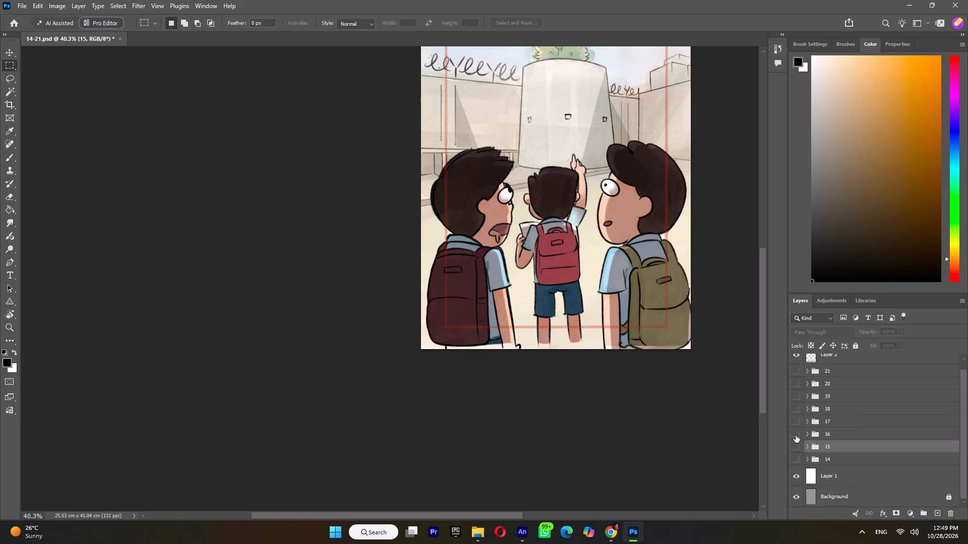
pyautogui.click(796, 435)
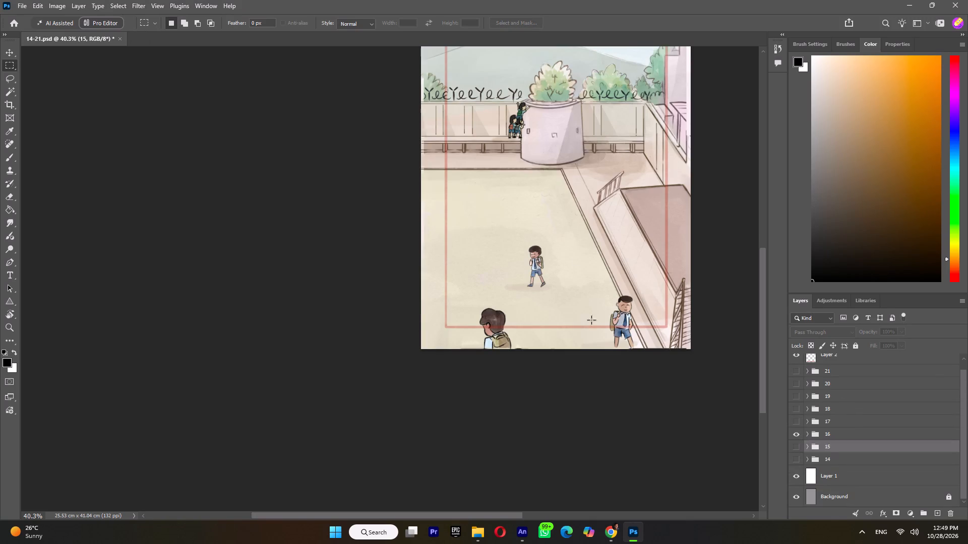
# Expand group 16 and toggle its layers' visibility to examine which ones hold the heads, climbers, walking boy and shadows.
pyautogui.click(807, 432)
pyautogui.click(798, 451)
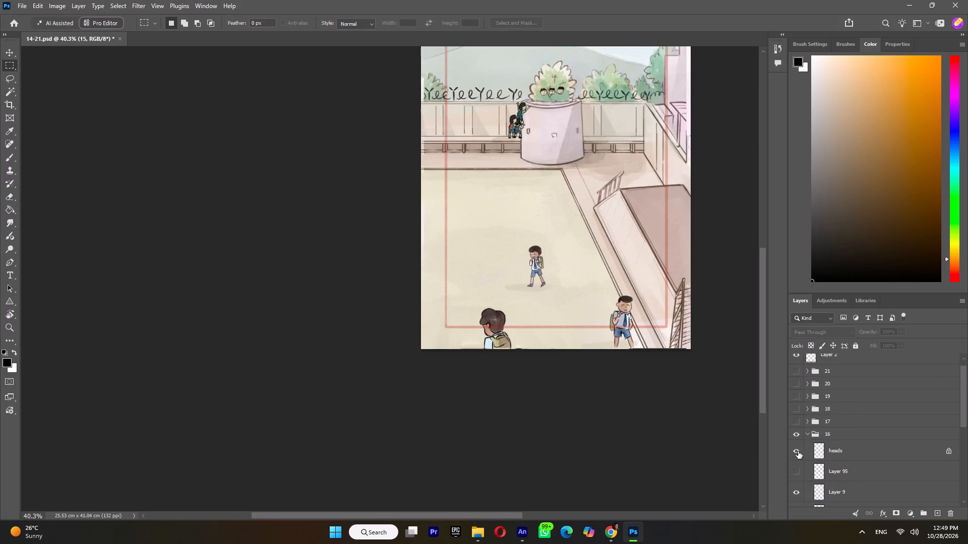
pyautogui.click(798, 451)
pyautogui.click(798, 451)
pyautogui.click(798, 451)
pyautogui.click(798, 474)
pyautogui.click(798, 472)
pyautogui.scroll(-2, 798, 472)
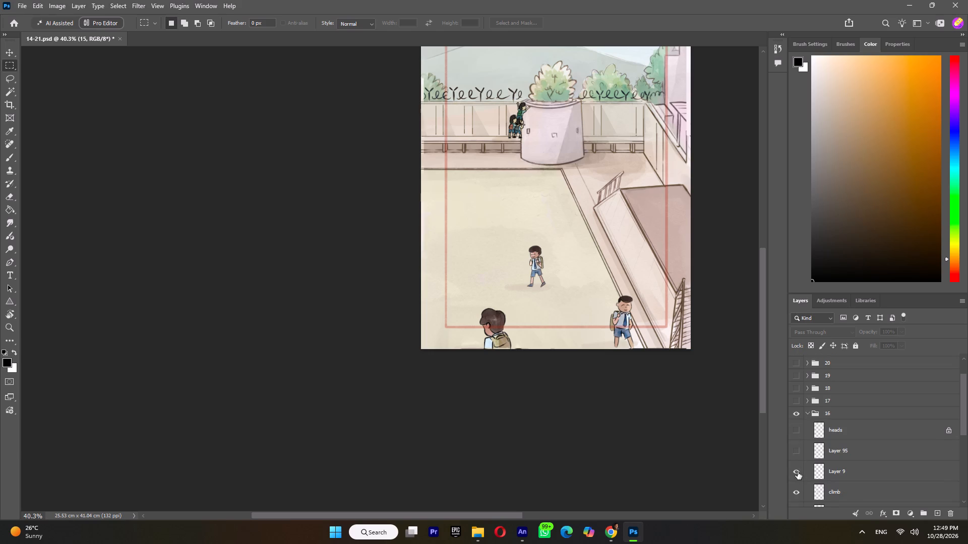
pyautogui.click(797, 452)
pyautogui.click(797, 452)
pyautogui.click(799, 468)
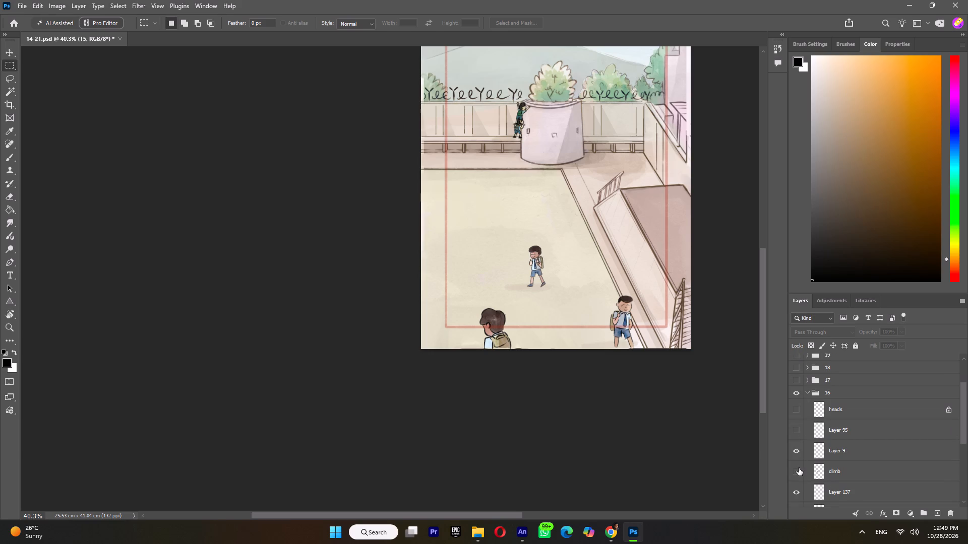
pyautogui.click(799, 468)
pyautogui.click(798, 494)
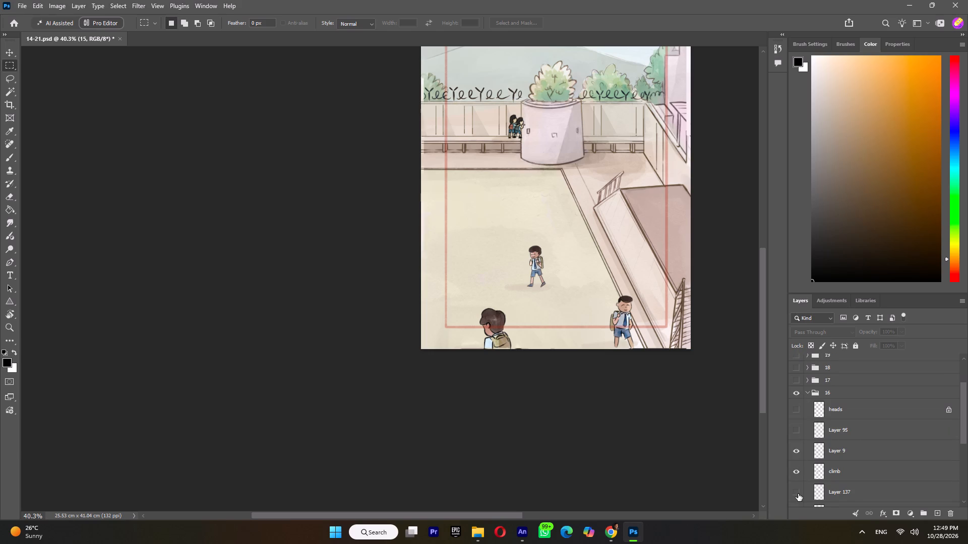
pyautogui.click(798, 494)
pyautogui.scroll(-3, 800, 488)
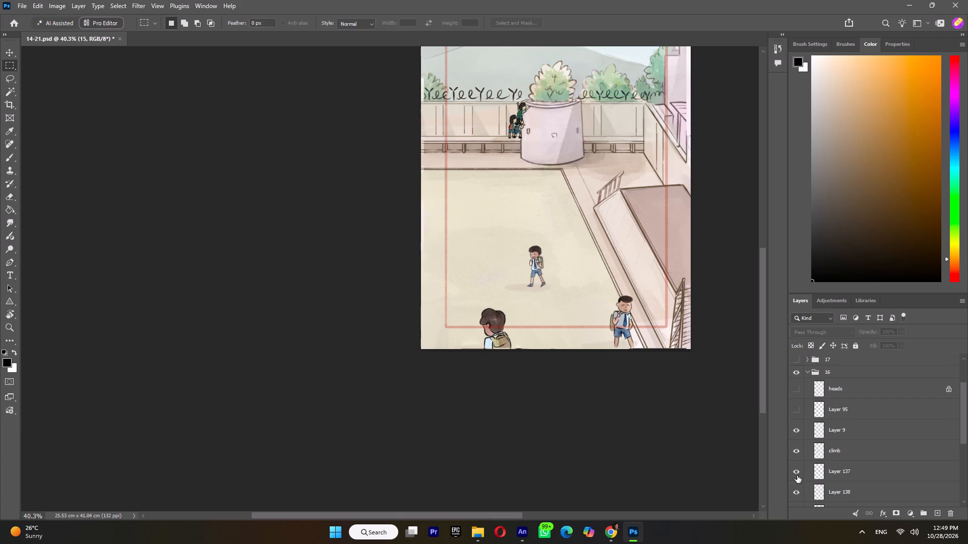
pyautogui.click(797, 475)
pyautogui.click(797, 473)
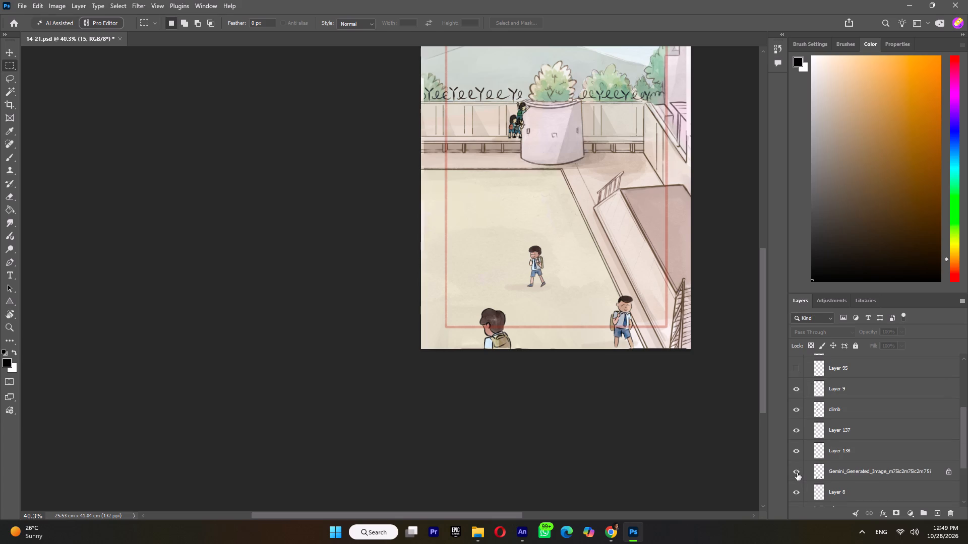
pyautogui.click(798, 479)
pyautogui.click(801, 476)
pyautogui.scroll(-4, 833, 477)
pyautogui.click(797, 416)
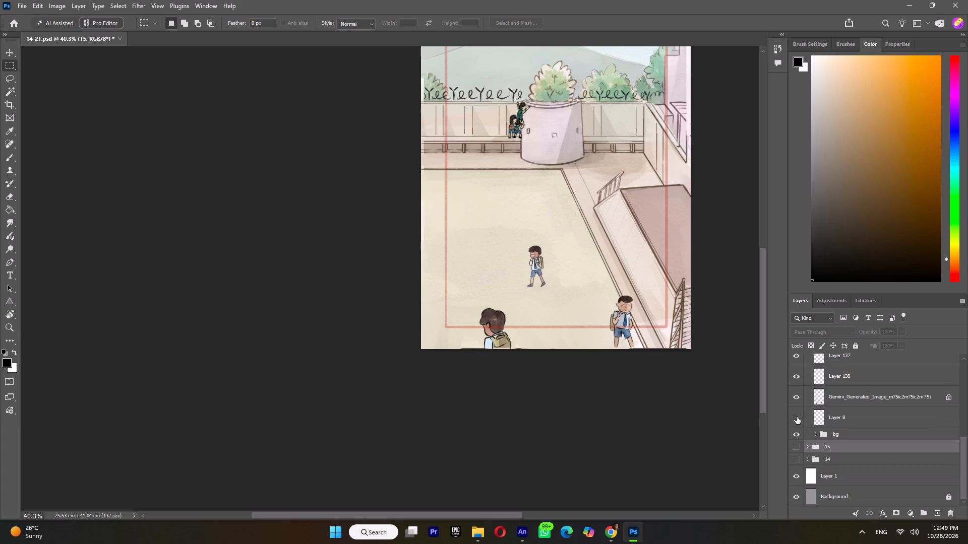
pyautogui.click(797, 417)
pyautogui.click(797, 417)
pyautogui.click(797, 417)
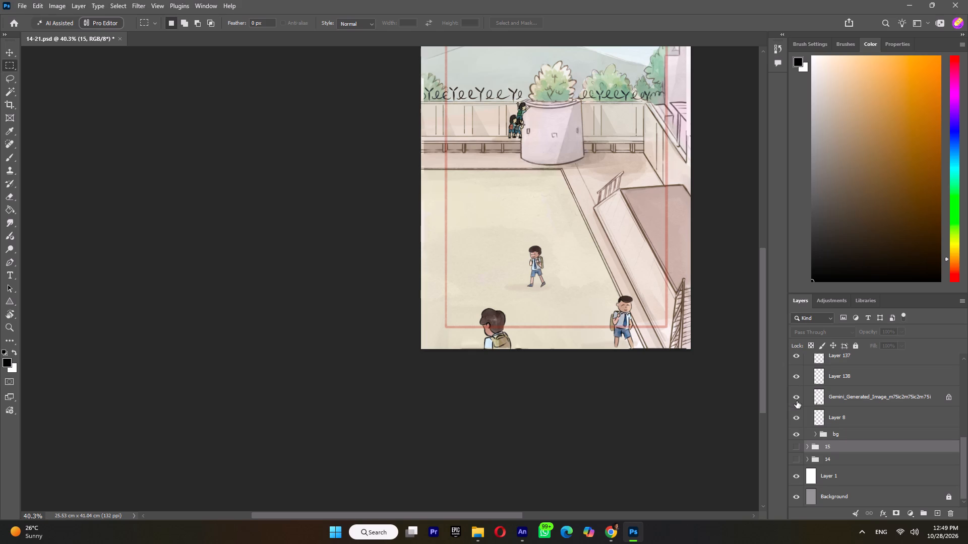
pyautogui.click(797, 400)
pyautogui.click(797, 399)
pyautogui.click(837, 395)
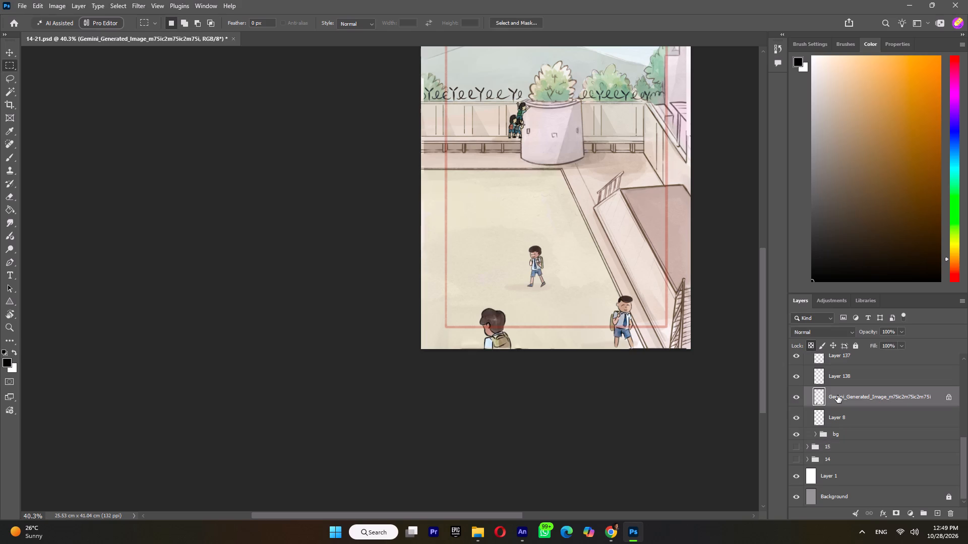
# Lasso the walking boy's ground shadow on Layer 8, cut it and paste it in place on its own layer.
pyautogui.click(841, 418)
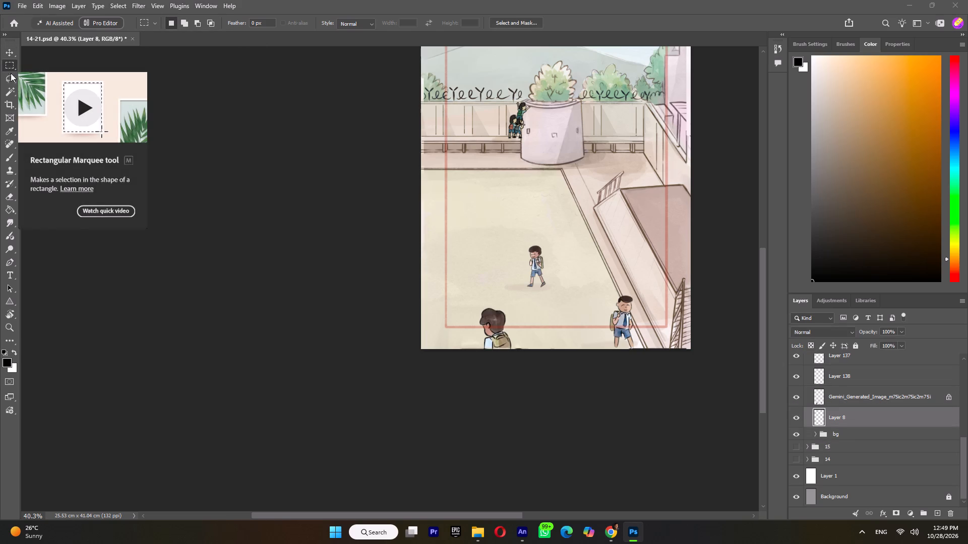
pyautogui.click(10, 77)
pyautogui.moveTo(563, 273); pyautogui.dragTo(545, 260)
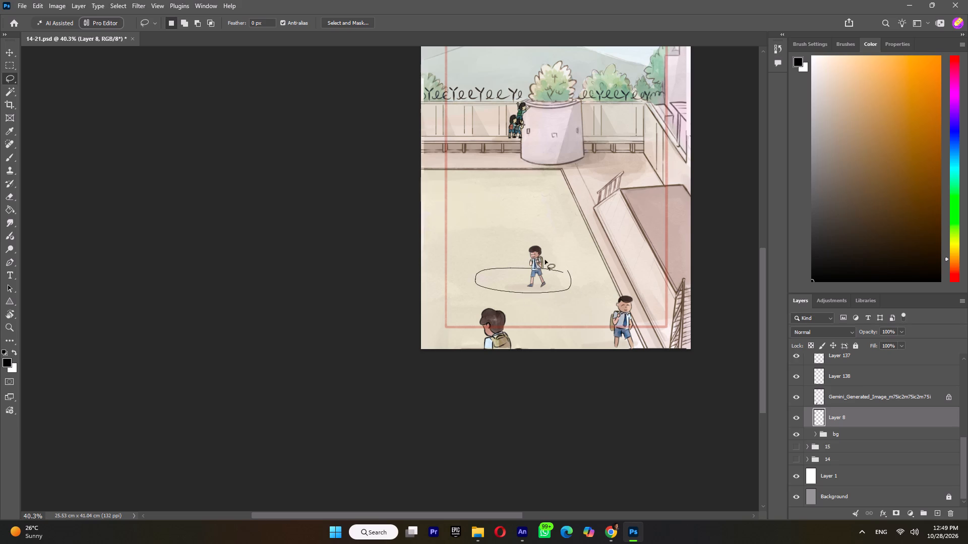
pyautogui.moveTo(545, 260); pyautogui.dragTo(539, 261)
pyautogui.hotkey('ctrl', 'x')
pyautogui.hotkey('ctrl', 'shift', 'v')
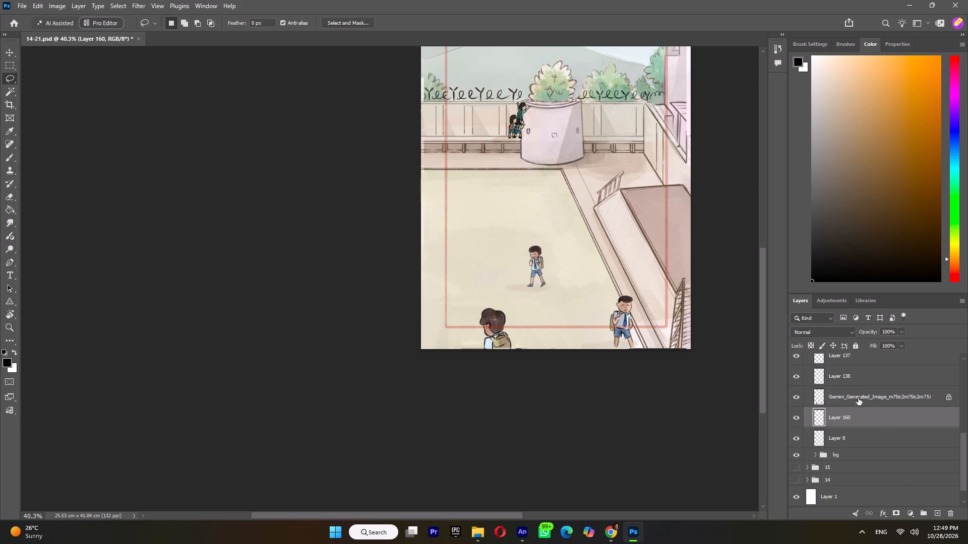
# Unlock the Gemini_Generated_Image layer, lasso the walking boy, cut him and paste him in place on a new layer.
pyautogui.click(846, 394)
pyautogui.click(947, 397)
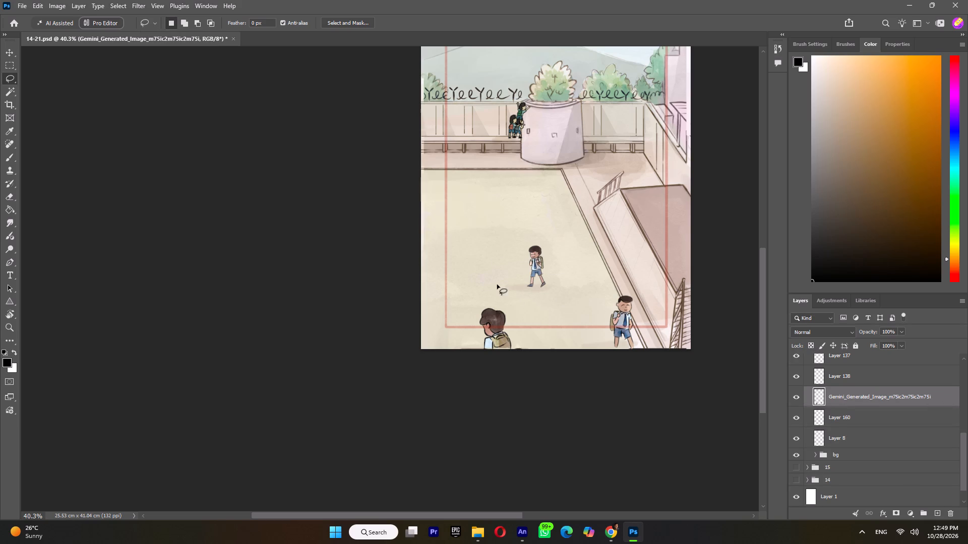
pyautogui.moveTo(536, 237); pyautogui.dragTo(512, 235)
pyautogui.hotkey('ctrl', 'x')
pyautogui.hotkey('ctrl', 'shift', 'v')
# Show the heads layer in group 16 so the three heads appear in the bush.
pyautogui.scroll(6, 528, 240)
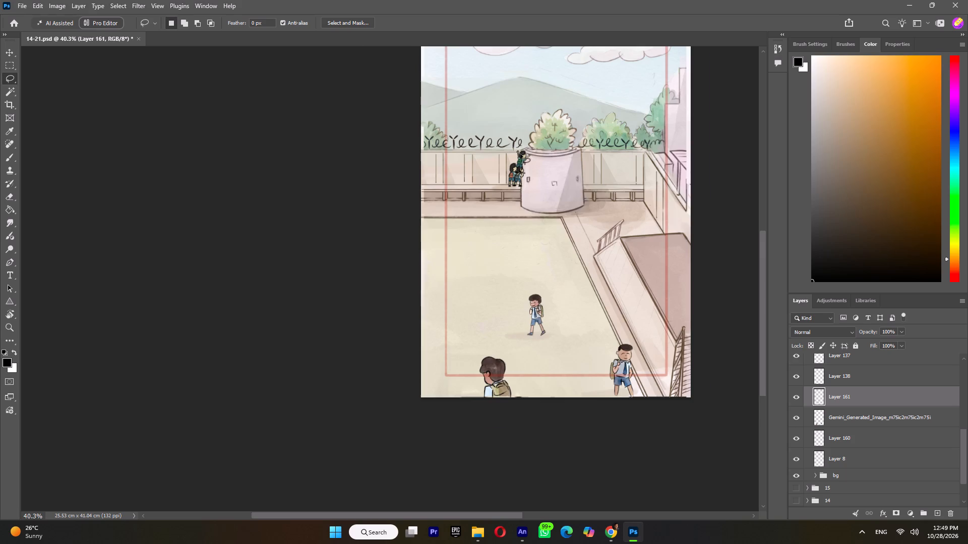
pyautogui.keyDown('alt'); pyautogui.scroll(5, 520, 154); pyautogui.keyUp('alt')
pyautogui.scroll(5, 834, 399)
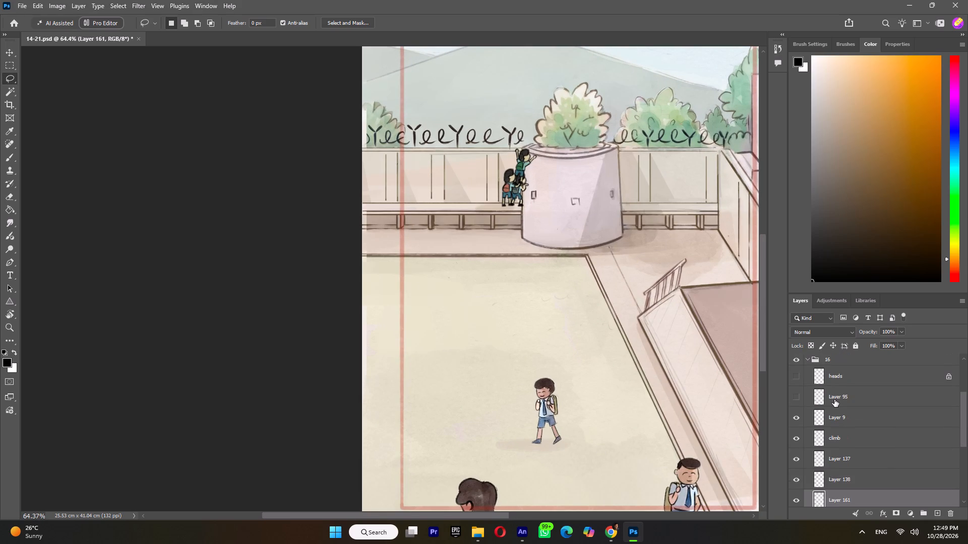
pyautogui.scroll(2, 834, 399)
pyautogui.click(796, 419)
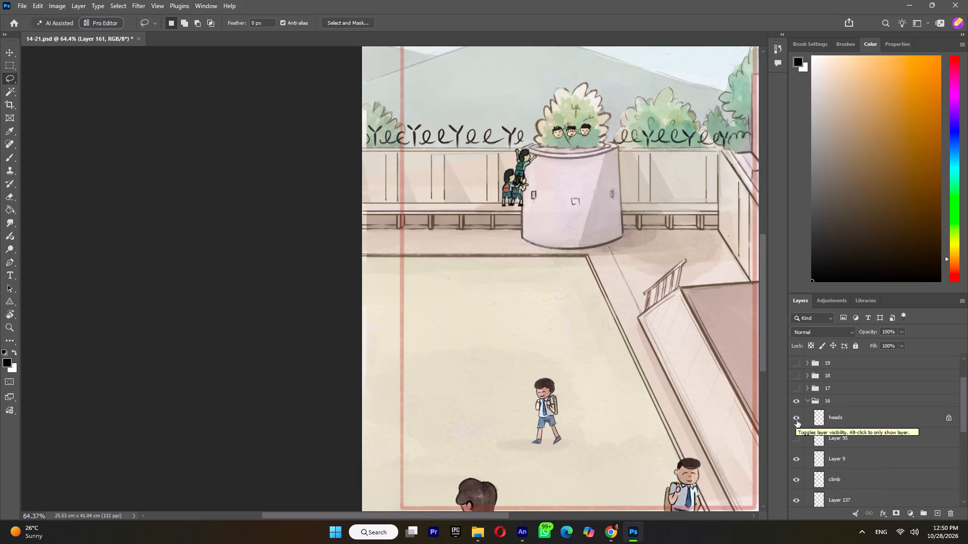
# Expand the bg subgroup of group 16 and toggle its layers to examine what each one contains.
pyautogui.scroll(-6, 800, 436)
pyautogui.scroll(-2, 800, 480)
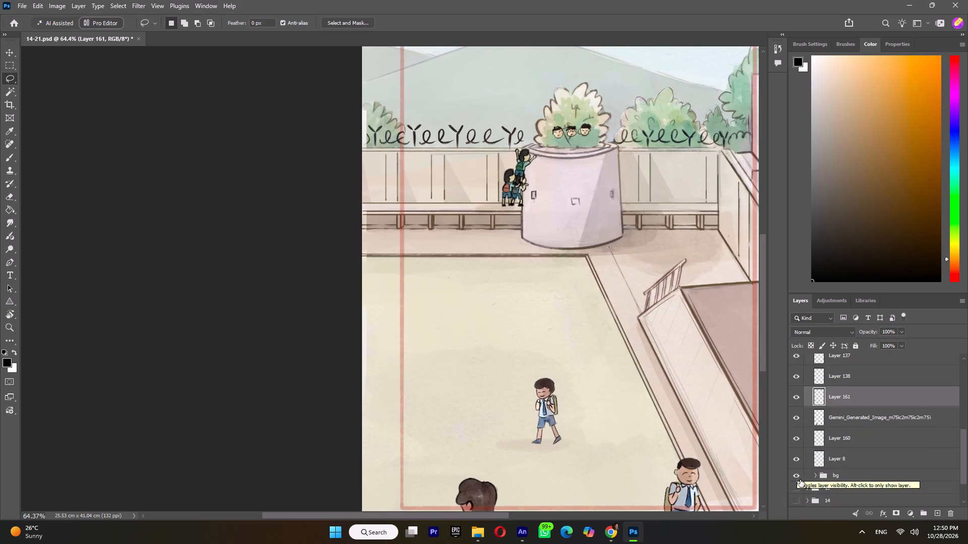
pyautogui.click(797, 452)
pyautogui.click(797, 452)
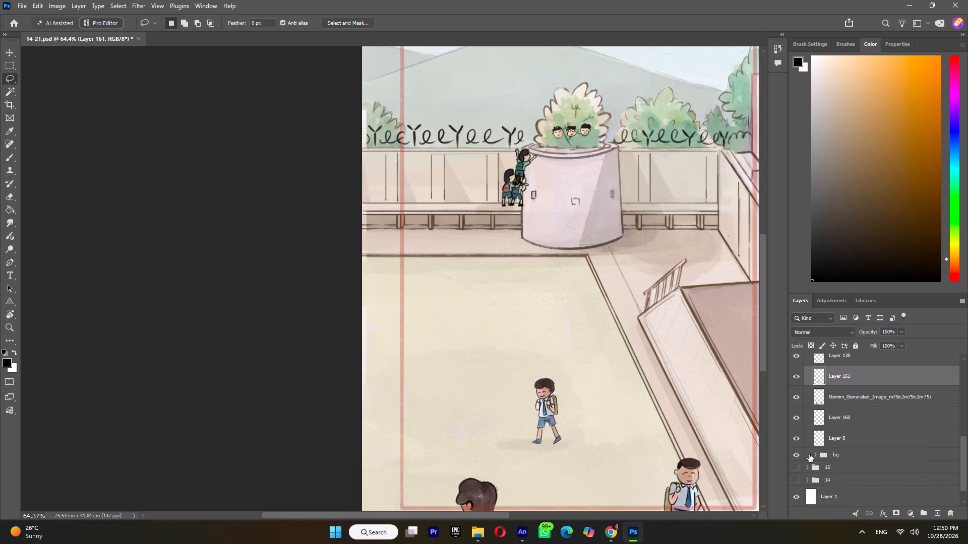
pyautogui.click(816, 453)
pyautogui.scroll(-3, 817, 454)
pyautogui.click(797, 416)
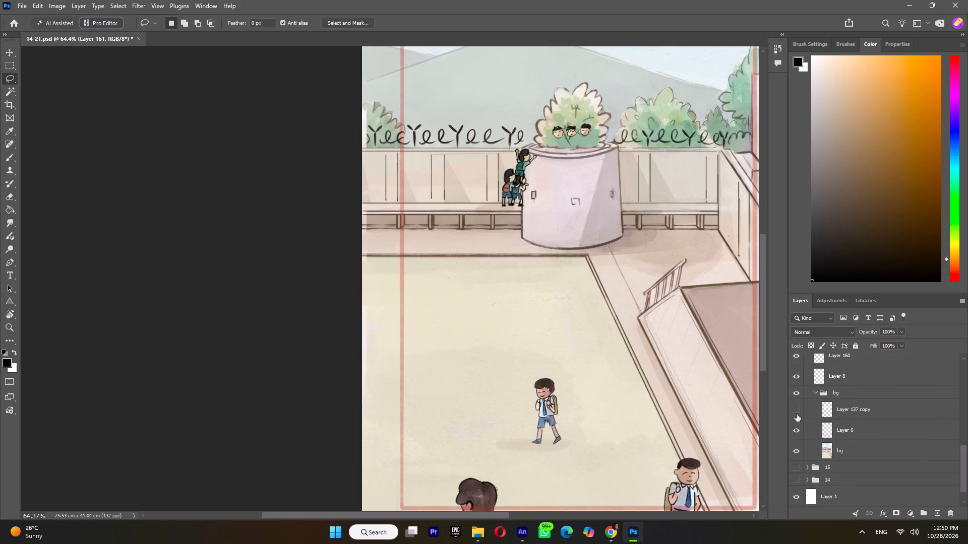
pyautogui.click(797, 413)
pyautogui.click(797, 434)
pyautogui.click(797, 434)
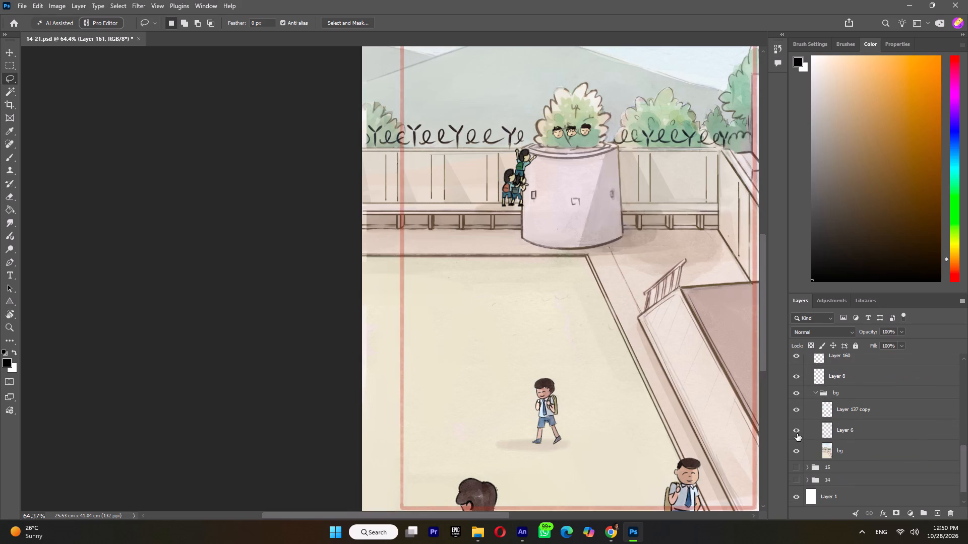
pyautogui.click(797, 430)
pyautogui.click(797, 449)
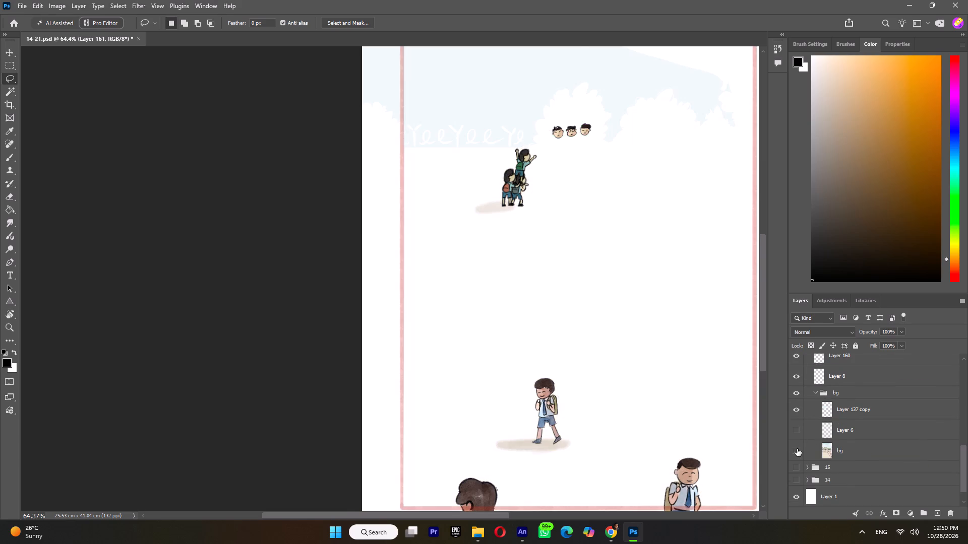
pyautogui.click(797, 449)
# Show Layer 6 again and merge Layer 137 copy, Layer 6 and bg inside the bg subgroup.
pyautogui.click(841, 411)
pyautogui.click(799, 430)
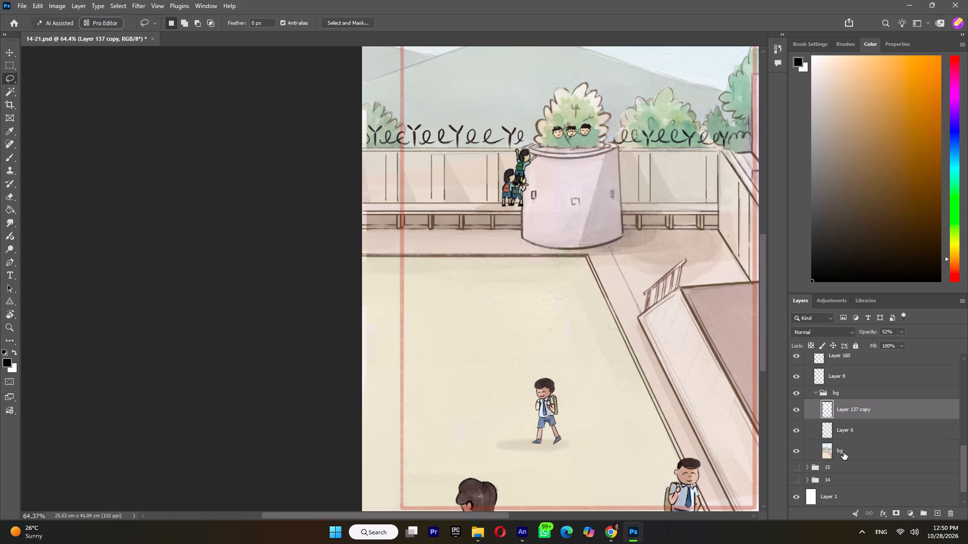
pyautogui.keyDown('shift'); pyautogui.click(843, 452); pyautogui.keyUp('shift')
pyautogui.keyDown('shift'); pyautogui.rightClick(843, 452); pyautogui.keyUp('shift')
pyautogui.click(869, 297)
# Collapse group 16 and save 14-21.psd.
pyautogui.scroll(9, 822, 417)
pyautogui.click(809, 381)
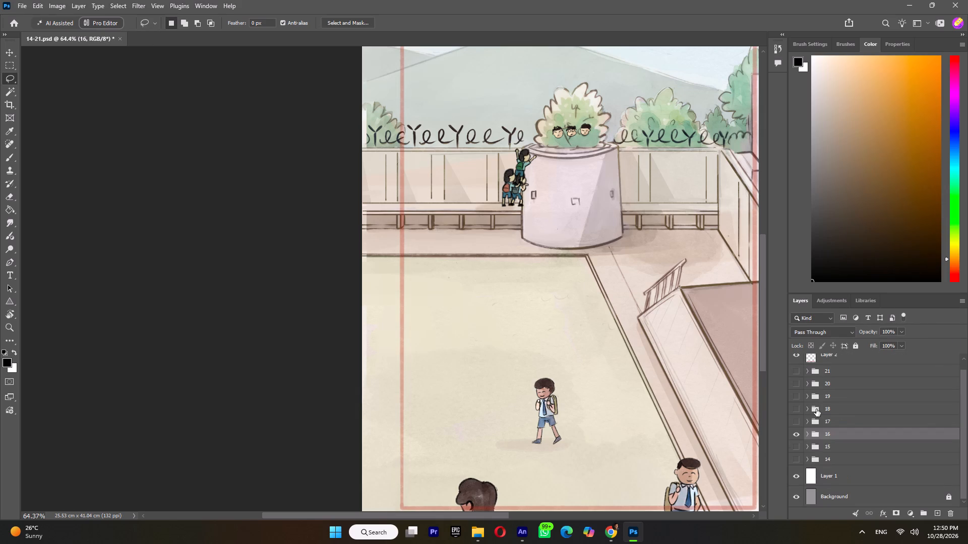
pyautogui.hotkey('ctrl', 's')
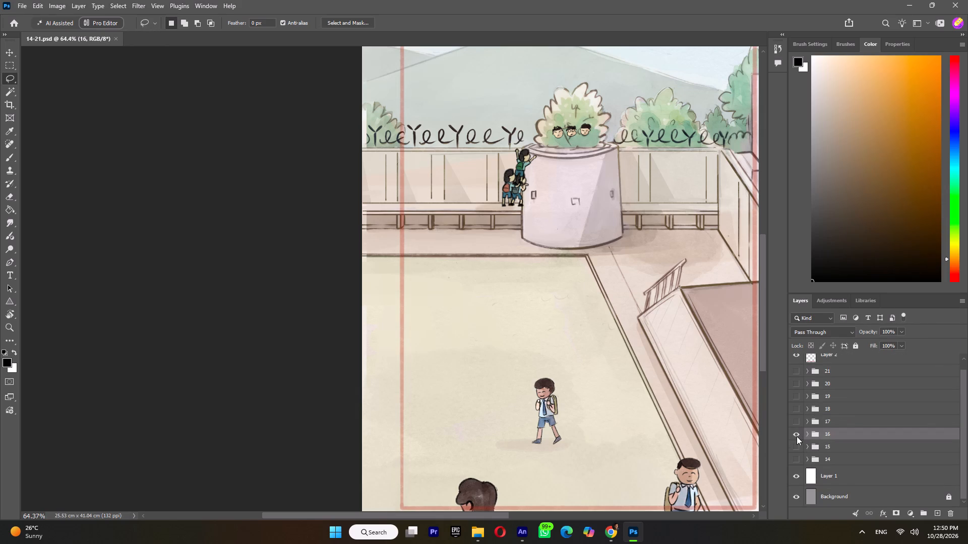
# Hide group 16, then show and expand group 17.
pyautogui.click(797, 436)
pyautogui.click(794, 423)
pyautogui.click(807, 423)
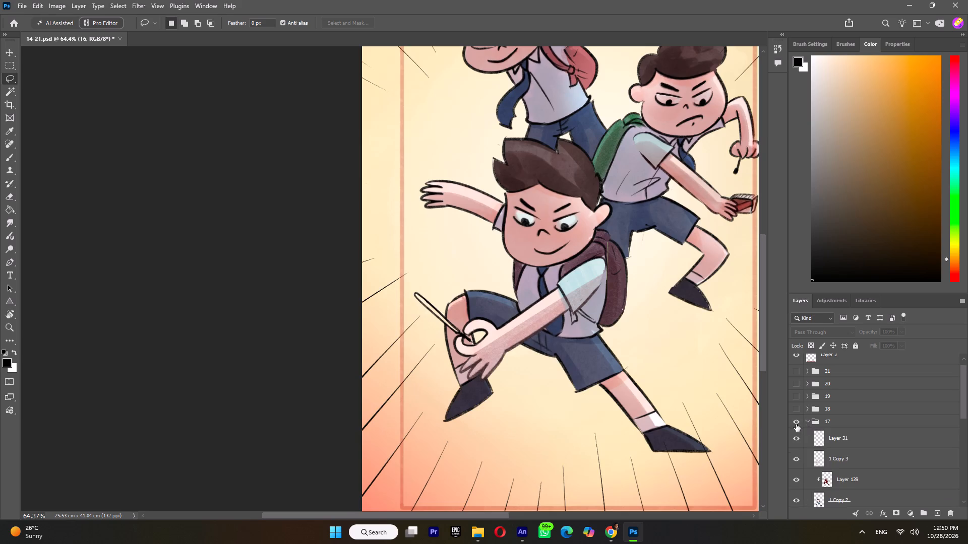
# Check Layer 31 and 1 Copy 3 in group 17, and merge clipped Layer 139 with its base layer 1 Copy 2.
pyautogui.keyDown('alt'); pyautogui.scroll(-5, 593, 346); pyautogui.keyUp('alt')
pyautogui.click(793, 439)
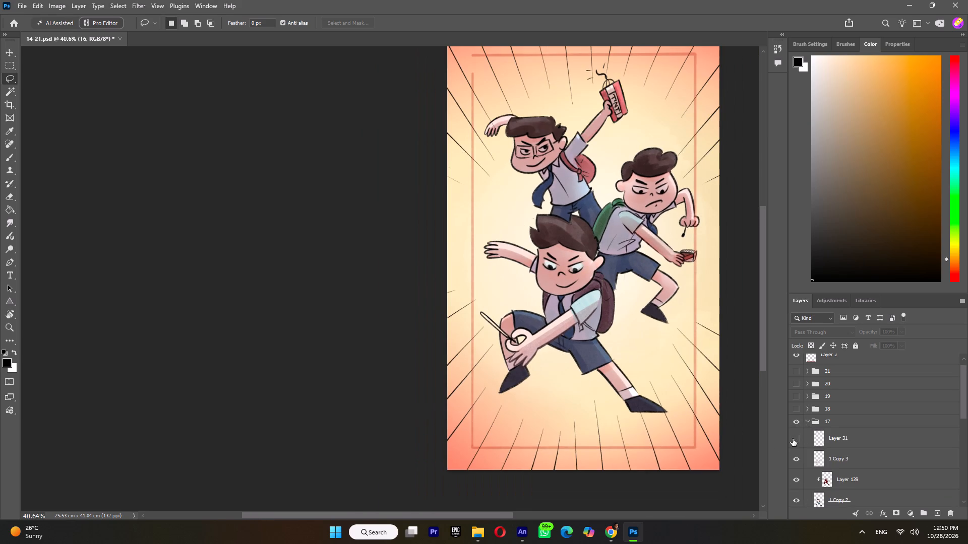
pyautogui.click(796, 439)
pyautogui.click(800, 462)
pyautogui.click(799, 462)
pyautogui.scroll(-3, 841, 477)
pyautogui.click(854, 426)
pyautogui.keyDown('shift'); pyautogui.click(853, 436); pyautogui.keyUp('shift')
pyautogui.keyDown('shift'); pyautogui.rightClick(853, 436); pyautogui.keyUp('shift')
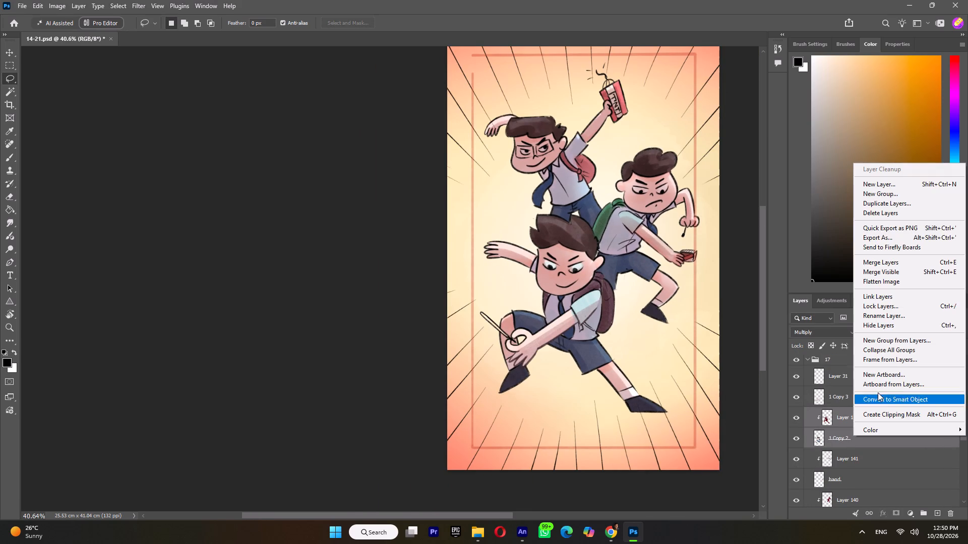
pyautogui.click(909, 262)
# Merge clipped Layer 141 with the hand layer below it in group 17.
pyautogui.click(862, 437)
pyautogui.keyDown('shift'); pyautogui.click(850, 455); pyautogui.keyUp('shift')
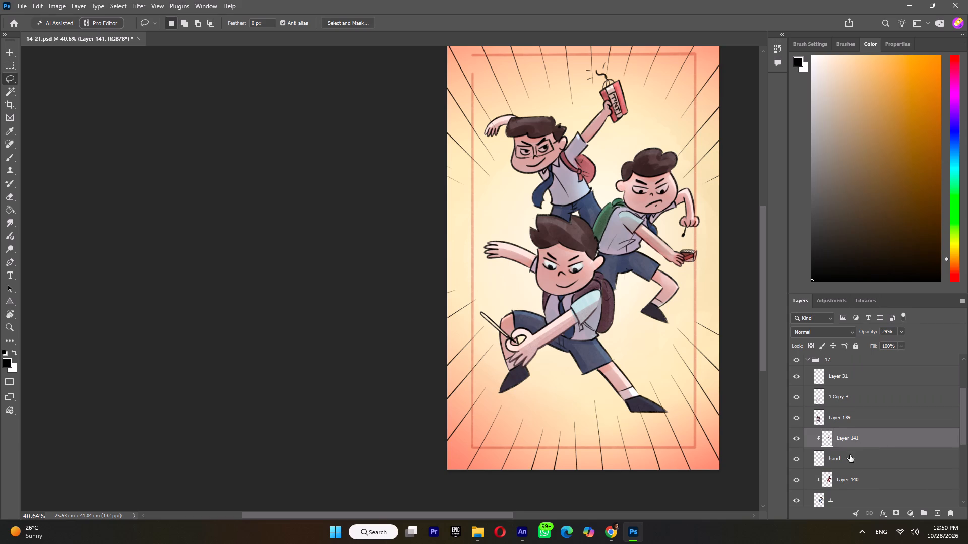
pyautogui.keyDown('shift'); pyautogui.rightClick(850, 455); pyautogui.keyUp('shift')
pyautogui.click(880, 279)
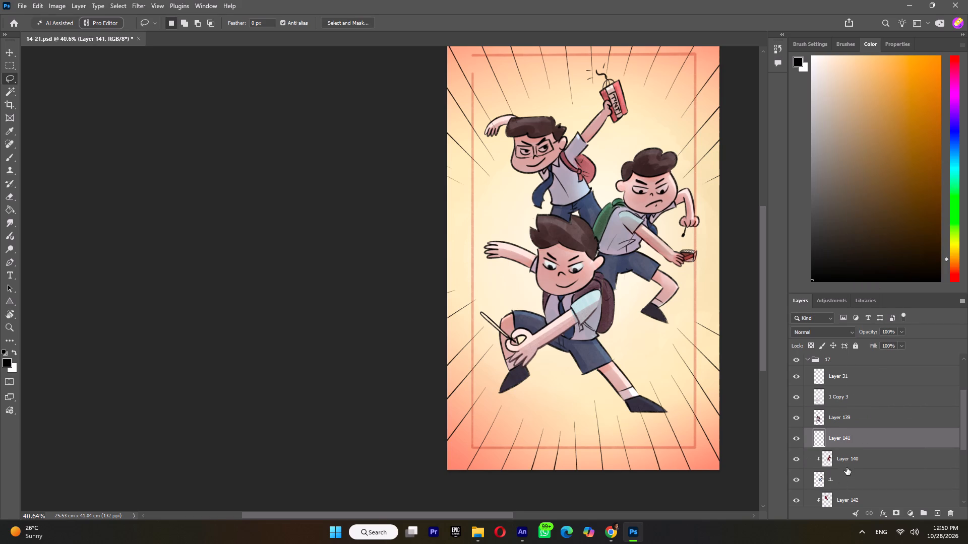
# Merge clipped Layer 140 with its base layer 1 in group 17.
pyautogui.click(847, 464)
pyautogui.keyDown('shift'); pyautogui.click(838, 482); pyautogui.keyUp('shift')
pyautogui.rightClick(838, 482)
pyautogui.click(871, 308)
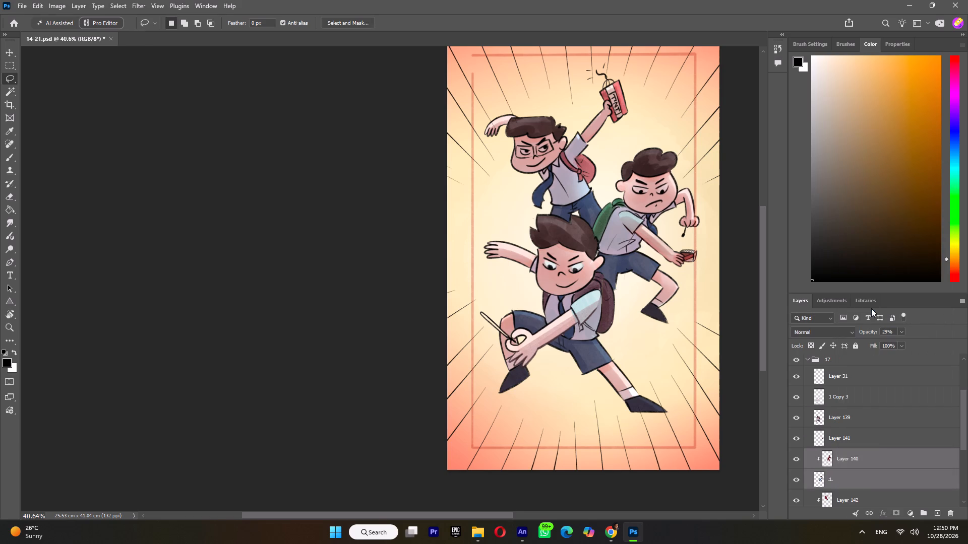
# Merge the clipped Layer 142 with its base layer 1 Copy in group 17.
pyautogui.scroll(-3, 878, 426)
pyautogui.click(842, 418)
pyautogui.keyDown('shift'); pyautogui.click(842, 431); pyautogui.keyUp('shift')
pyautogui.rightClick(842, 431)
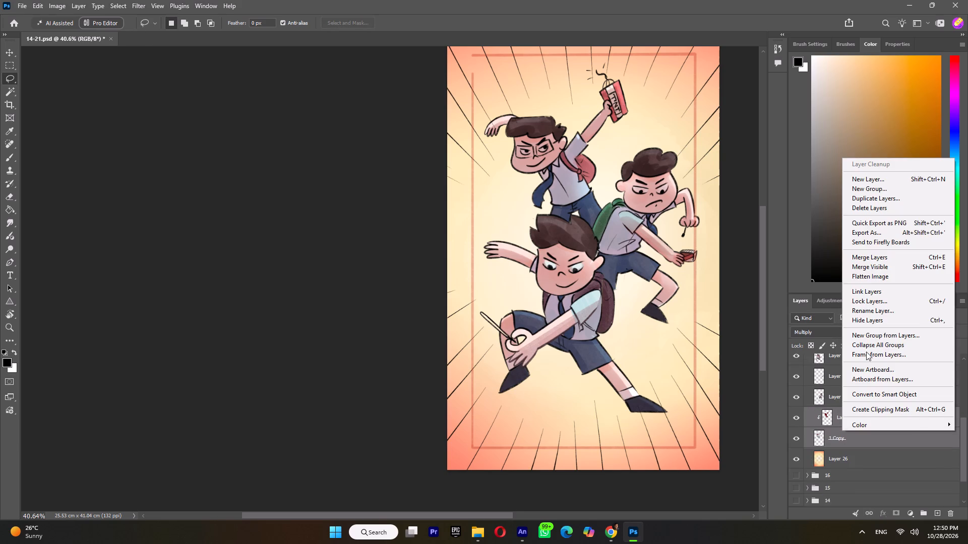
pyautogui.click(864, 254)
# Check which artwork Layers 142, 140, 141, 139 and 1 Copy 3 hold by toggling each layer's visibility.
pyautogui.click(798, 415)
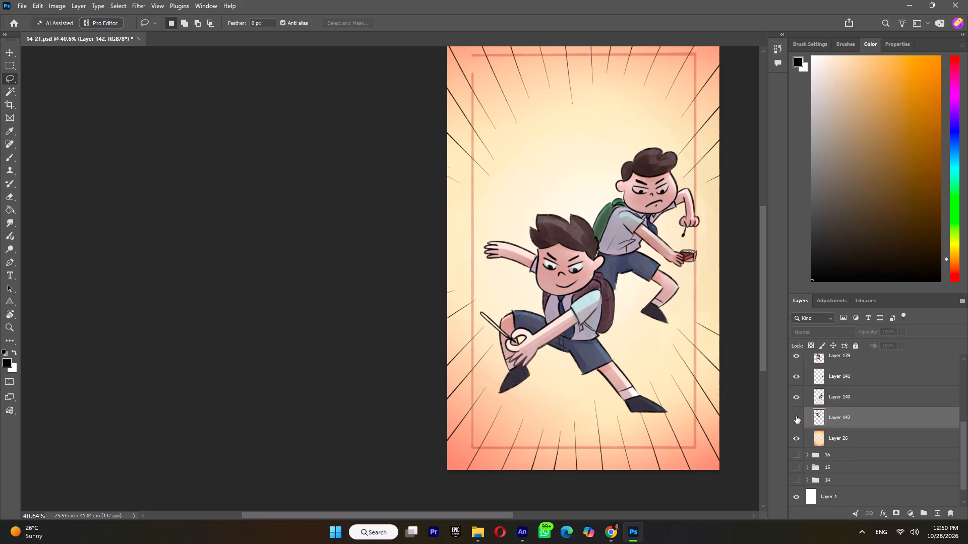
pyautogui.click(796, 417)
pyautogui.click(797, 399)
pyautogui.click(797, 399)
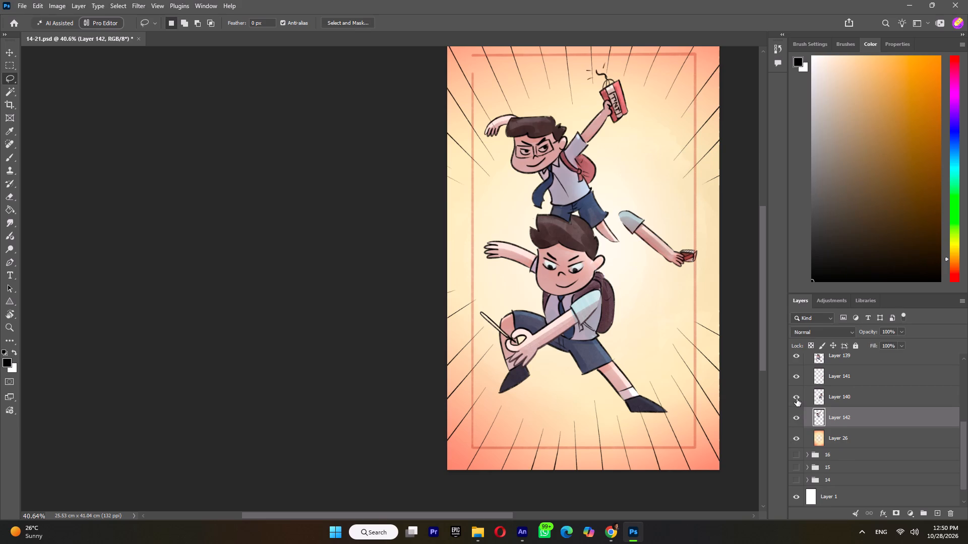
pyautogui.click(797, 399)
pyautogui.click(797, 399)
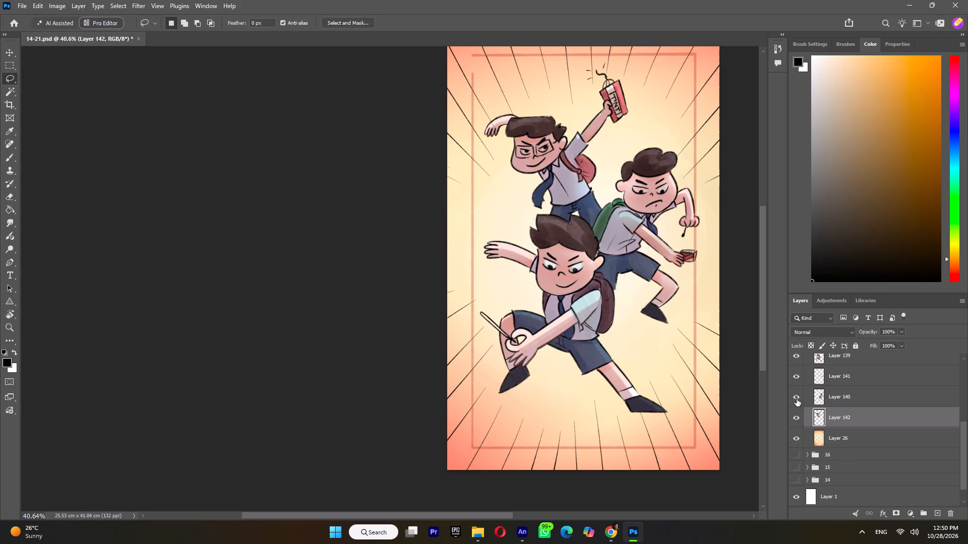
pyautogui.click(799, 374)
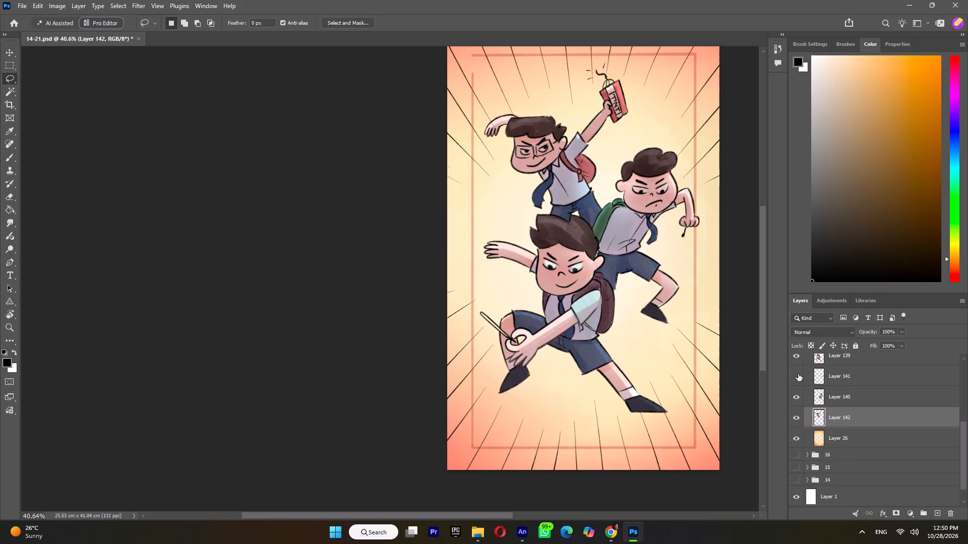
pyautogui.click(798, 374)
pyautogui.scroll(1, 845, 402)
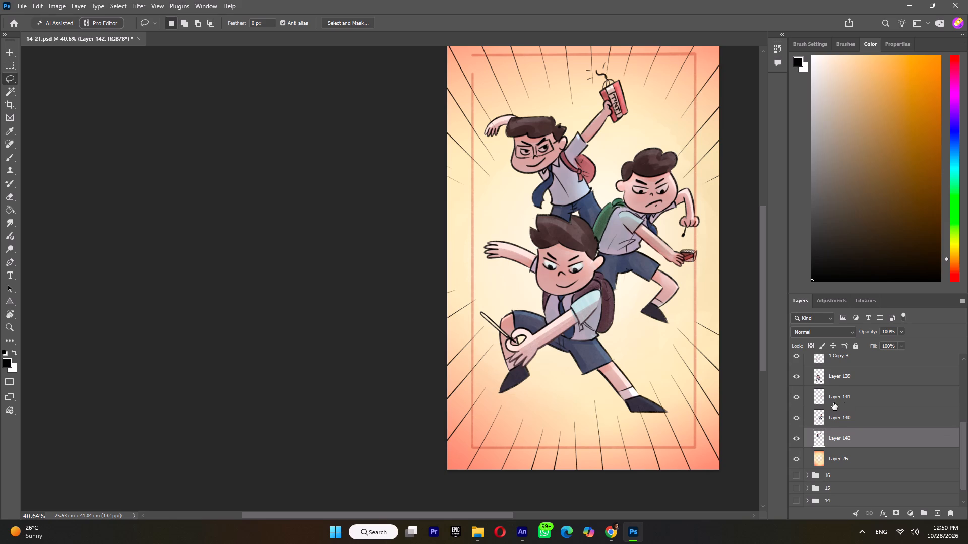
pyautogui.click(798, 375)
pyautogui.click(797, 375)
pyautogui.click(799, 358)
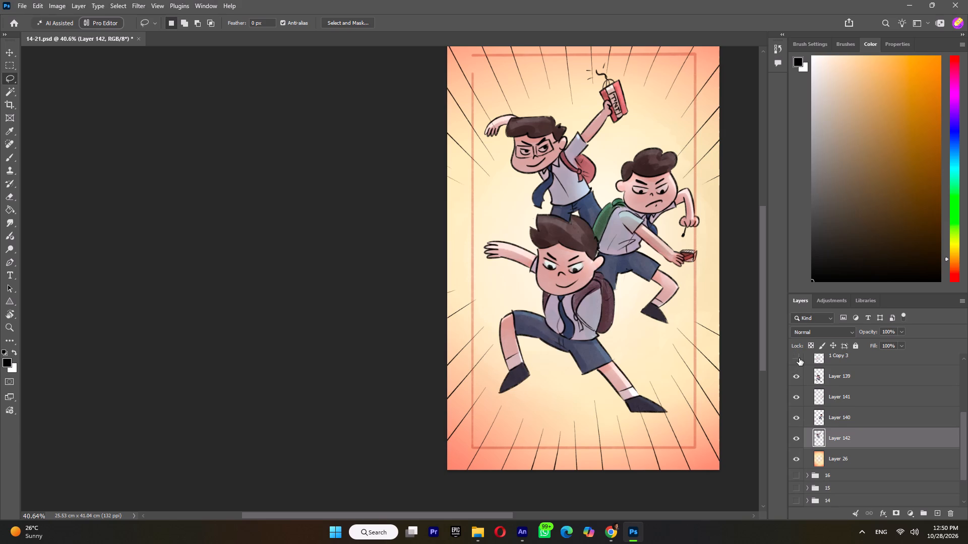
pyautogui.click(799, 358)
pyautogui.scroll(2, 894, 404)
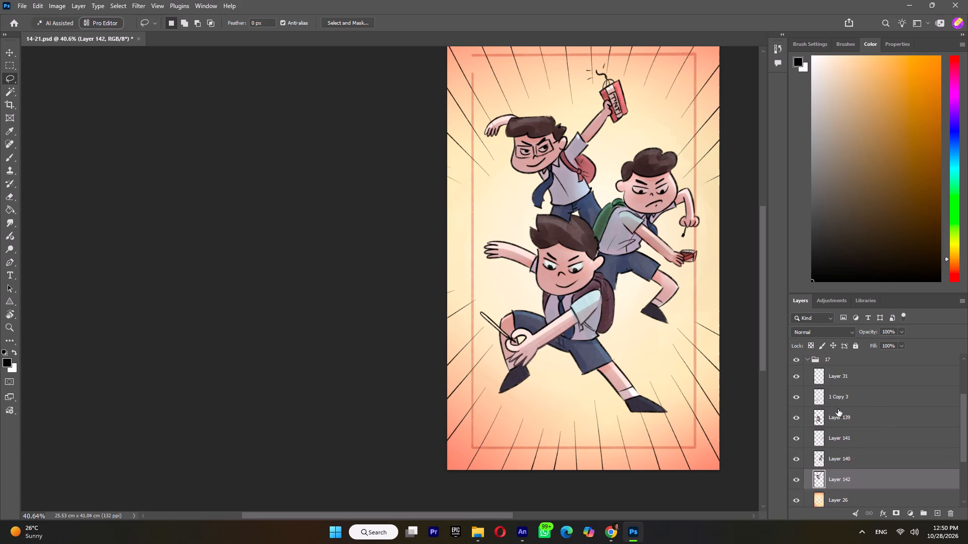
pyautogui.click(796, 478)
pyautogui.click(799, 478)
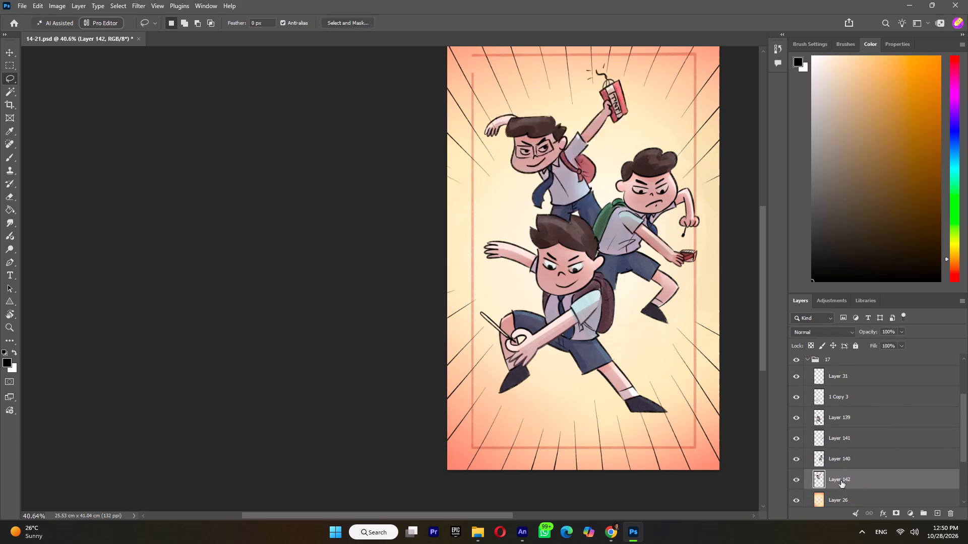
# Lasso the hanging tie of the boy with glasses on Layer 142, trim the selection to its edges, and cut it onto a new layer in place.
pyautogui.click(851, 482)
pyautogui.keyDown('alt'); pyautogui.scroll(8, 575, 115); pyautogui.keyUp('alt')
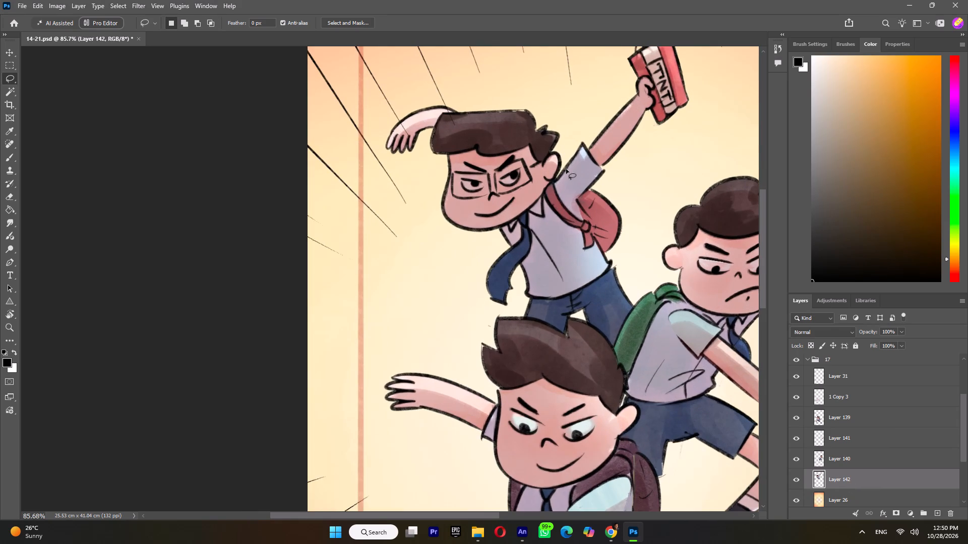
pyautogui.keyDown('alt'); pyautogui.scroll(2, 566, 169); pyautogui.keyUp('alt')
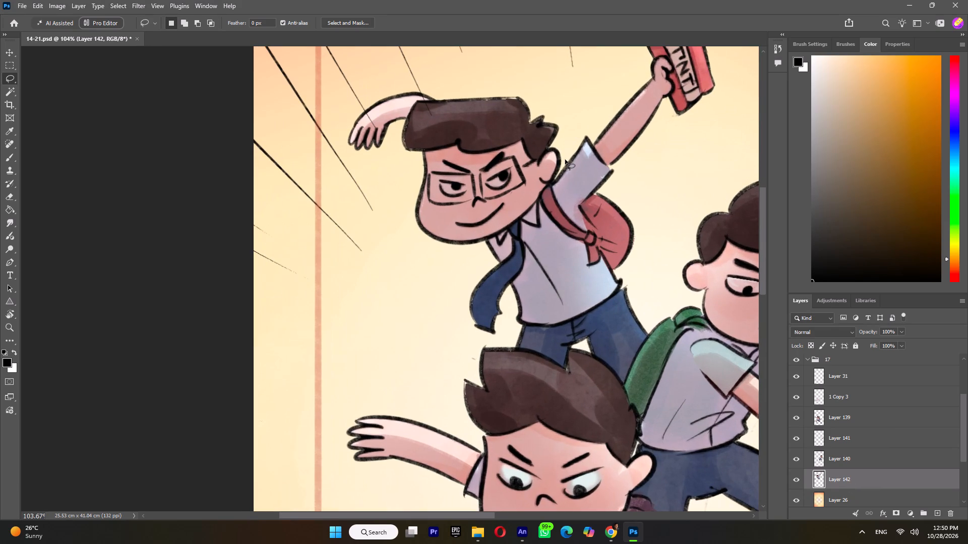
pyautogui.keyDown('alt'); pyautogui.scroll(-7, 570, 153); pyautogui.keyUp('alt')
pyautogui.keyDown('alt'); pyautogui.scroll(2, 566, 159); pyautogui.keyUp('alt')
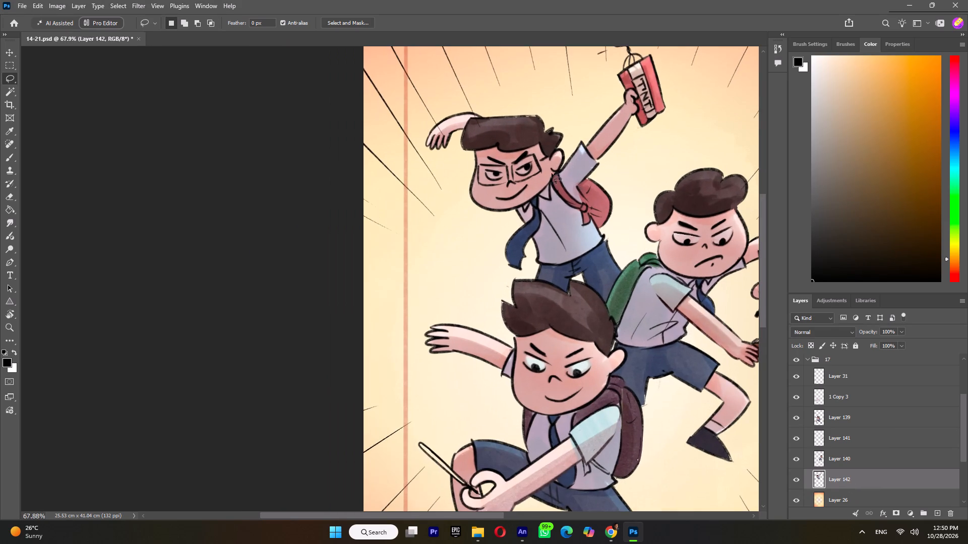
pyautogui.keyDown('alt'); pyautogui.scroll(7, 536, 194); pyautogui.keyUp('alt')
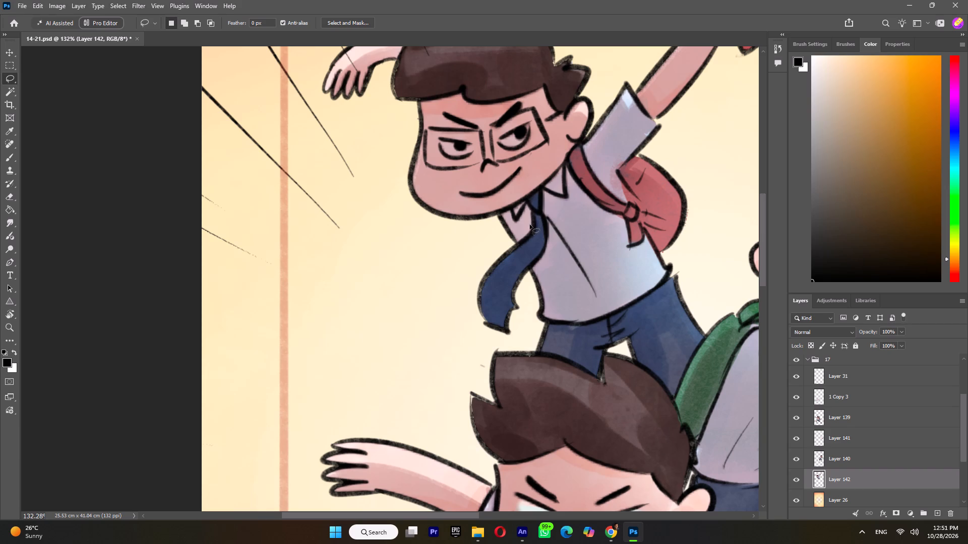
pyautogui.moveTo(530, 225); pyautogui.dragTo(547, 220)
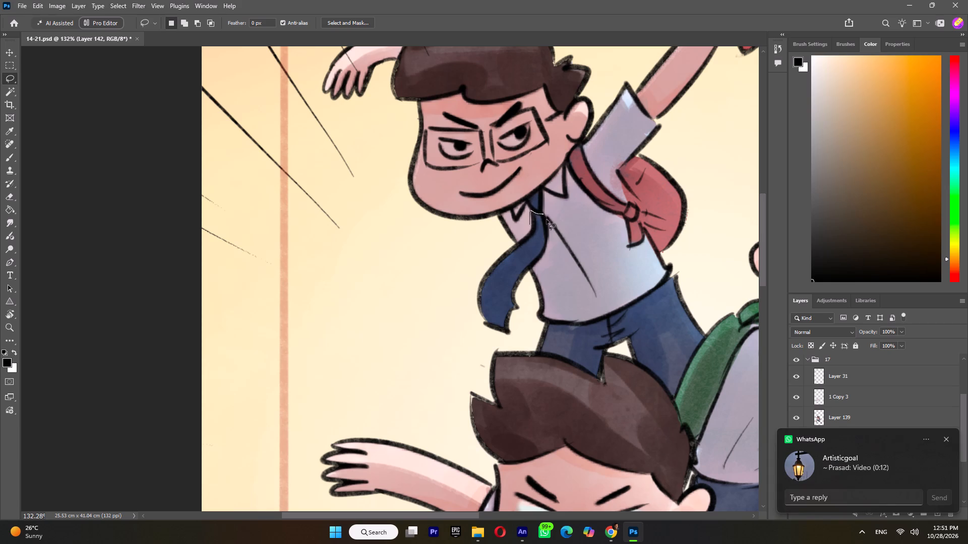
pyautogui.moveTo(547, 220); pyautogui.dragTo(525, 279)
pyautogui.moveTo(525, 279); pyautogui.dragTo(497, 247)
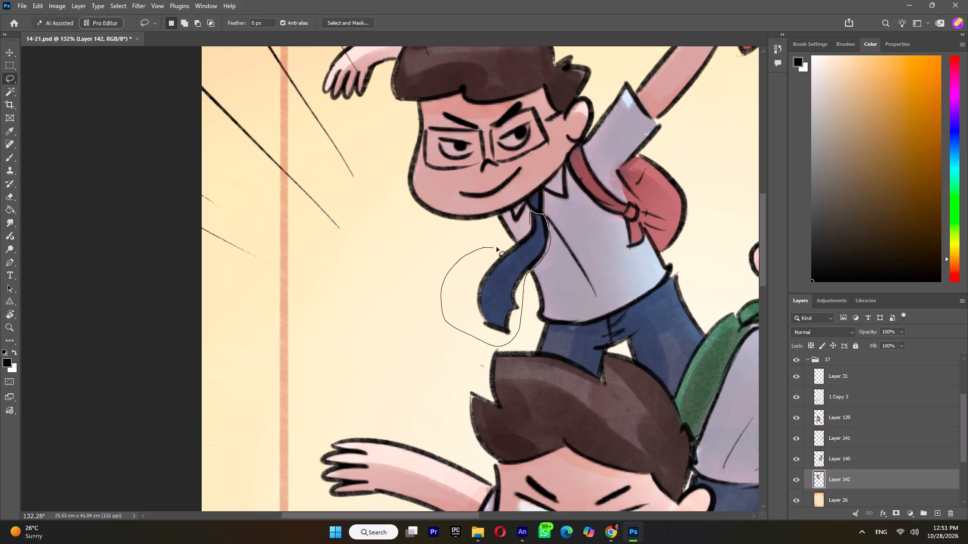
pyautogui.moveTo(497, 247); pyautogui.dragTo(530, 229)
pyautogui.moveTo(530, 229); pyautogui.dragTo(528, 208)
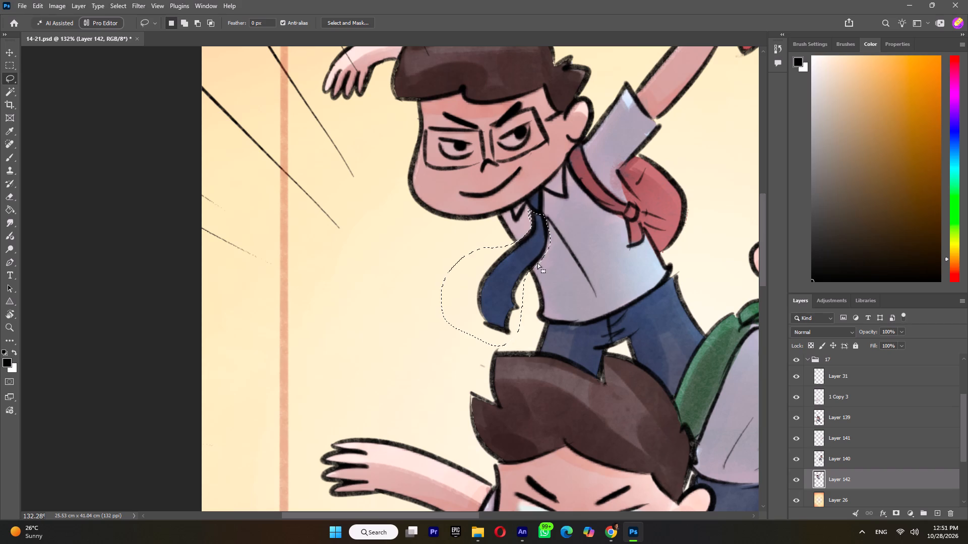
pyautogui.keyDown('alt'); pyautogui.scroll(9, 534, 220); pyautogui.keyUp('alt')
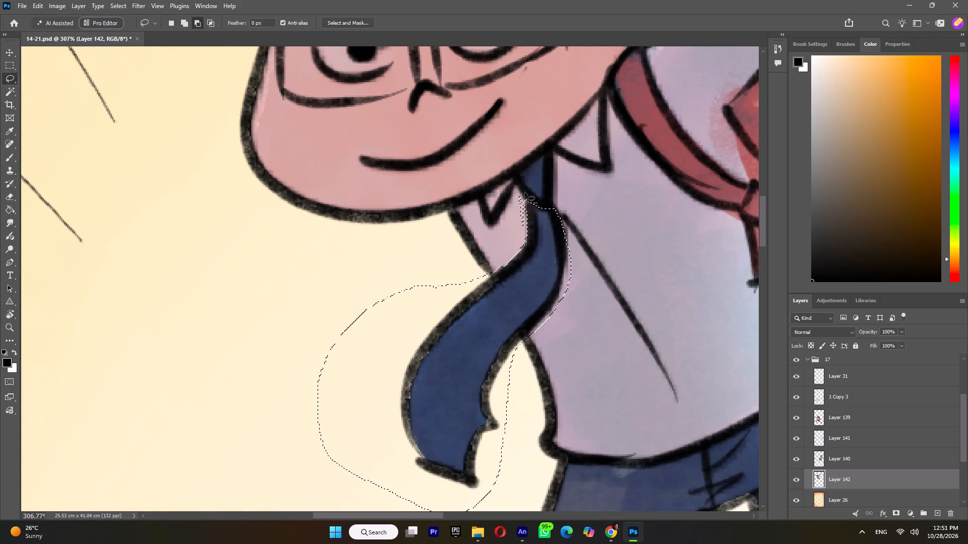
pyautogui.keyDown('alt'); pyautogui.click(525, 192); pyautogui.keyUp('alt')
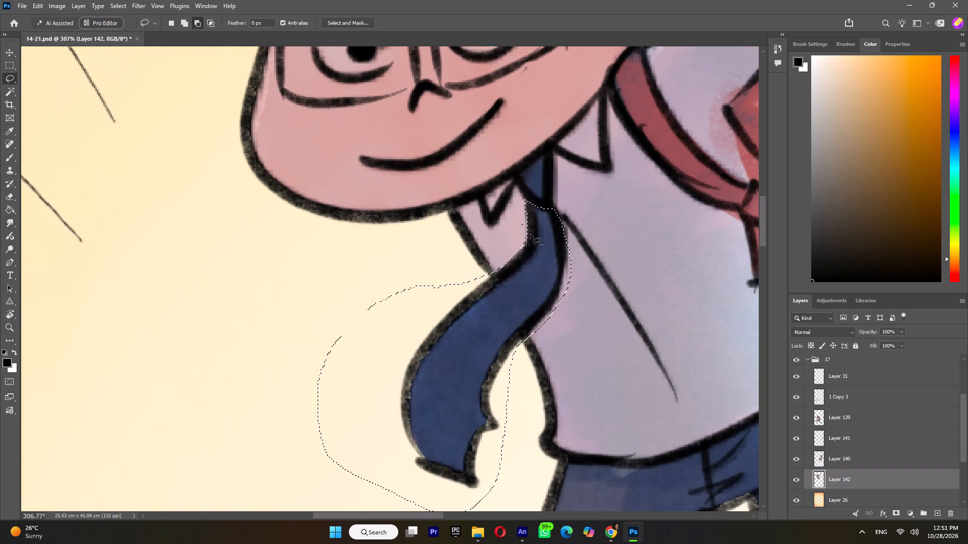
pyautogui.keyDown('alt'); pyautogui.moveTo(526, 196); pyautogui.dragTo(528, 192); pyautogui.keyUp('alt')
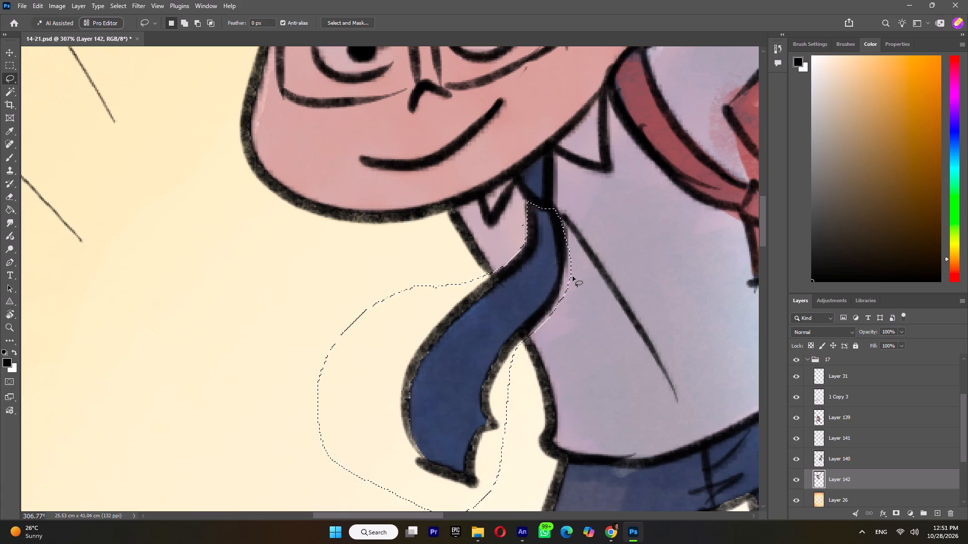
pyautogui.keyDown('alt'); pyautogui.moveTo(572, 238); pyautogui.dragTo(563, 286); pyautogui.keyUp('alt')
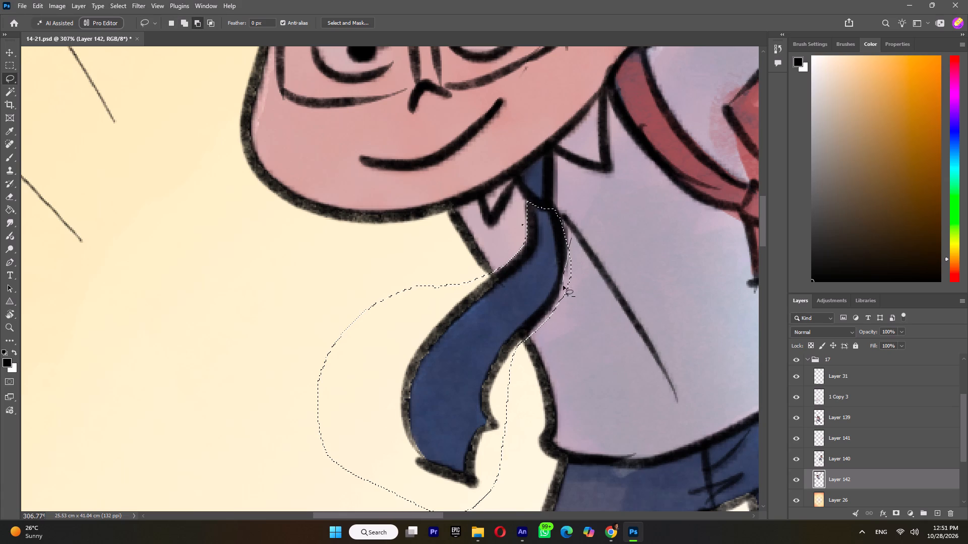
pyautogui.keyDown('alt'); pyautogui.moveTo(563, 286); pyautogui.dragTo(581, 303); pyautogui.keyUp('alt')
pyautogui.keyDown('alt'); pyautogui.moveTo(581, 303); pyautogui.dragTo(575, 231); pyautogui.keyUp('alt')
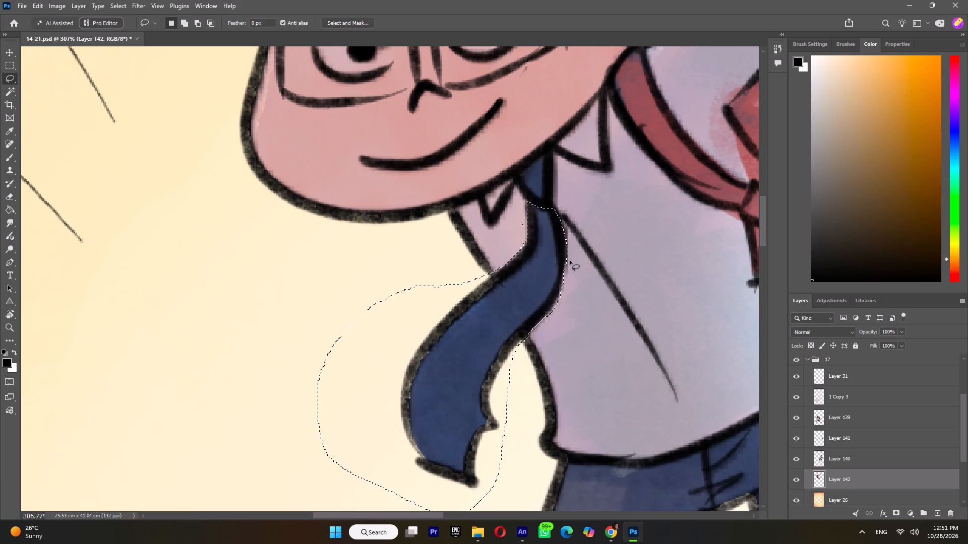
pyautogui.hotkey('ctrl', 'x')
pyautogui.hotkey('ctrl', 'shift', 'v')
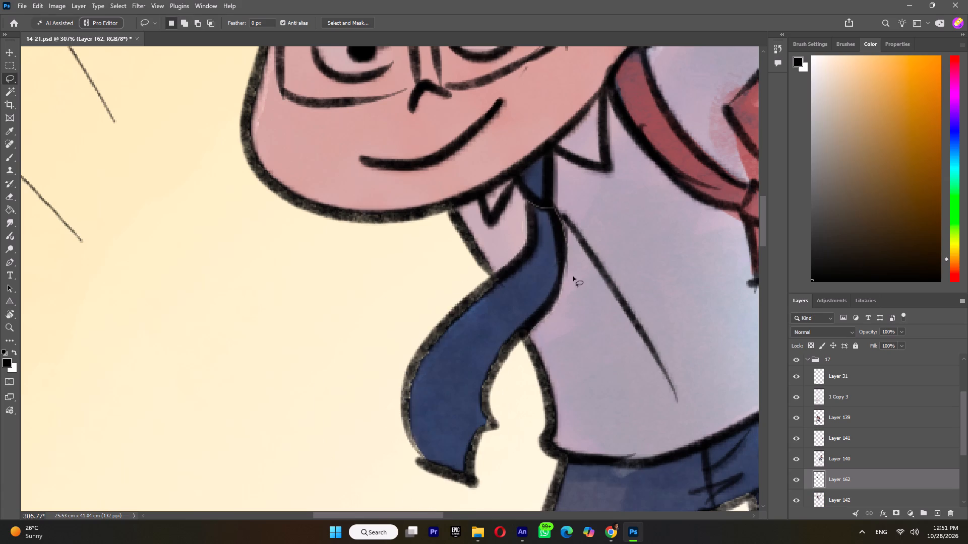
# Hide the separated tie and paint the missing black shirt outline and sampled shirt colour into the gap on Layer 142.
pyautogui.click(795, 477)
pyautogui.click(822, 502)
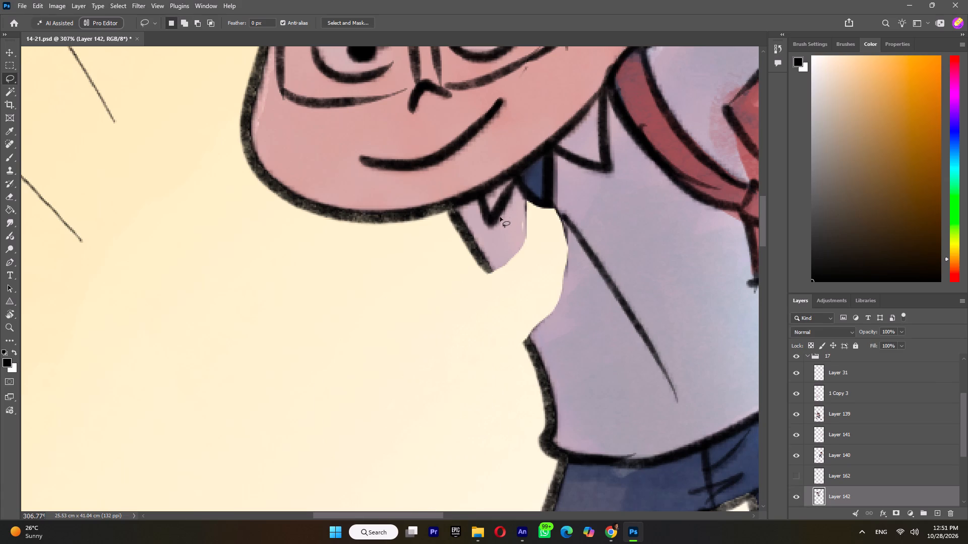
pyautogui.press('i')
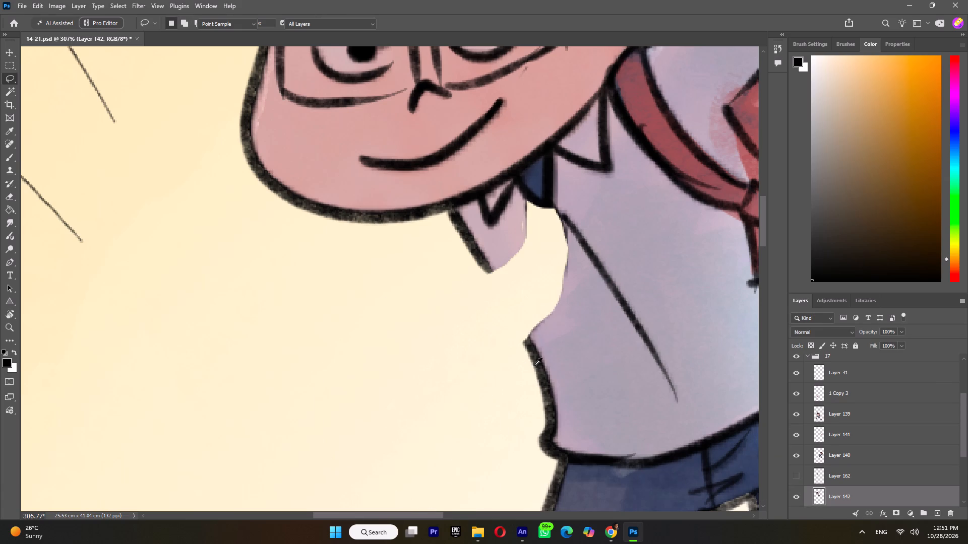
pyautogui.press('b')
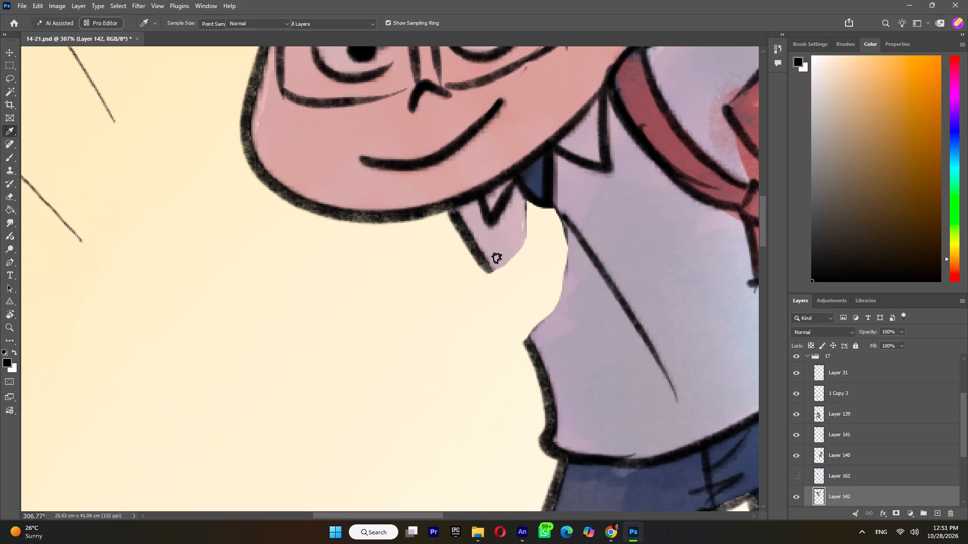
pyautogui.moveTo(485, 266); pyautogui.dragTo(533, 354)
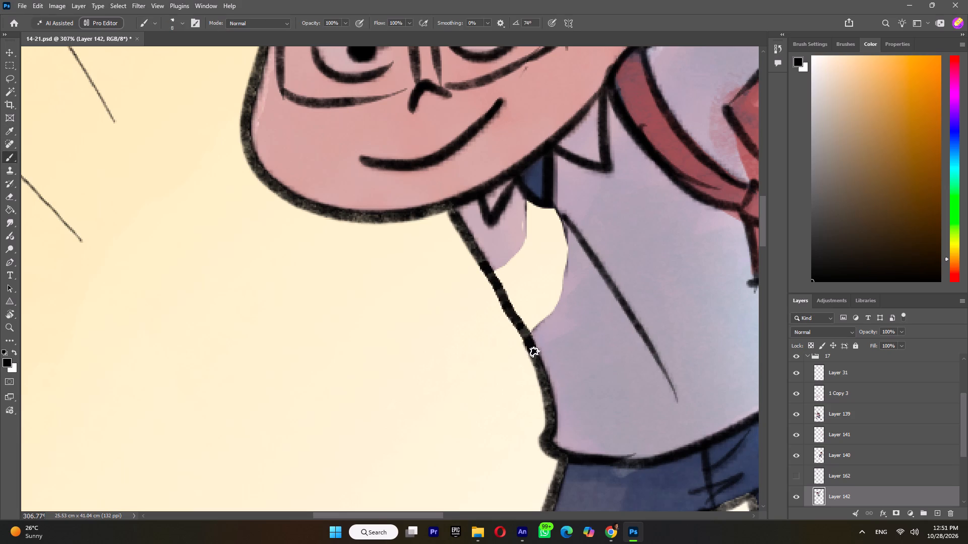
pyautogui.press('i')
pyautogui.click(500, 240)
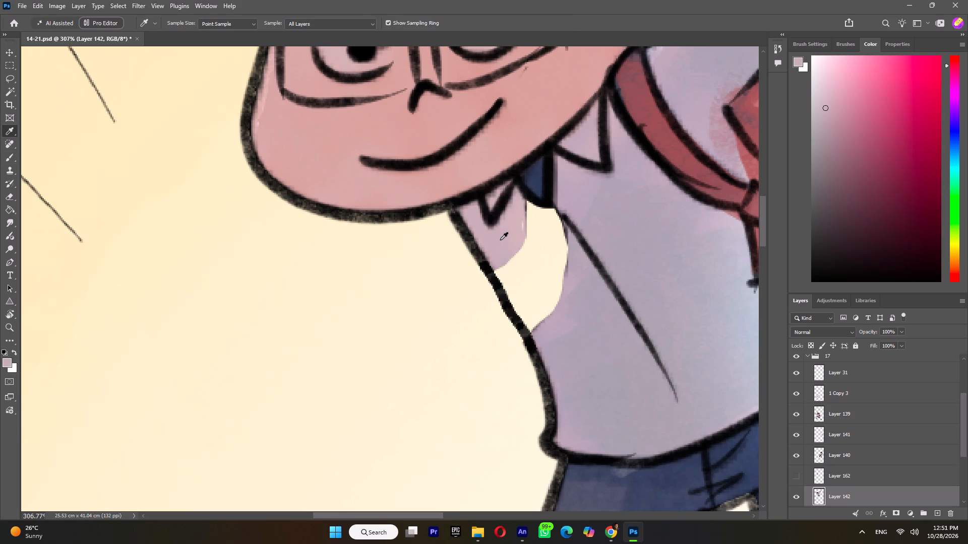
pyautogui.press('b')
pyautogui.moveTo(512, 243); pyautogui.dragTo(526, 218)
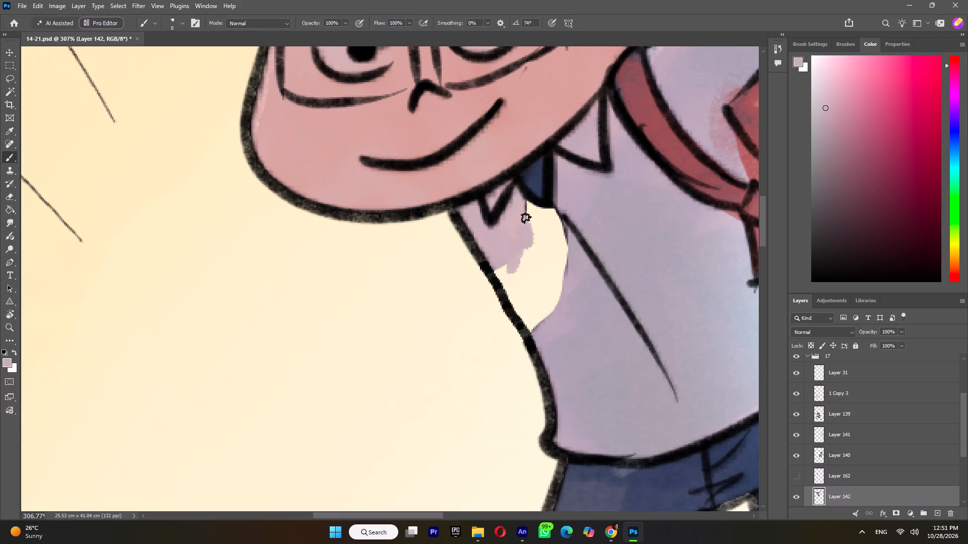
pyautogui.moveTo(526, 218); pyautogui.dragTo(564, 232)
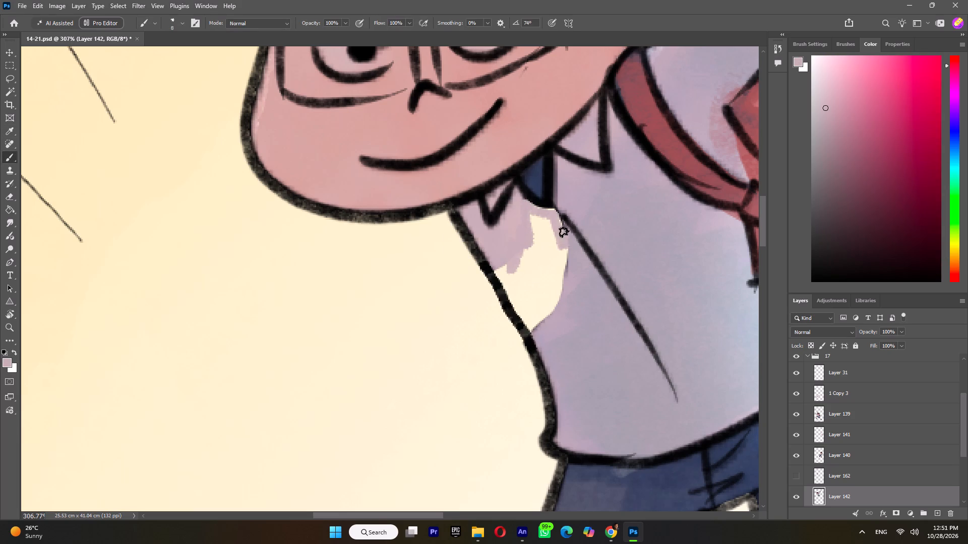
pyautogui.moveTo(564, 232); pyautogui.dragTo(542, 218)
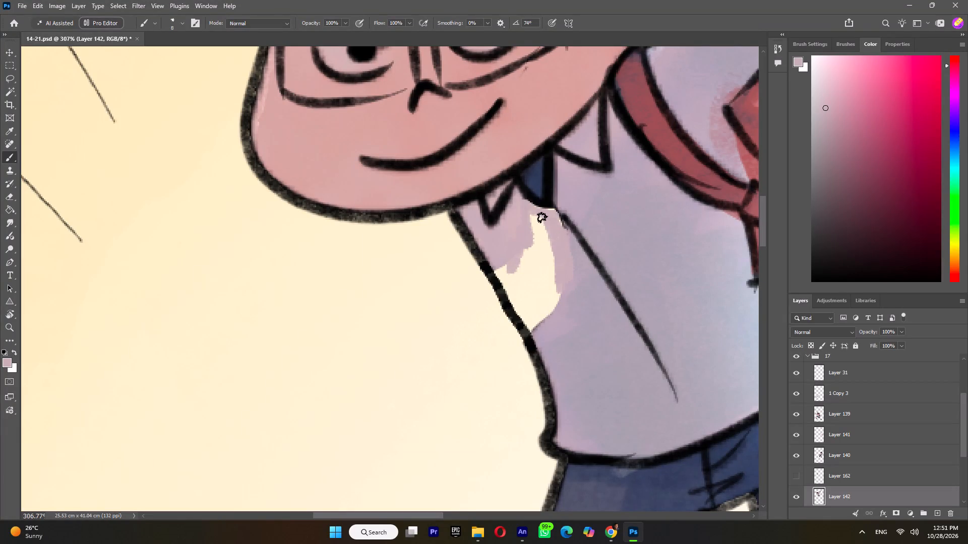
# Paint the rest of the shirt gap on Layer 142 with the sampled shirt colour below the collar of the boy with glasses.
pyautogui.moveTo(542, 218); pyautogui.dragTo(497, 260)
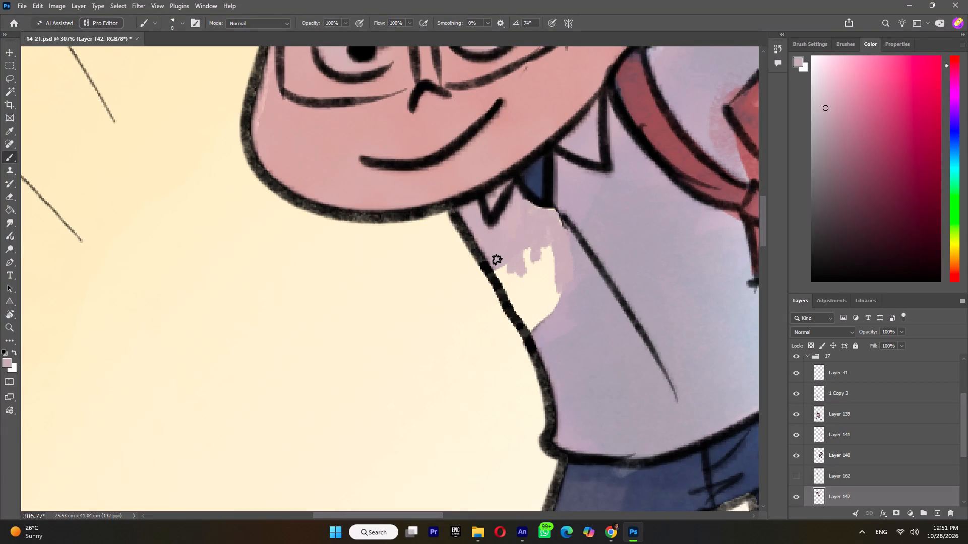
pyautogui.moveTo(497, 260); pyautogui.dragTo(533, 326)
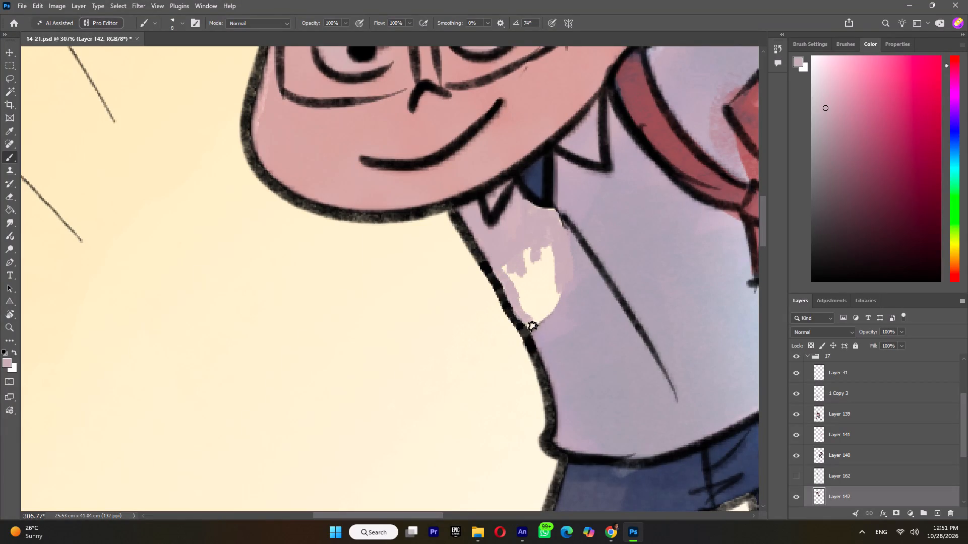
pyautogui.moveTo(533, 326); pyautogui.dragTo(542, 281)
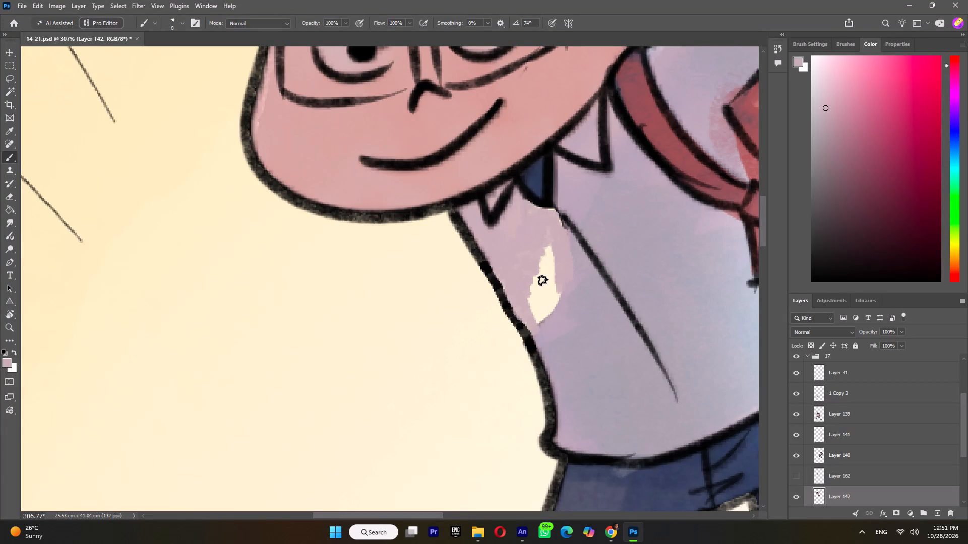
pyautogui.moveTo(542, 281); pyautogui.dragTo(533, 331)
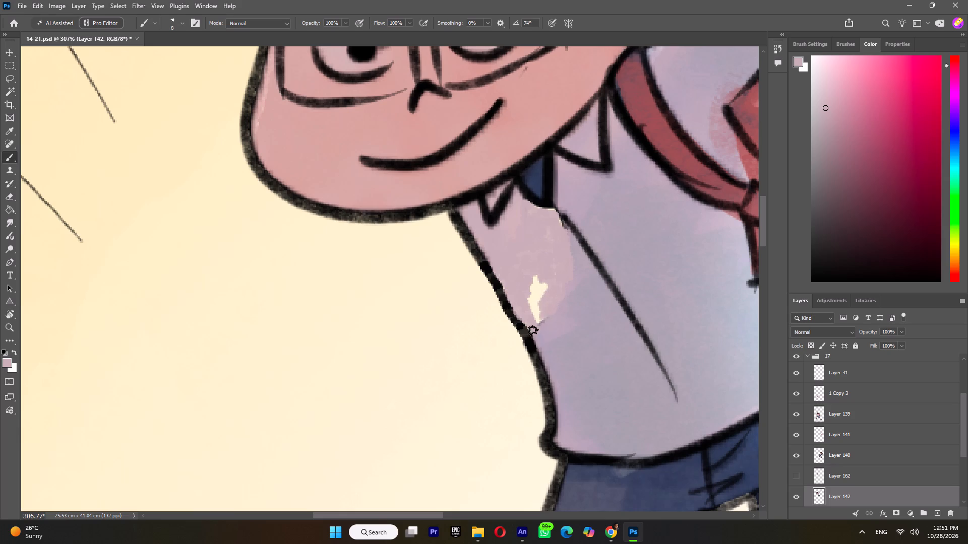
pyautogui.moveTo(533, 331); pyautogui.dragTo(560, 278)
# Show the separated tie on Layer 162 again over the repaired shirt.
pyautogui.keyDown('alt'); pyautogui.scroll(-13, 575, 246); pyautogui.keyUp('alt')
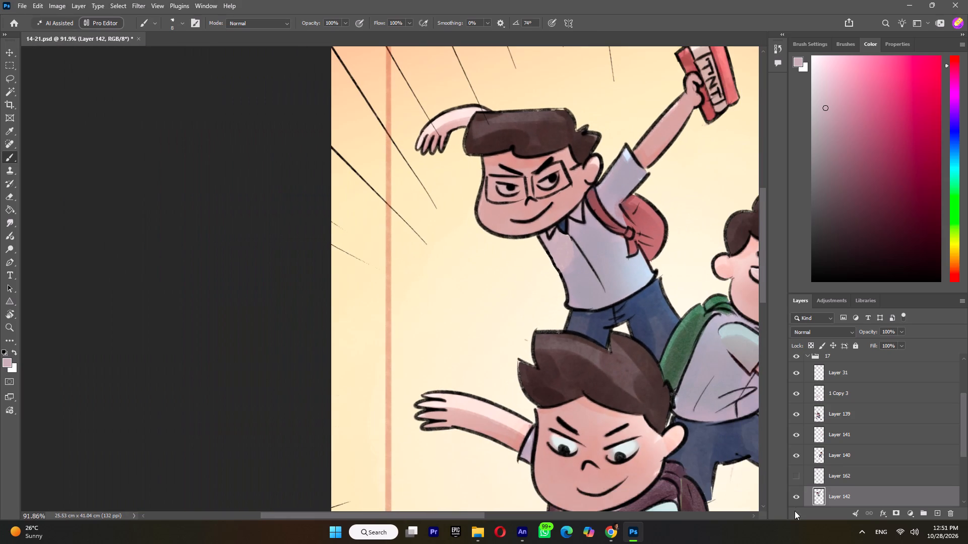
pyautogui.click(795, 477)
# On Layer 142, lasso the raised arm holding the TNT, including its sleeve, and trim the selection where the sleeve meets the red backpack.
pyautogui.keyDown('alt'); pyautogui.scroll(-5, 564, 209); pyautogui.keyUp('alt')
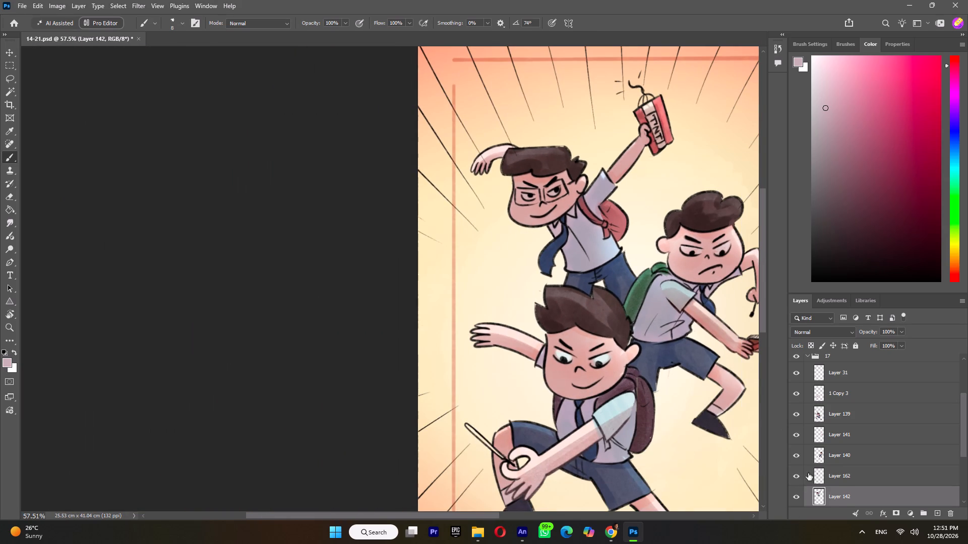
pyautogui.scroll(-3, 831, 473)
pyautogui.click(840, 440)
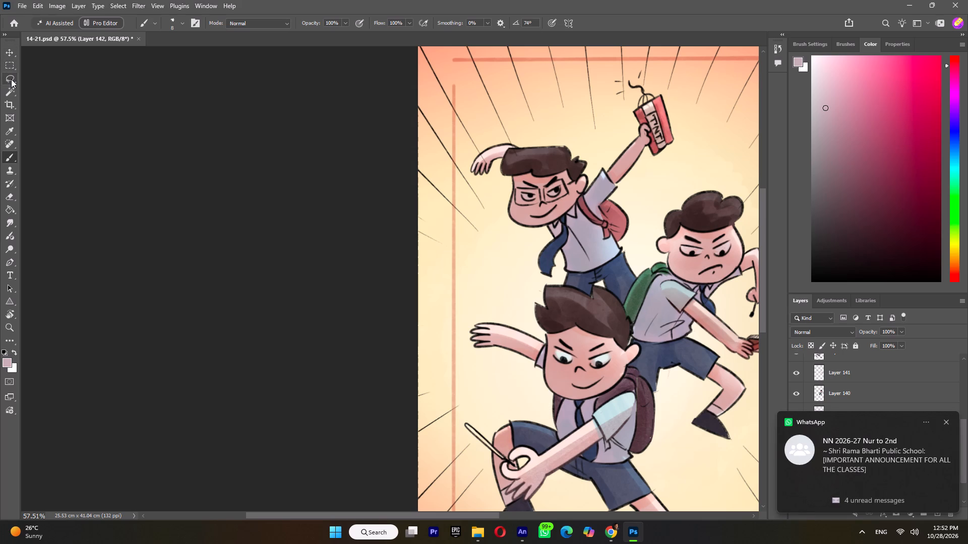
pyautogui.click(12, 79)
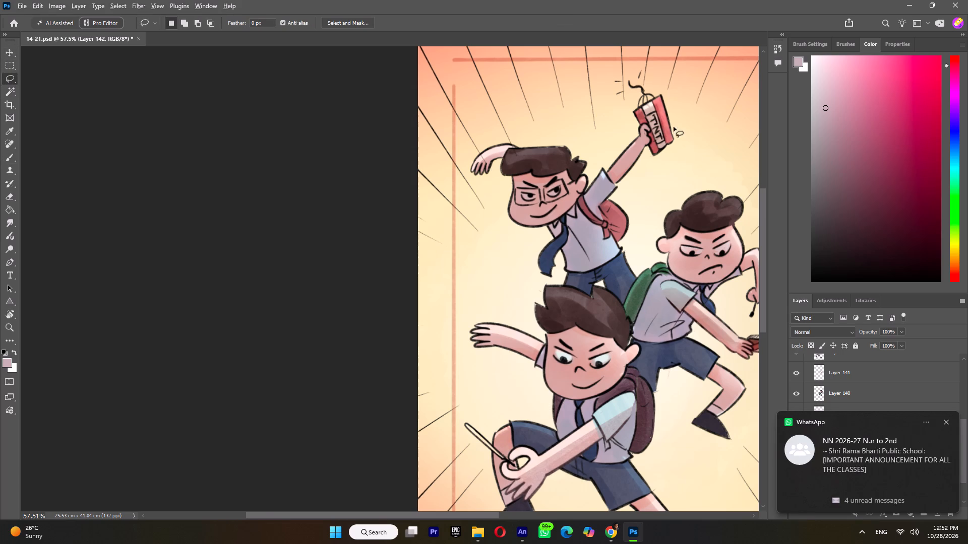
pyautogui.keyDown('alt'); pyautogui.scroll(4, 628, 102); pyautogui.keyUp('alt')
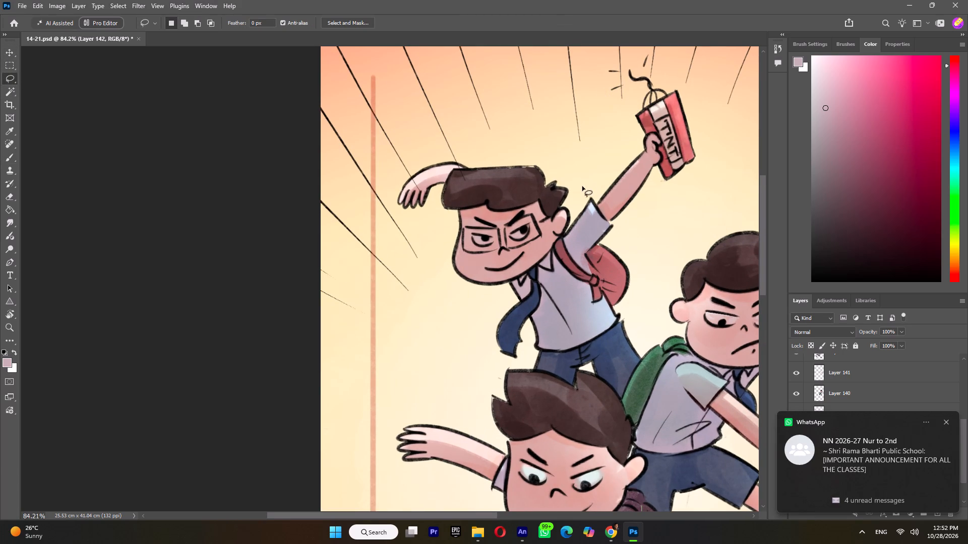
pyautogui.moveTo(582, 187); pyautogui.dragTo(568, 247)
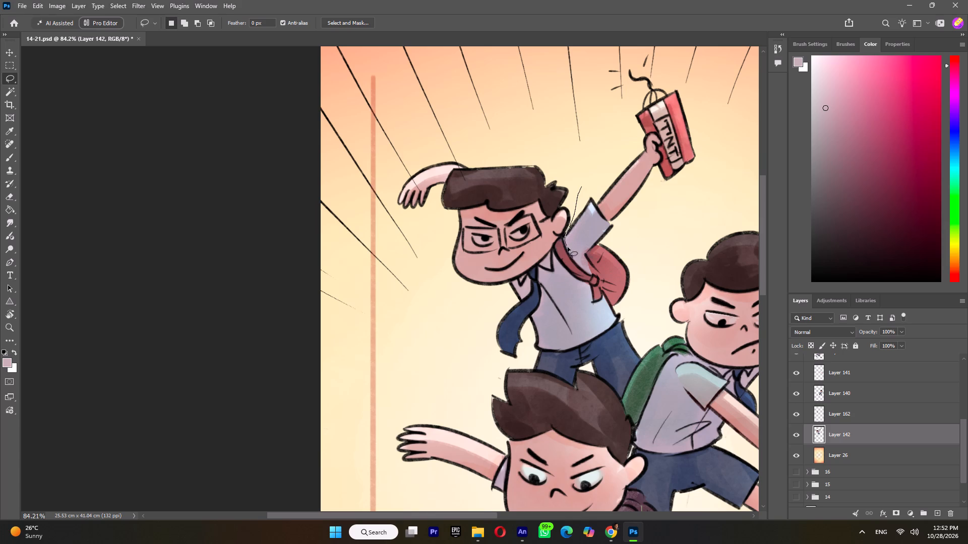
pyautogui.moveTo(568, 247); pyautogui.dragTo(702, 188)
pyautogui.moveTo(702, 188); pyautogui.dragTo(580, 192)
pyautogui.keyDown('alt'); pyautogui.scroll(3, 610, 239); pyautogui.keyUp('alt')
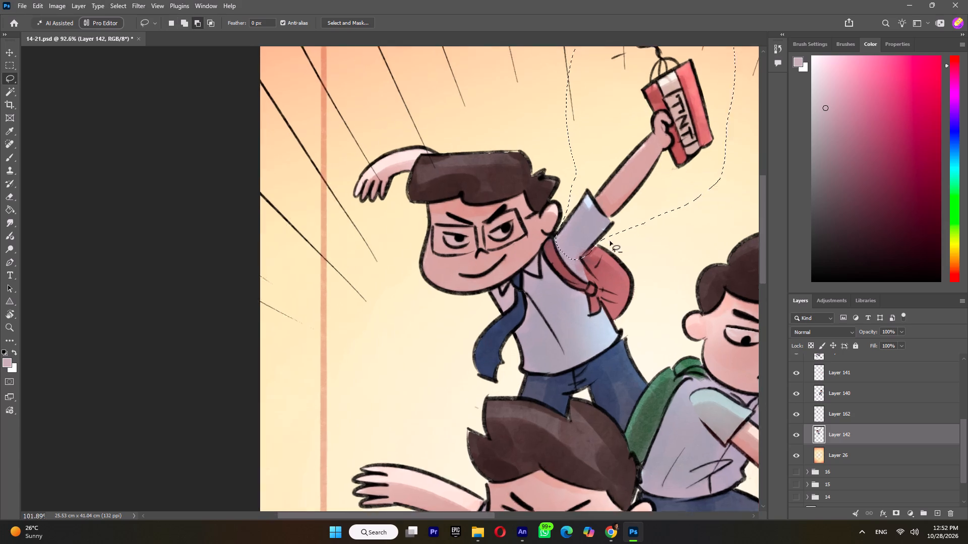
pyautogui.keyDown('alt'); pyautogui.scroll(5, 610, 241); pyautogui.keyUp('alt')
pyautogui.keyDown('alt'); pyautogui.click(563, 273); pyautogui.keyUp('alt')
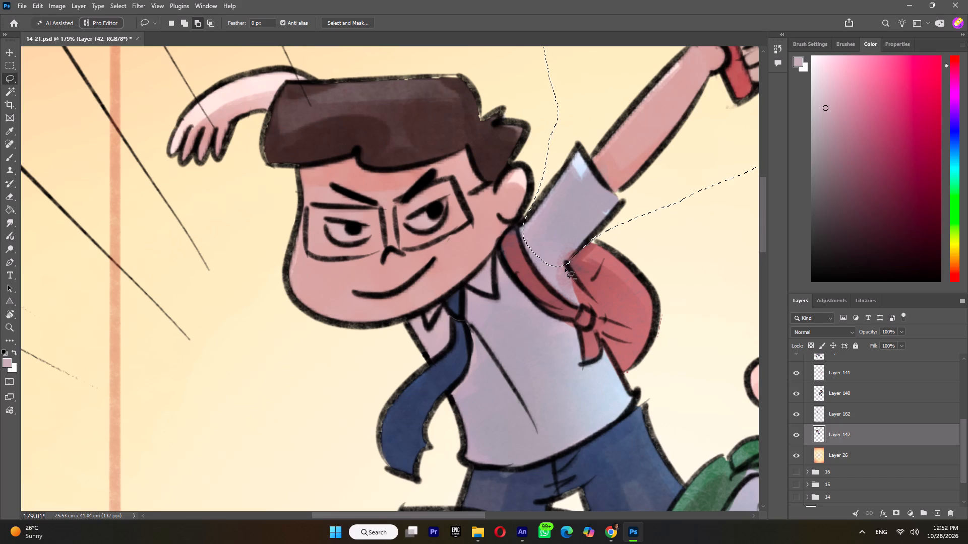
# Cut the selected raised arm holding the TNT from Layer 142 and paste it in place on a new layer.
pyautogui.keyDown('alt'); pyautogui.scroll(-9, 564, 253); pyautogui.keyUp('alt')
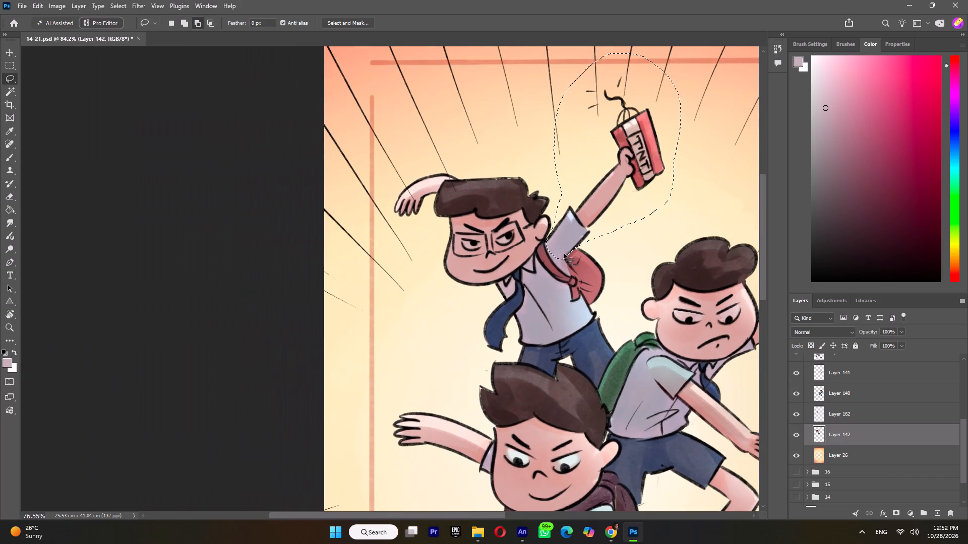
pyautogui.hotkey('ctrl', 'x')
pyautogui.hotkey('ctrl', 'shift', 'v')
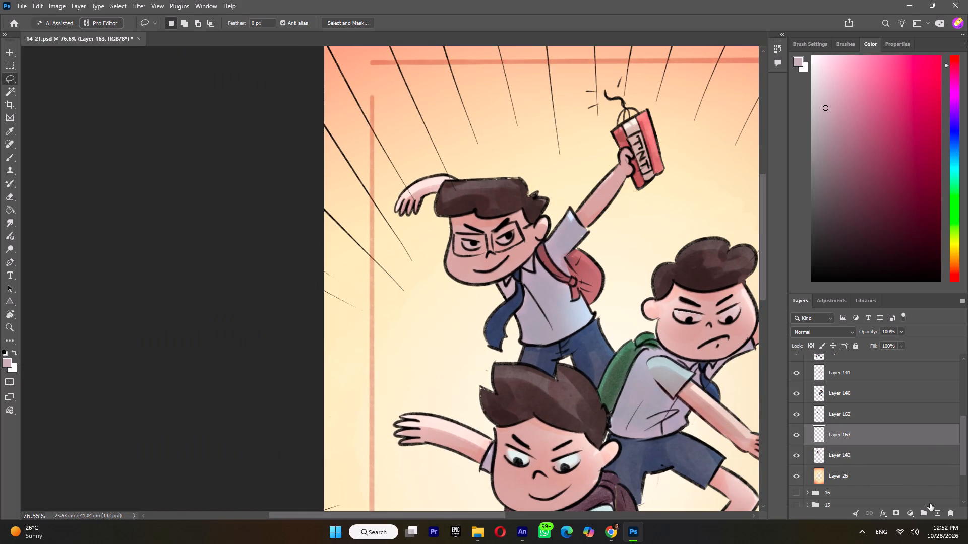
# Lasso the spark lines beside the TNT fuse on Layer 163 and cut them onto a new layer in place.
pyautogui.moveTo(585, 83); pyautogui.dragTo(589, 121)
pyautogui.moveTo(589, 121); pyautogui.dragTo(580, 88)
pyautogui.hotkey('ctrl', 'x')
pyautogui.hotkey('ctrl', 'shift', 'v')
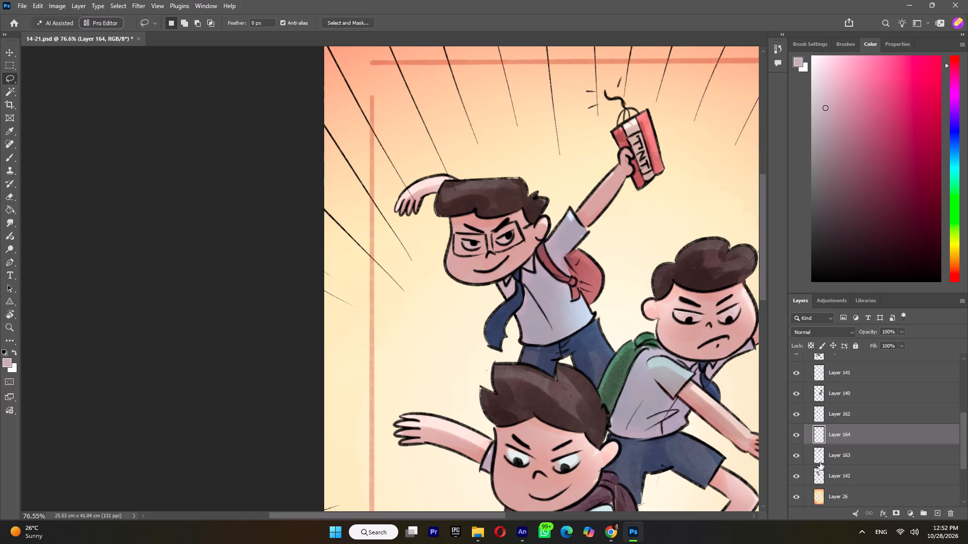
# Hide the separated TNT arm on Layer 163 and paint the missing shoulder in shirt colour on Layer 142.
pyautogui.click(799, 459)
pyautogui.click(796, 459)
pyautogui.click(795, 455)
pyautogui.click(837, 477)
pyautogui.keyDown('alt'); pyautogui.scroll(14, 558, 229); pyautogui.keyUp('alt')
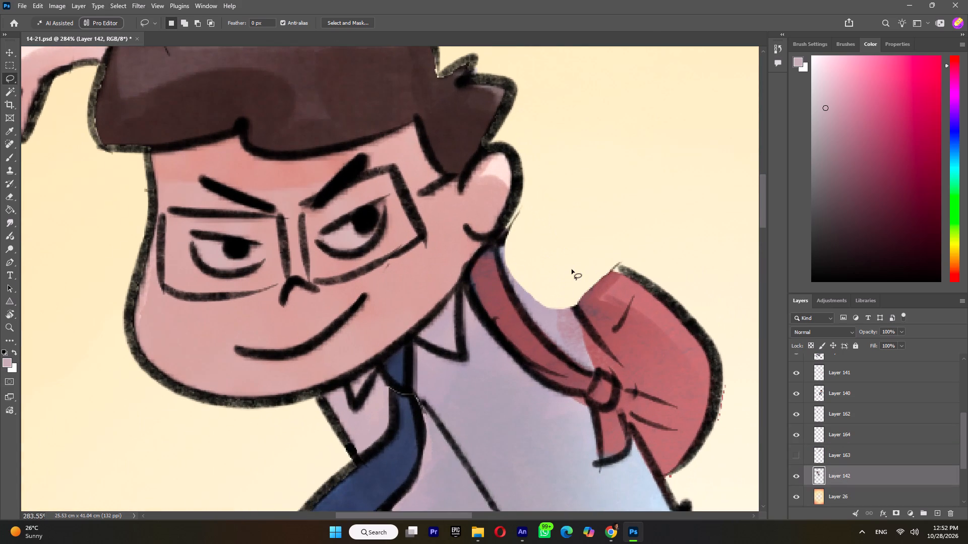
pyautogui.press('b')
pyautogui.click(562, 300)
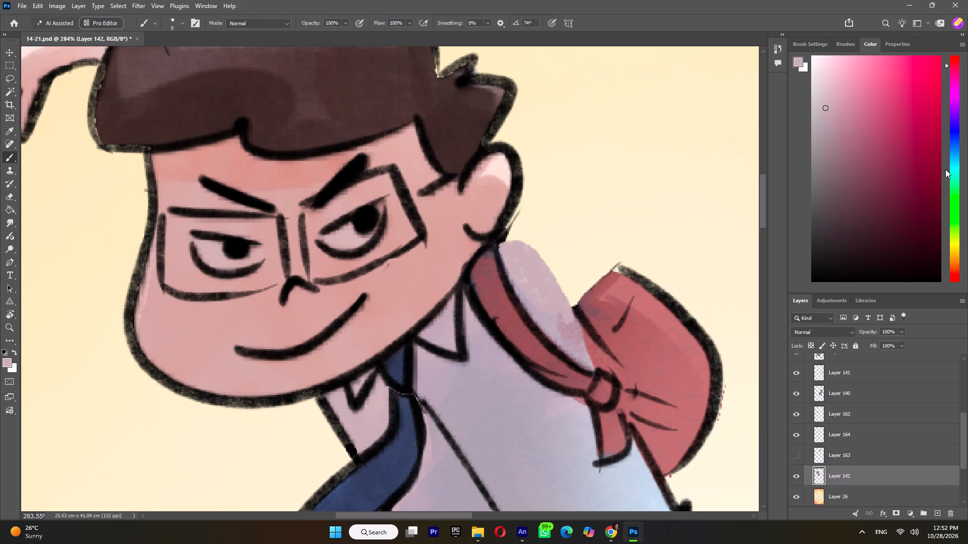
# Draw the missing black outlines along the backpack's upper edge and around the shoulder on Layer 142.
pyautogui.moveTo(872, 194); pyautogui.dragTo(773, 321)
pyautogui.moveTo(635, 275); pyautogui.dragTo(614, 262)
pyautogui.moveTo(614, 262); pyautogui.dragTo(553, 243)
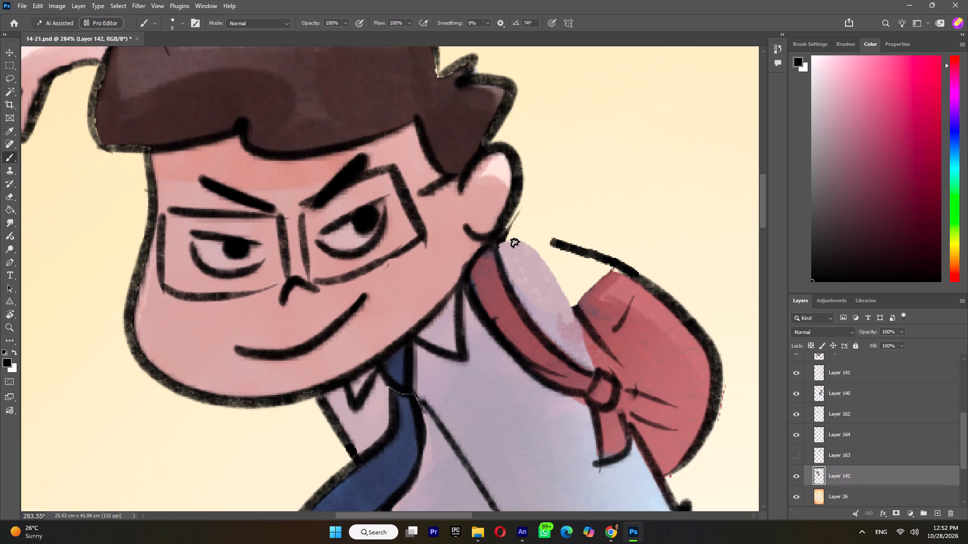
pyautogui.moveTo(504, 237); pyautogui.dragTo(535, 237)
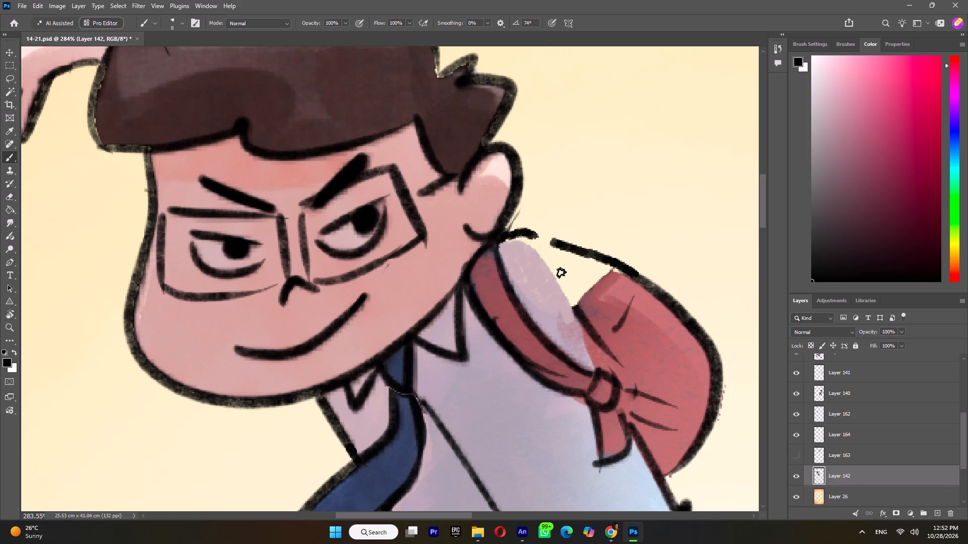
pyautogui.moveTo(567, 281); pyautogui.dragTo(578, 310)
pyautogui.moveTo(541, 240); pyautogui.dragTo(545, 243)
pyautogui.moveTo(545, 243); pyautogui.dragTo(566, 279)
# Fill the gap in the backpack's upper part with red sampled from the bag.
pyautogui.press('i')
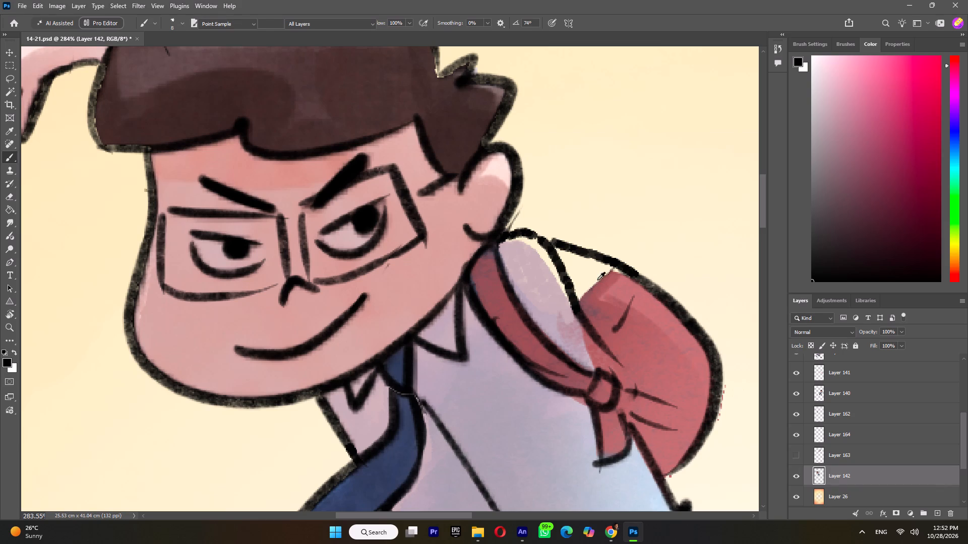
pyautogui.click(601, 287)
pyautogui.press('b')
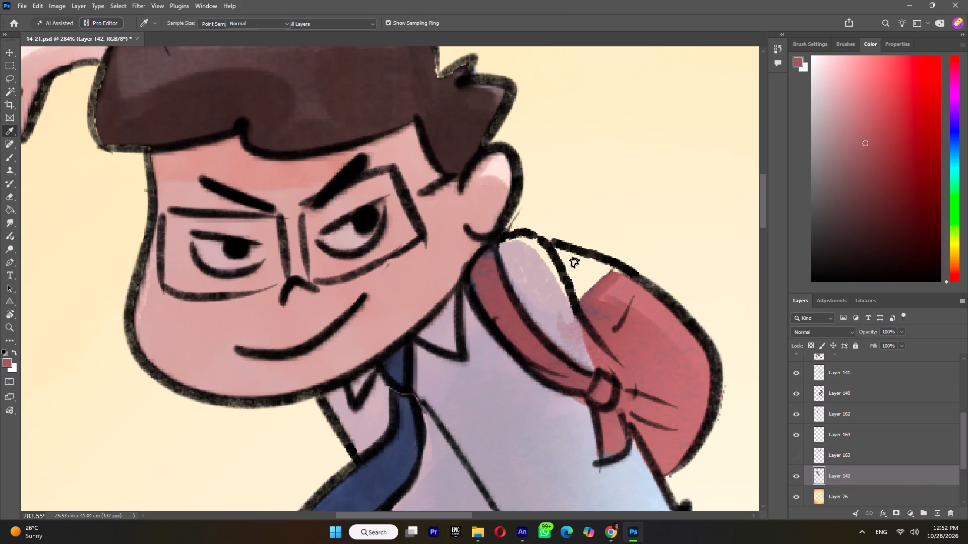
pyautogui.moveTo(575, 266); pyautogui.dragTo(616, 270)
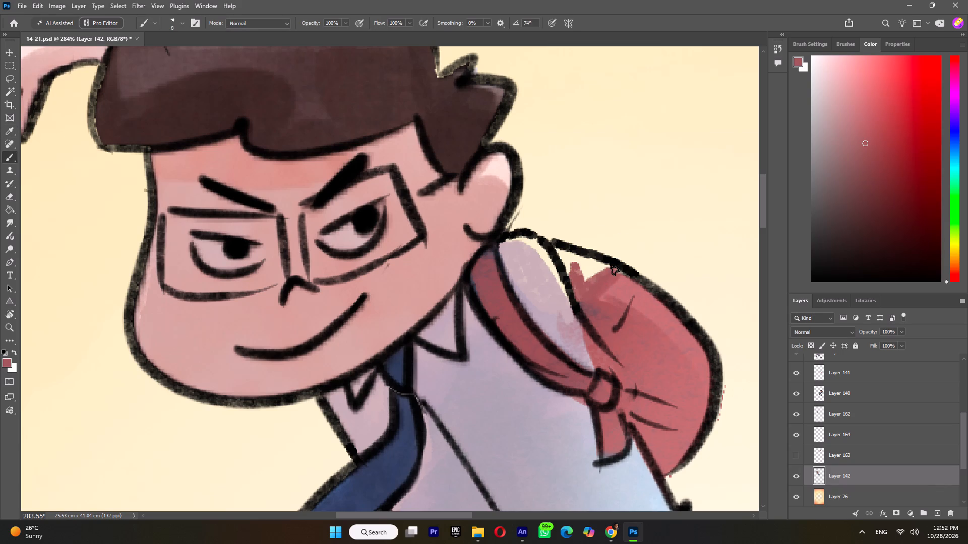
pyautogui.moveTo(616, 270); pyautogui.dragTo(598, 269)
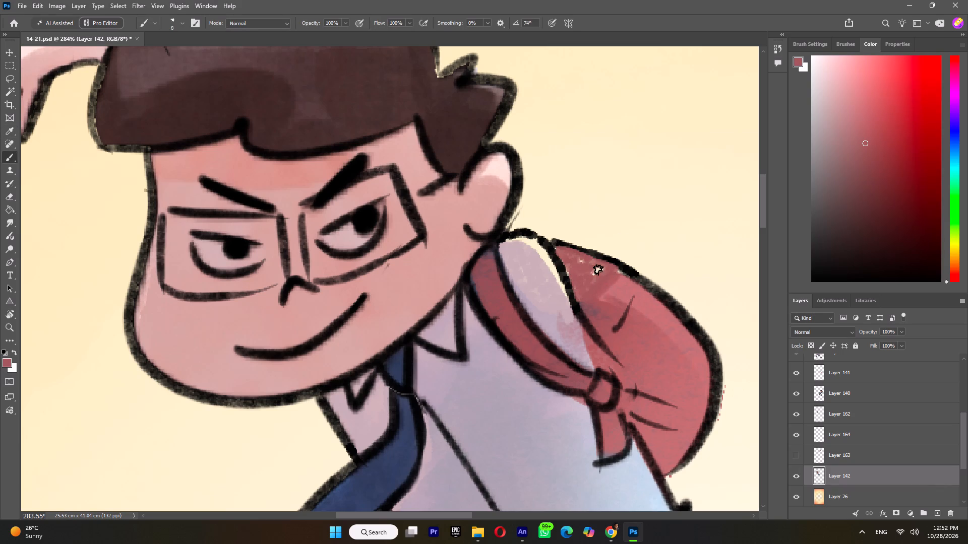
pyautogui.moveTo(598, 269); pyautogui.dragTo(600, 270)
# Fill the remaining gaps inside the shoulder outline with sampled shirt colour.
pyautogui.press('i')
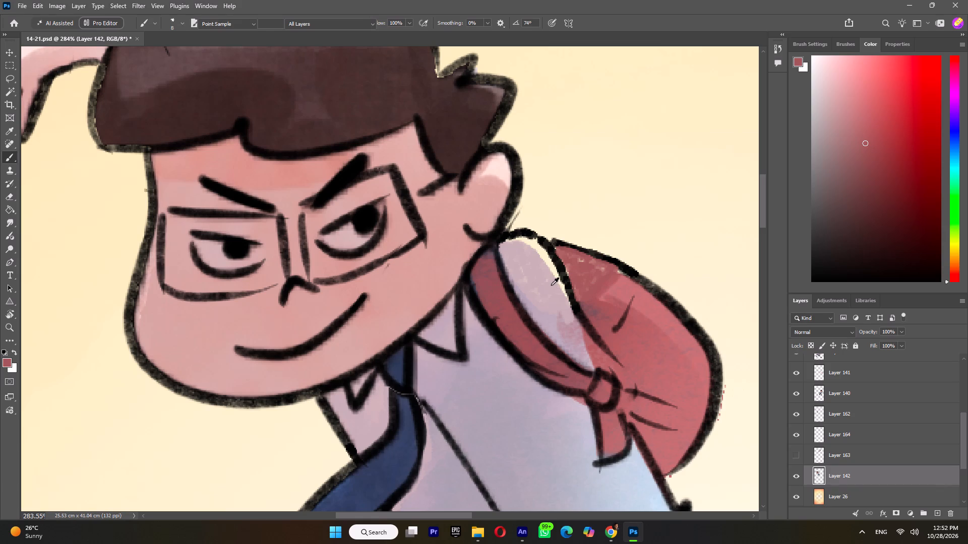
pyautogui.click(532, 263)
pyautogui.press('b')
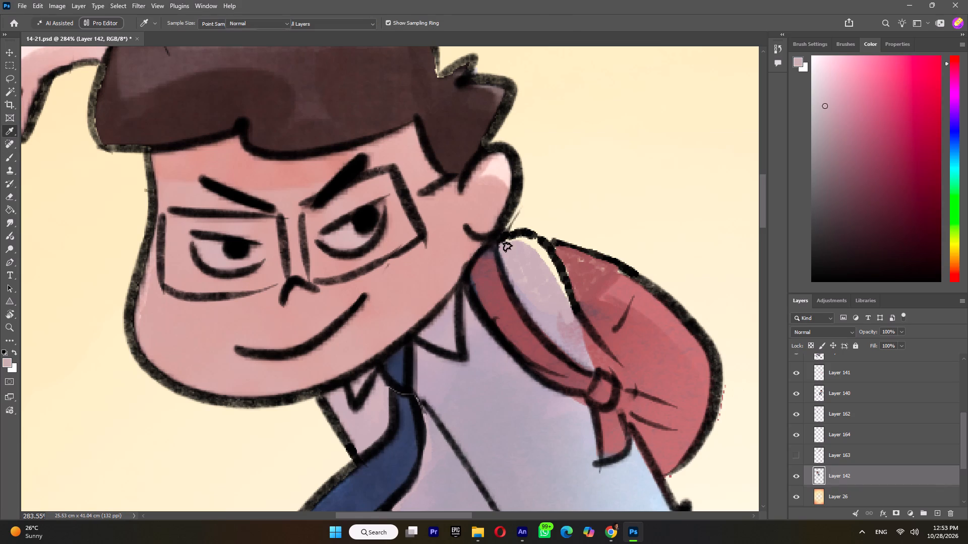
pyautogui.moveTo(507, 243); pyautogui.dragTo(569, 317)
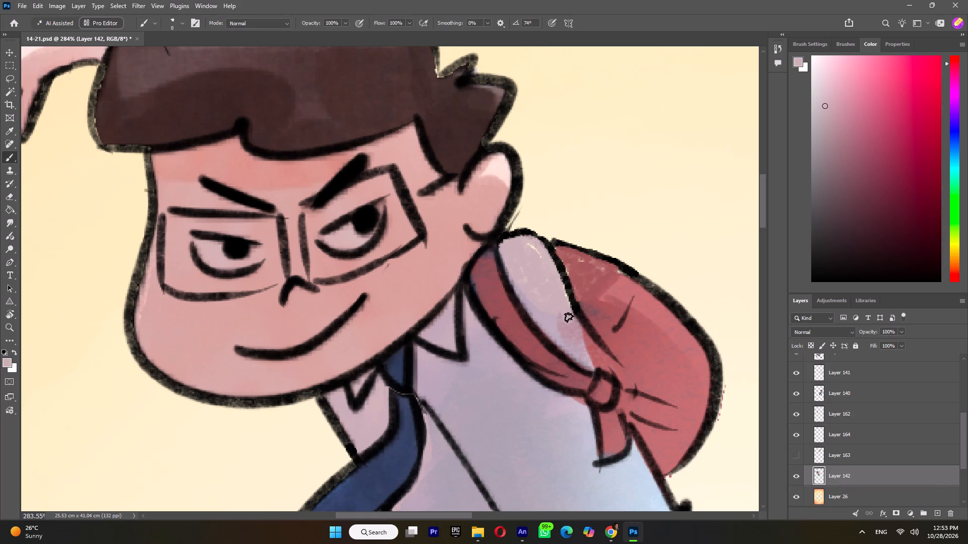
pyautogui.moveTo(569, 317); pyautogui.dragTo(520, 243)
# Save the document and show the separated TNT arm on Layer 163 again.
pyautogui.keyDown('alt'); pyautogui.scroll(-9, 547, 284); pyautogui.keyUp('alt')
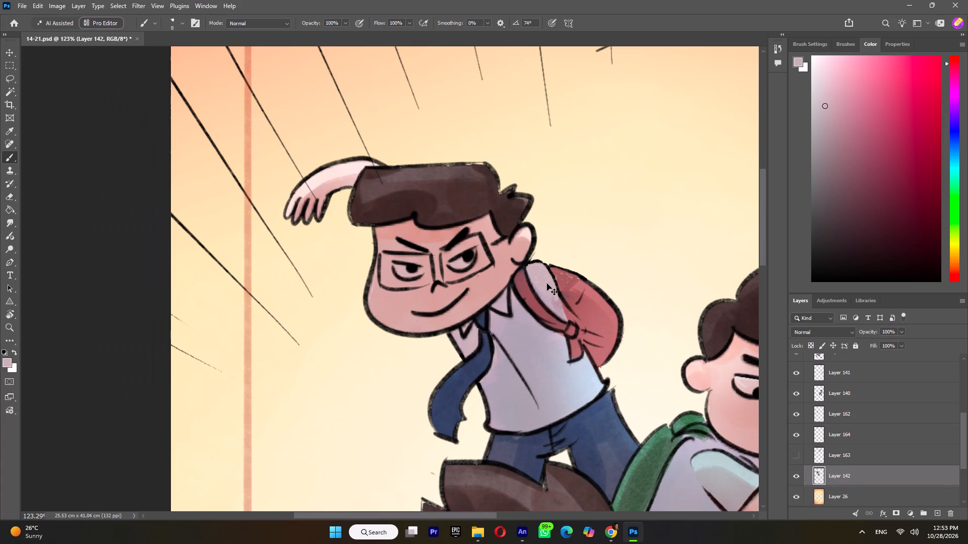
pyautogui.hotkey('ctrl', 's')
pyautogui.click(795, 455)
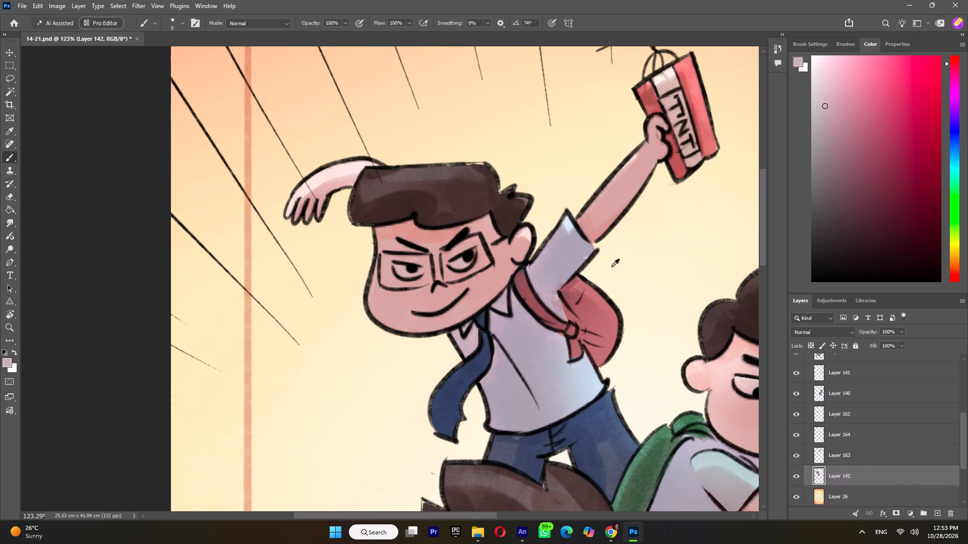
# Collapse and hide group 17, and show and expand group 18.
pyautogui.keyDown('alt'); pyautogui.scroll(-15, 561, 254); pyautogui.keyUp('alt')
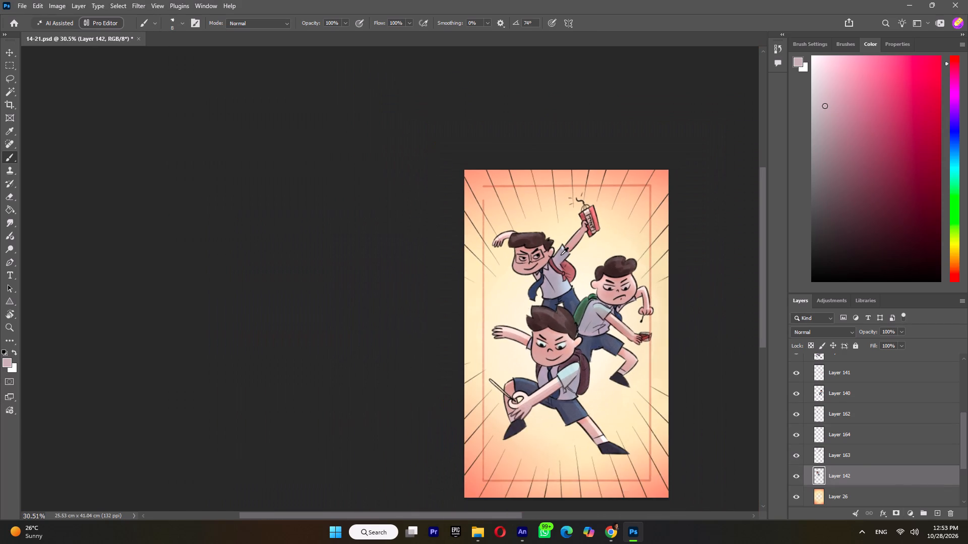
pyautogui.keyDown('alt'); pyautogui.scroll(1, 561, 255); pyautogui.keyUp('alt')
pyautogui.keyDown('alt'); pyautogui.scroll(-2, 561, 255); pyautogui.keyUp('alt')
pyautogui.scroll(4, 826, 412)
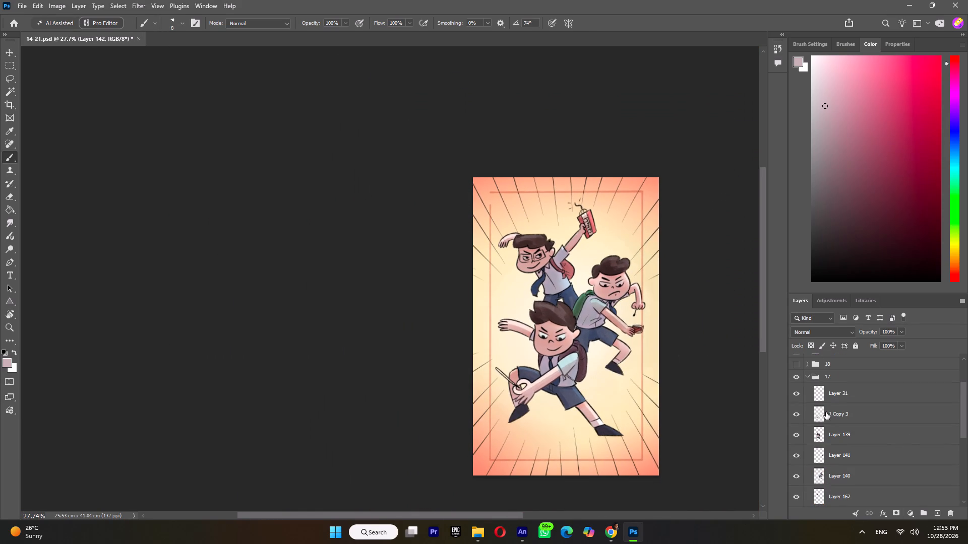
pyautogui.click(805, 374)
pyautogui.click(806, 377)
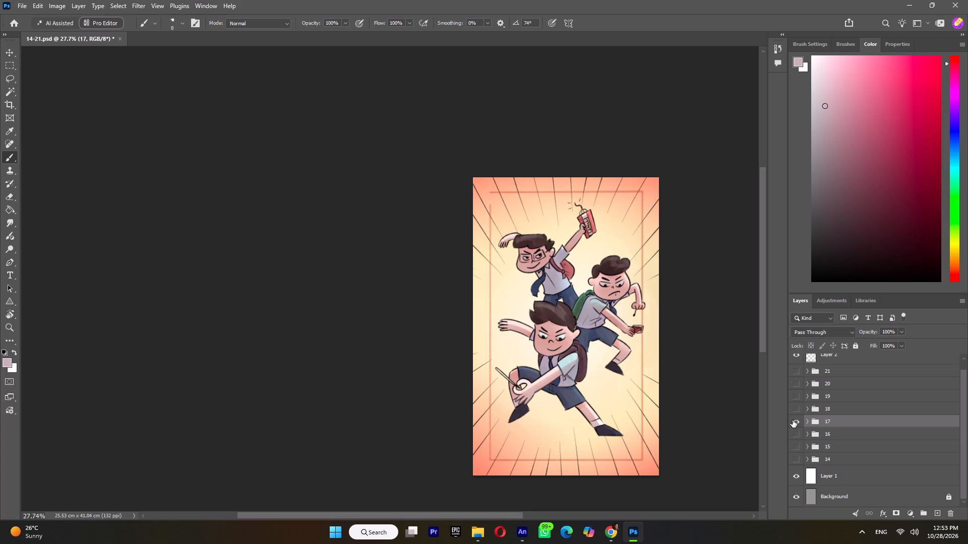
pyautogui.click(795, 421)
pyautogui.click(796, 407)
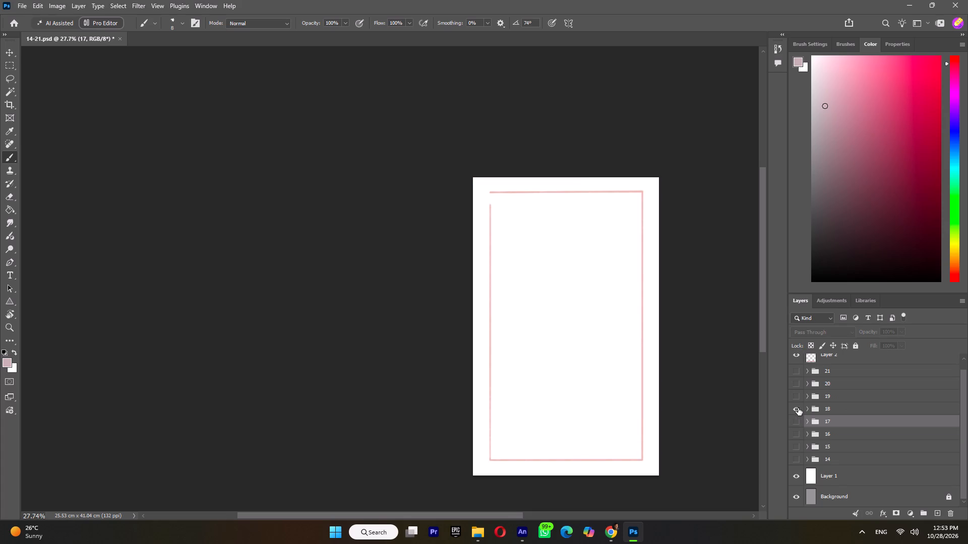
pyautogui.click(808, 410)
# Check which artwork Layers 155, 156 and 154 in group 18 hold by toggling each layer's visibility.
pyautogui.click(794, 423)
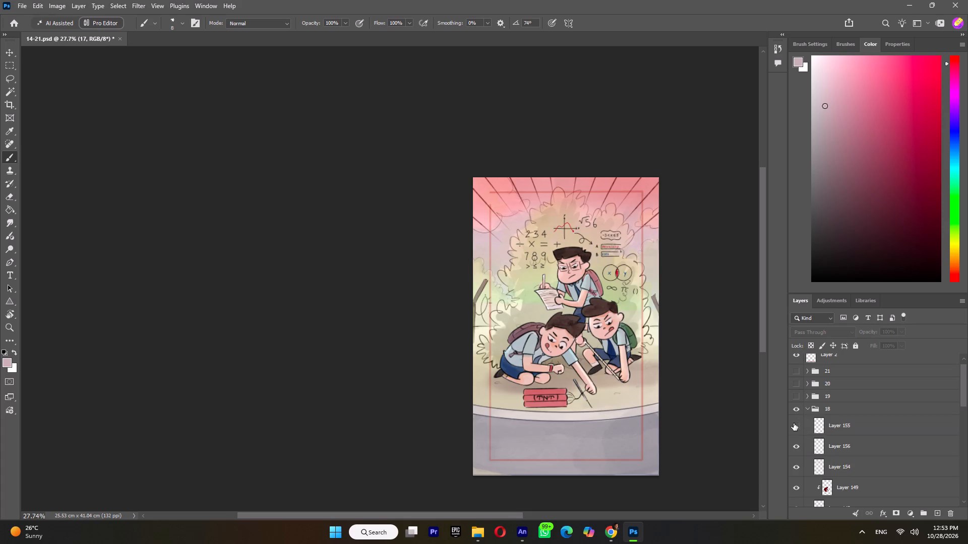
pyautogui.click(794, 423)
pyautogui.click(796, 440)
pyautogui.click(796, 440)
pyautogui.click(797, 461)
pyautogui.click(797, 465)
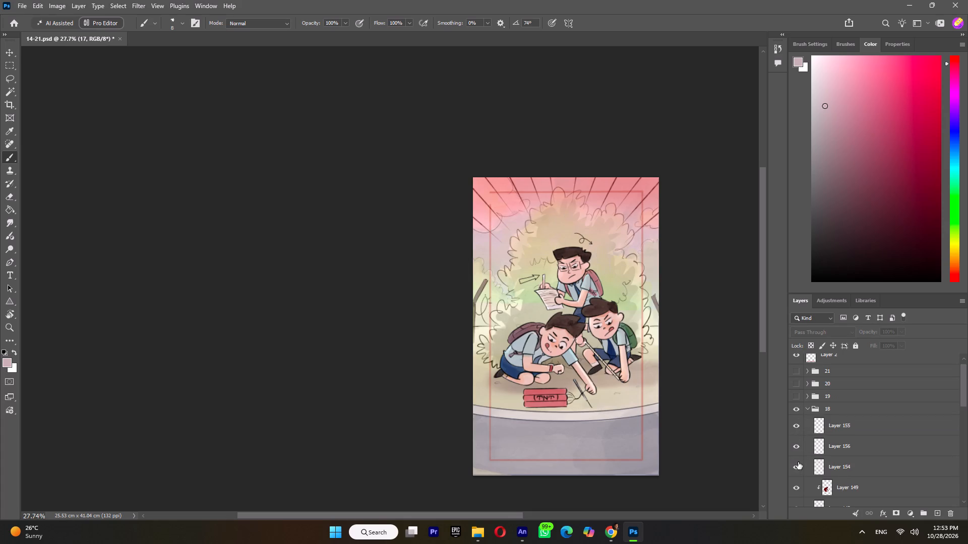
pyautogui.click(795, 423)
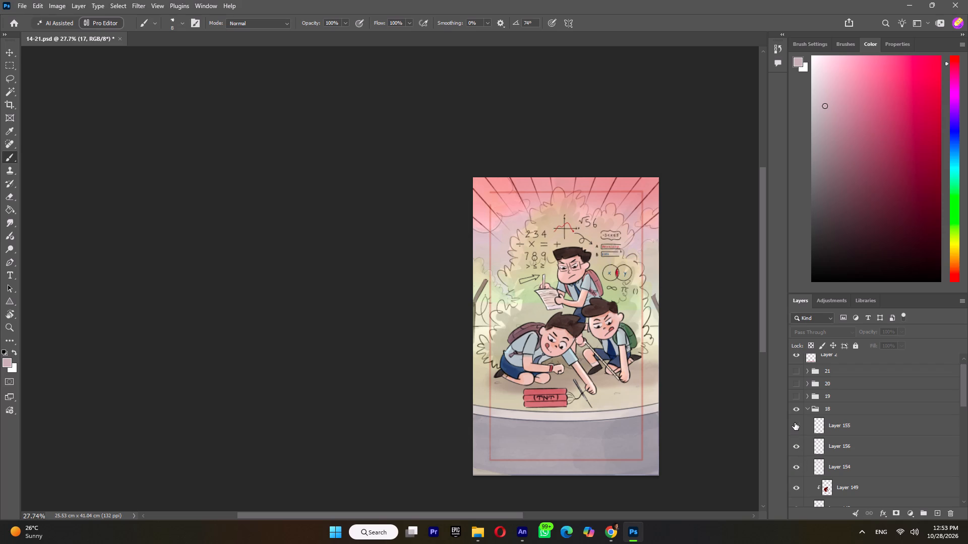
pyautogui.click(795, 423)
pyautogui.click(795, 423)
pyautogui.click(795, 423)
pyautogui.click(796, 444)
pyautogui.click(796, 444)
pyautogui.click(797, 466)
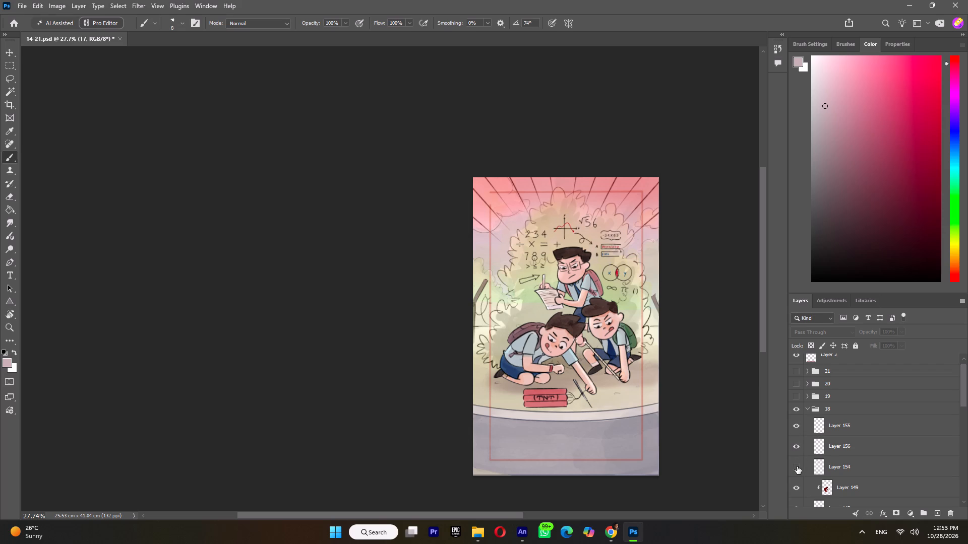
pyautogui.click(797, 466)
# Cut the 234, ÷ × =, 789 and > ≤ ≥ symbols from Layer 154 and paste them in place on a new layer.
pyautogui.click(830, 469)
pyautogui.keyDown('alt'); pyautogui.scroll(7, 512, 266); pyautogui.keyUp('alt')
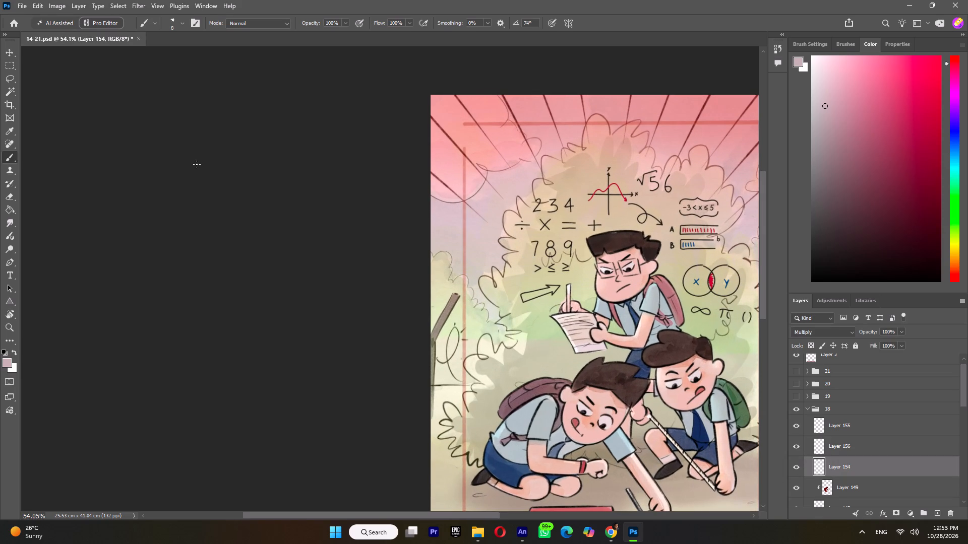
pyautogui.click(9, 80)
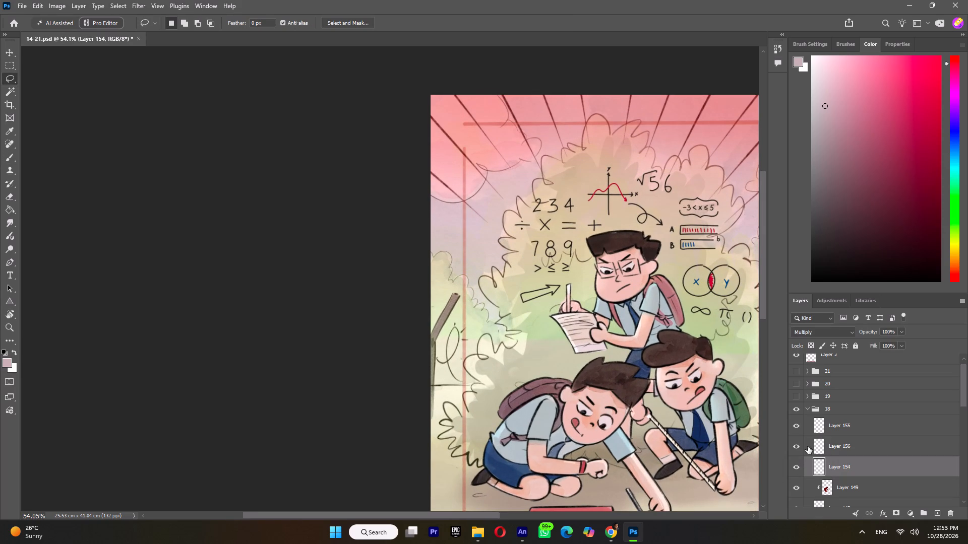
pyautogui.click(800, 466)
pyautogui.click(799, 467)
pyautogui.moveTo(507, 187); pyautogui.dragTo(570, 276)
pyautogui.moveTo(570, 276); pyautogui.dragTo(540, 166)
pyautogui.hotkey('ctrl', 'x')
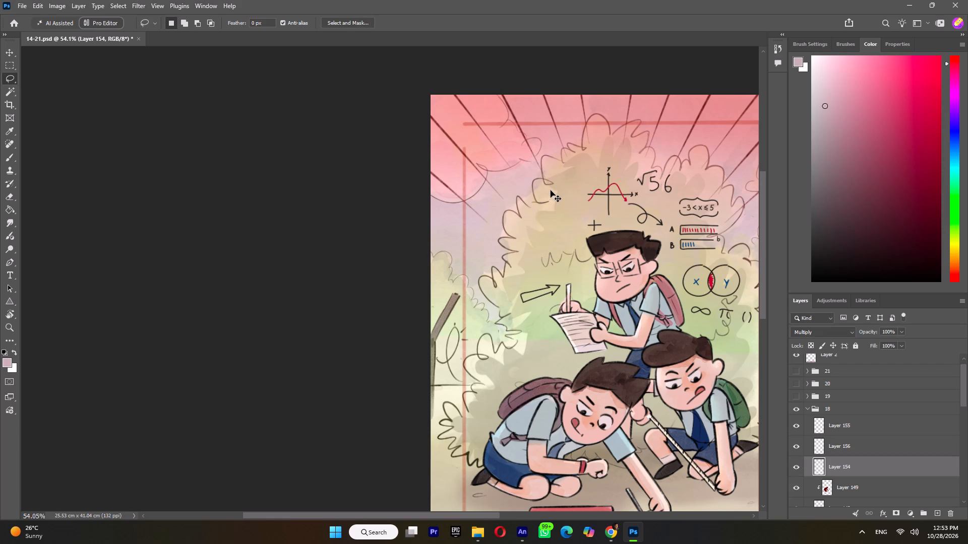
pyautogui.hotkey('ctrl', 'shift', 'v')
# Cut the graph, √56, curved arrow and plus sign from Layer 154 and paste them in place on a new layer.
pyautogui.click(843, 487)
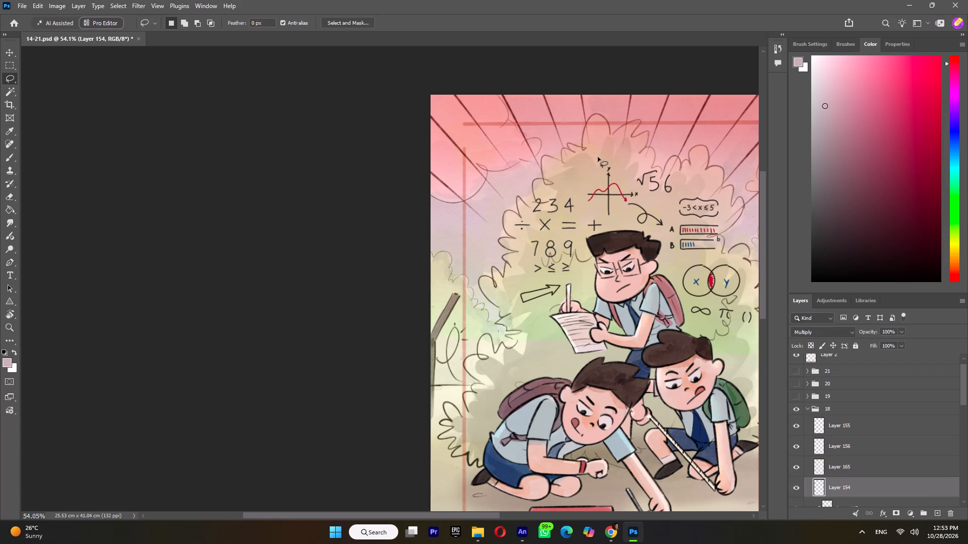
pyautogui.moveTo(598, 158); pyautogui.dragTo(586, 201)
pyautogui.moveTo(610, 154); pyautogui.dragTo(581, 202)
pyautogui.moveTo(581, 202); pyautogui.dragTo(671, 153)
pyautogui.moveTo(671, 153); pyautogui.dragTo(603, 159)
pyautogui.hotkey('ctrl', 'x')
pyautogui.hotkey('ctrl', 'shift', 'v')
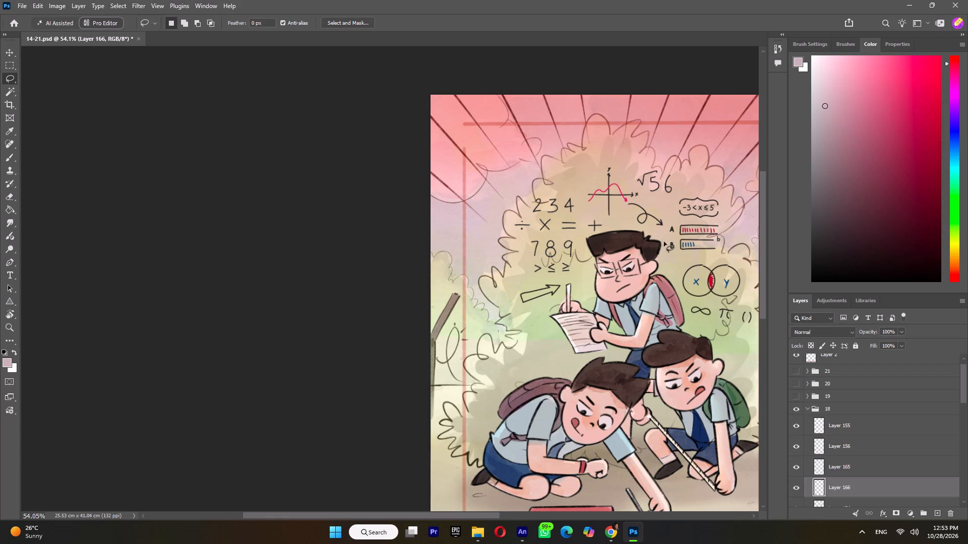
# Cut the -3<x≤5 inequality and the A and B bars from Layer 154 and paste them in place on a new layer.
pyautogui.scroll(-4, 848, 473)
pyautogui.click(848, 429)
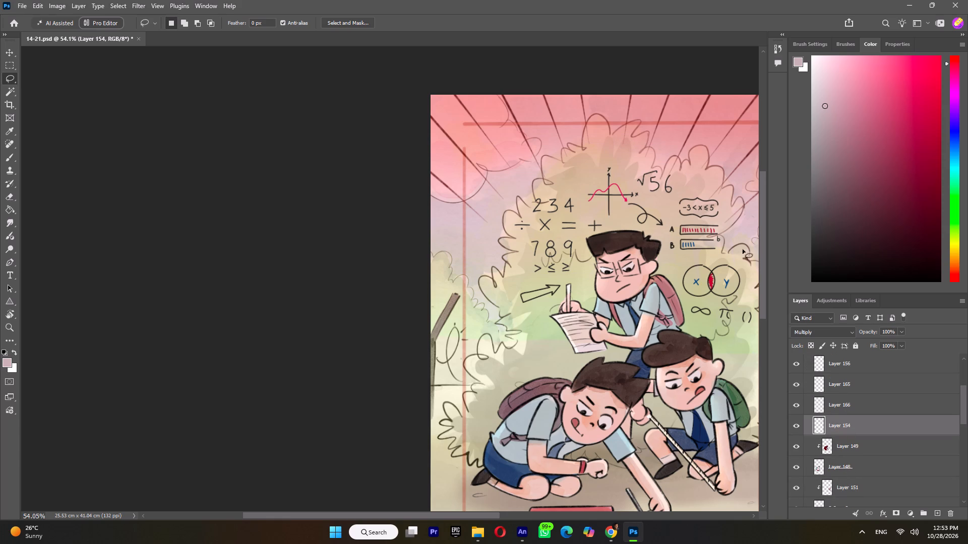
pyautogui.moveTo(698, 187); pyautogui.dragTo(660, 255)
pyautogui.moveTo(660, 255); pyautogui.dragTo(691, 190)
pyautogui.hotkey('ctrl', 'x')
pyautogui.hotkey('ctrl', 'shift', 'v')
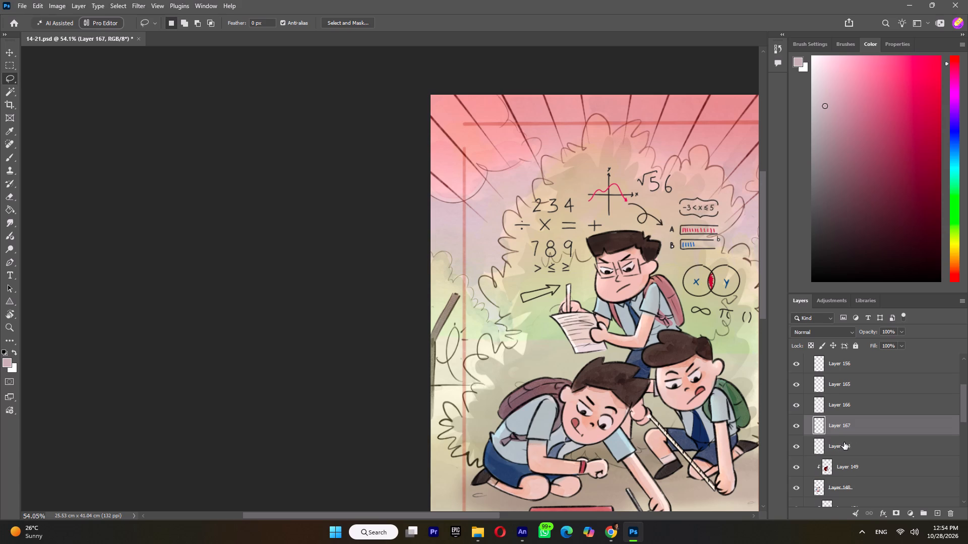
# Merge clipped shading Layer 149 with the artwork layer directly beneath it, checking its content by toggling visibility.
pyautogui.click(794, 460)
pyautogui.click(794, 463)
pyautogui.click(867, 472)
pyautogui.scroll(-2, 866, 466)
pyautogui.keyDown('shift'); pyautogui.click(853, 446); pyautogui.keyUp('shift')
pyautogui.rightClick(853, 446)
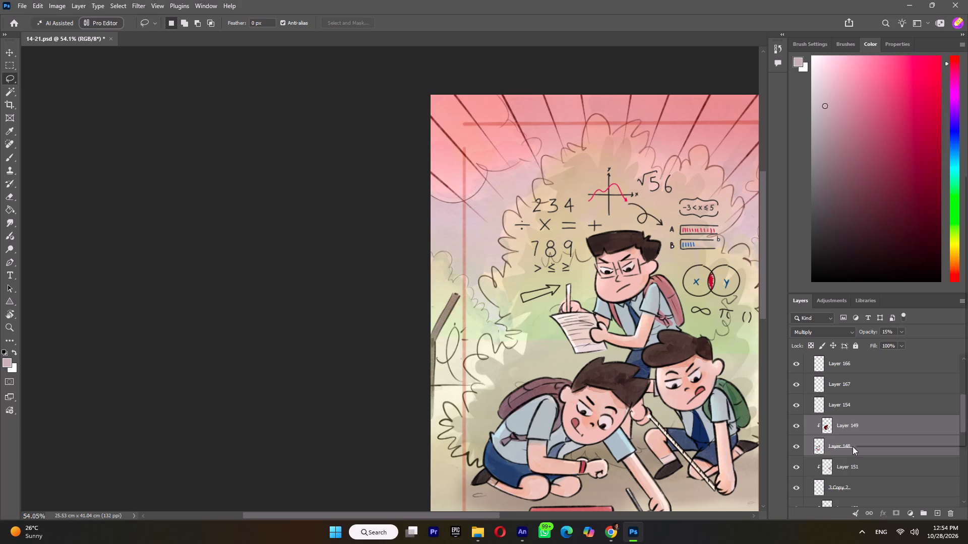
pyautogui.click(882, 273)
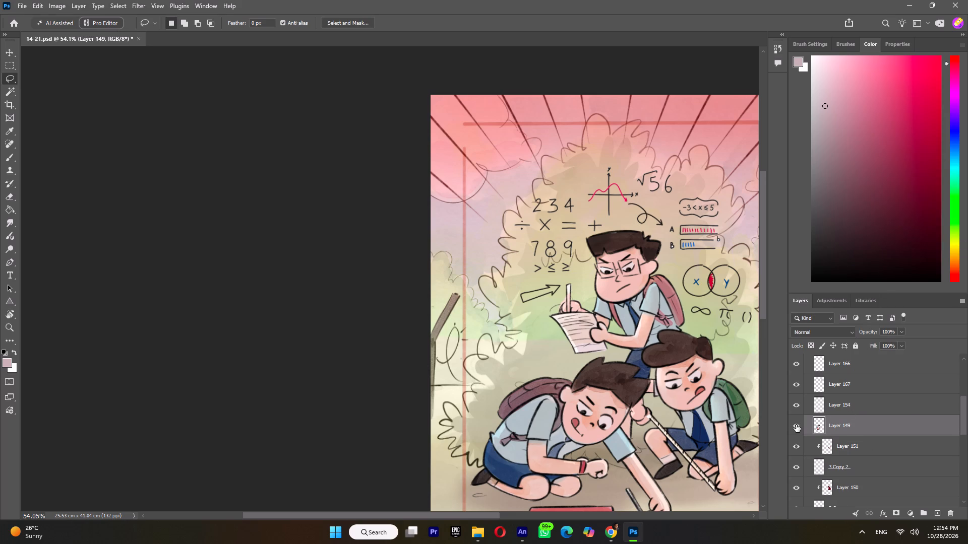
pyautogui.click(796, 425)
pyautogui.click(796, 425)
# Merge clipped shading Layer 151 with its base layer 3 Copy 2.
pyautogui.scroll(-3, 819, 420)
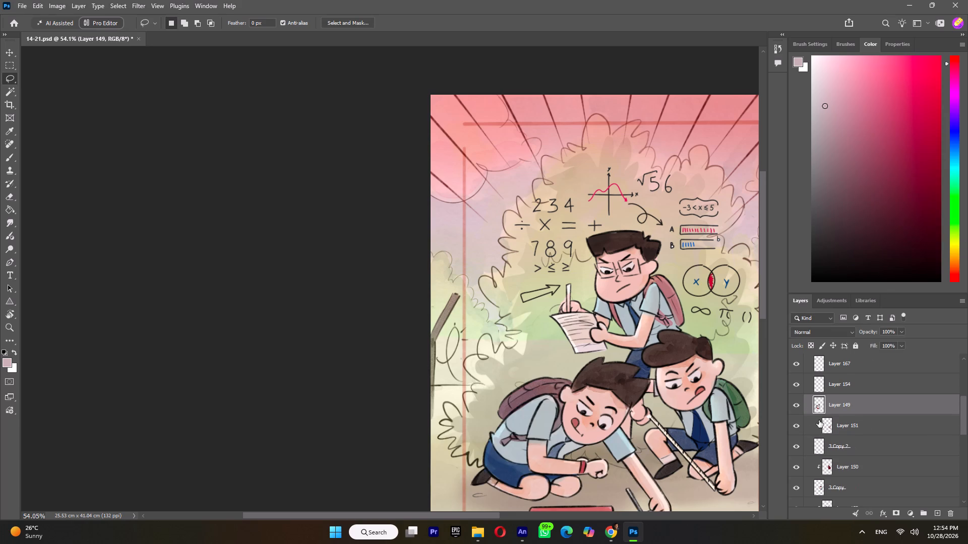
pyautogui.click(801, 383)
pyautogui.click(798, 385)
pyautogui.click(857, 385)
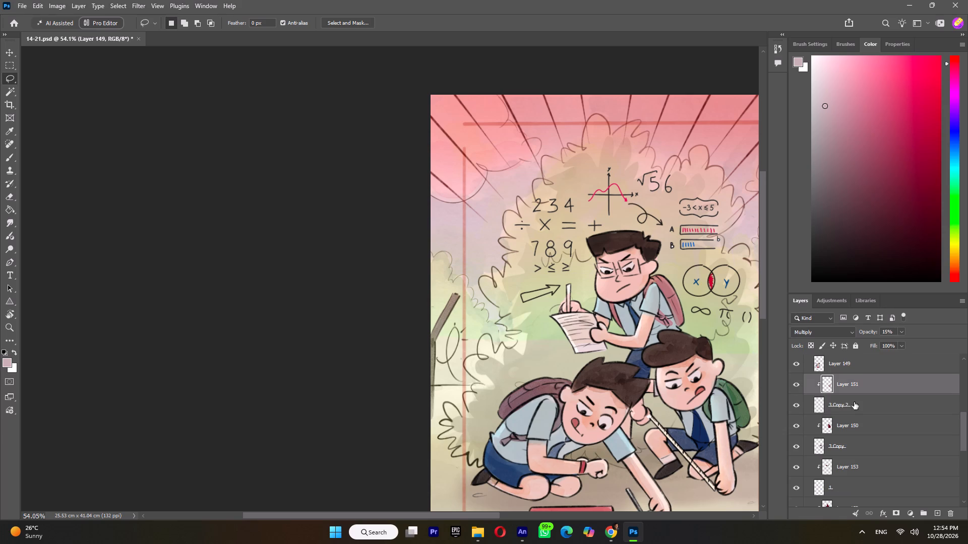
pyautogui.keyDown('shift'); pyautogui.click(851, 406); pyautogui.keyUp('shift')
pyautogui.rightClick(851, 406)
pyautogui.click(881, 236)
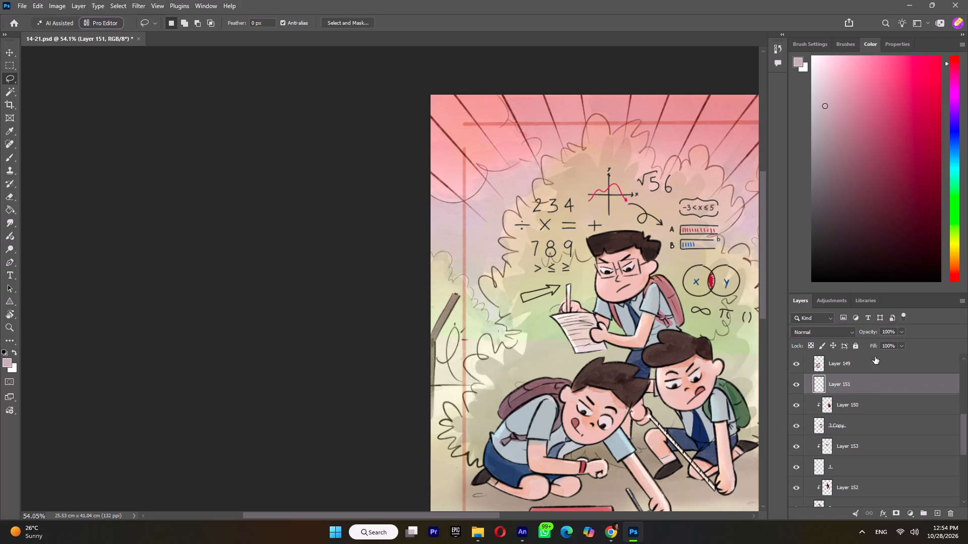
# Merge clipped shading Layer 150 with its base layer 3 Copy.
pyautogui.click(841, 408)
pyautogui.keyDown('shift'); pyautogui.click(861, 428); pyautogui.keyUp('shift')
pyautogui.keyDown('shift'); pyautogui.rightClick(861, 428); pyautogui.keyUp('shift')
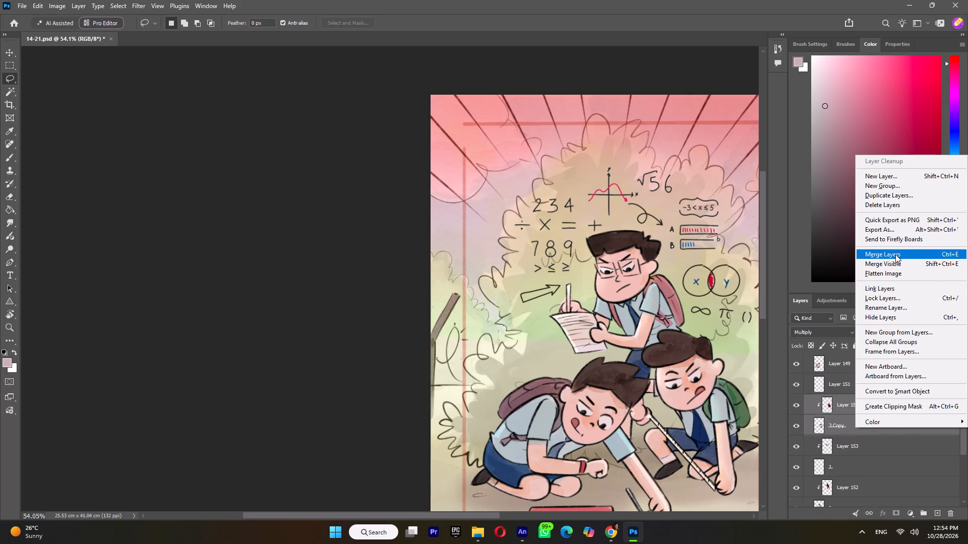
pyautogui.click(895, 254)
# Merge clipped shading Layer 153 with its base layer 1.
pyautogui.click(856, 422)
pyautogui.keyDown('shift'); pyautogui.click(846, 448); pyautogui.keyUp('shift')
pyautogui.rightClick(846, 448)
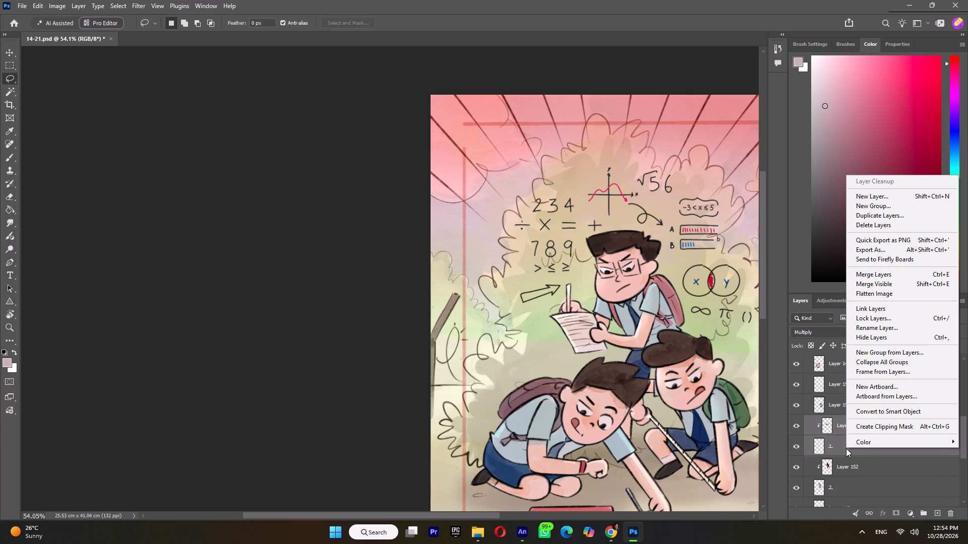
pyautogui.click(880, 272)
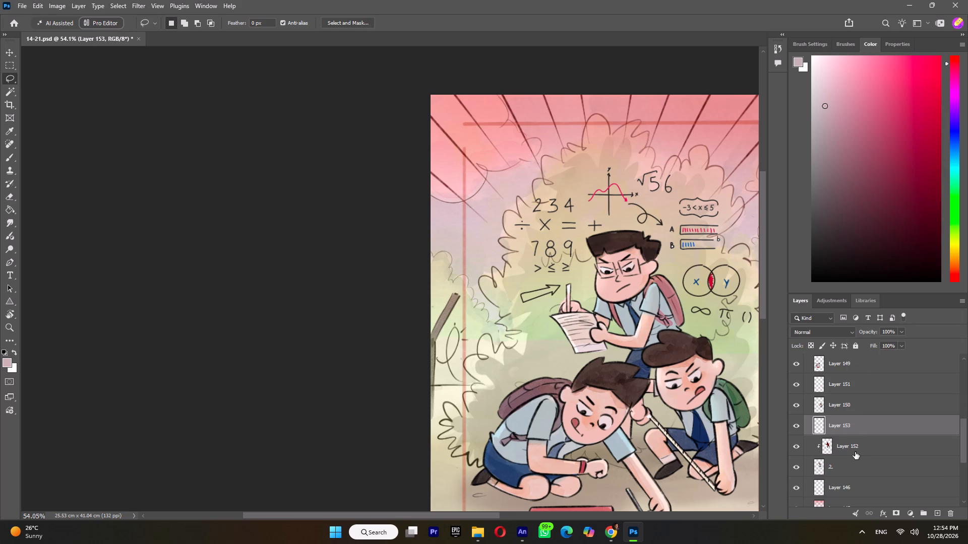
# Merge clipped shading Layer 152 with its base layer 2.
pyautogui.click(855, 452)
pyautogui.keyDown('shift'); pyautogui.click(849, 465); pyautogui.keyUp('shift')
pyautogui.keyDown('shift'); pyautogui.rightClick(849, 465); pyautogui.keyUp('shift')
pyautogui.click(890, 292)
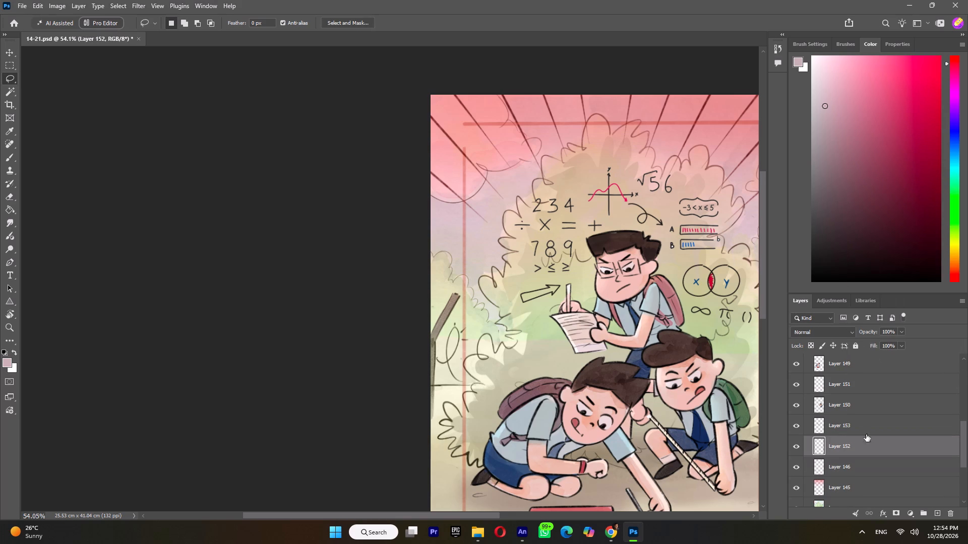
# Check which character parts the merged Layers 152, 153, 150 and 151 hold by toggling each layer's visibility.
pyautogui.click(796, 447)
pyautogui.click(796, 447)
pyautogui.click(797, 428)
pyautogui.click(797, 428)
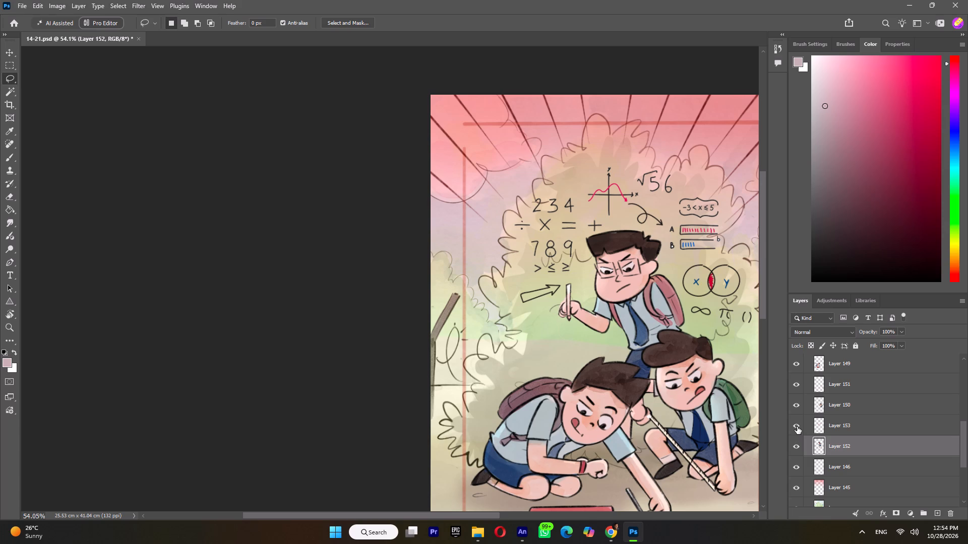
pyautogui.click(797, 427)
pyautogui.click(797, 427)
pyautogui.click(801, 404)
pyautogui.click(801, 404)
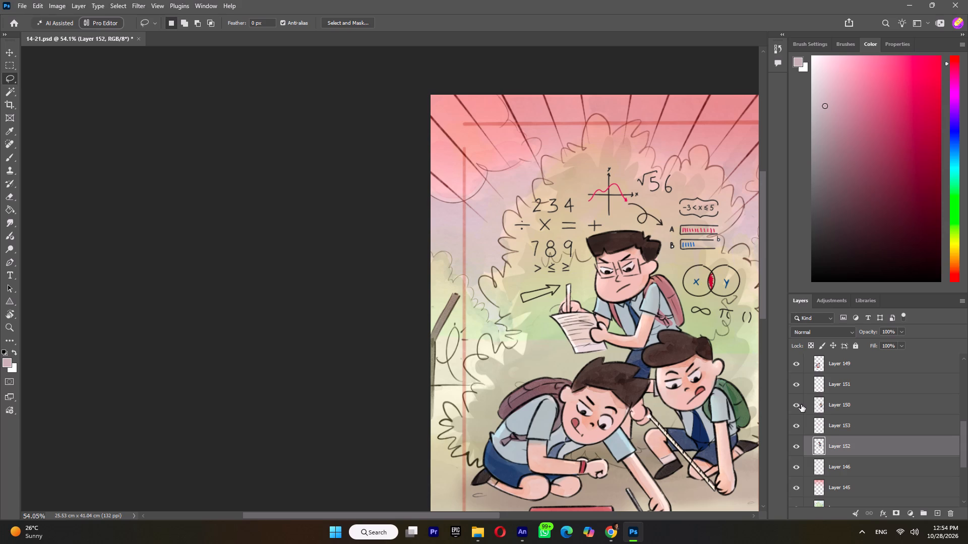
pyautogui.click(801, 404)
pyautogui.click(801, 404)
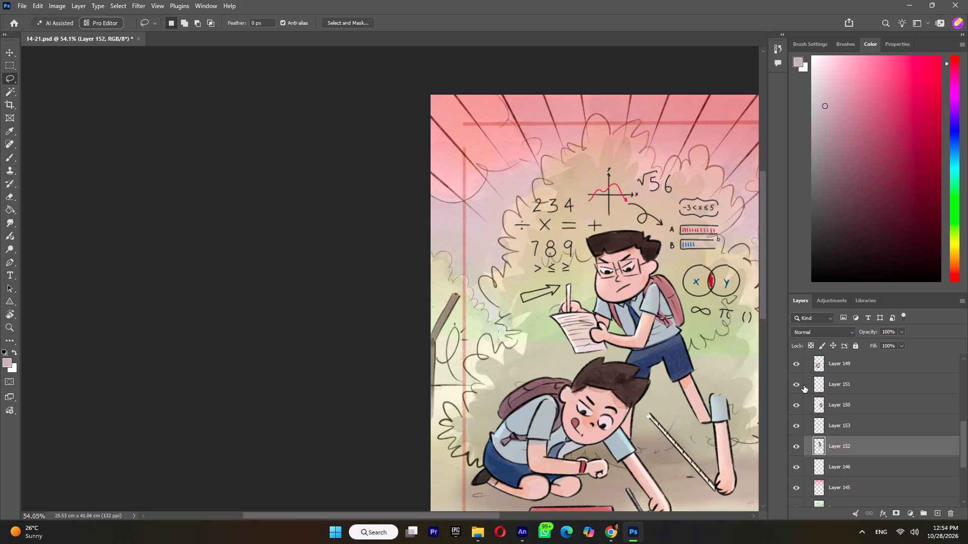
pyautogui.click(798, 385)
pyautogui.click(797, 386)
# Cut the striped stick held by the green-backpack boy from Layer 151, paste it in place on a new layer and check the separation.
pyautogui.click(851, 386)
pyautogui.scroll(-3, 711, 415)
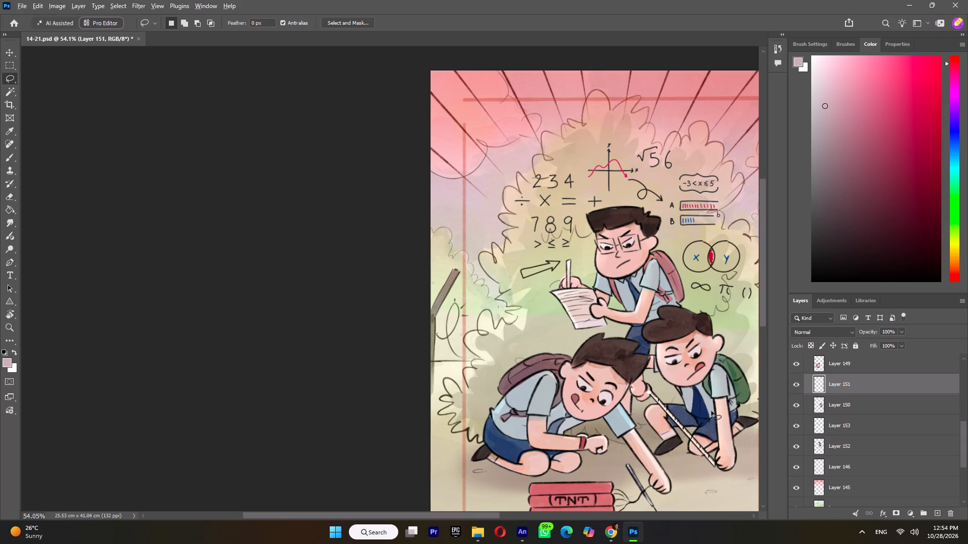
pyautogui.keyDown('alt'); pyautogui.scroll(8, 711, 465); pyautogui.keyUp('alt')
pyautogui.moveTo(705, 425); pyautogui.dragTo(715, 444)
pyautogui.moveTo(711, 418); pyautogui.dragTo(723, 469)
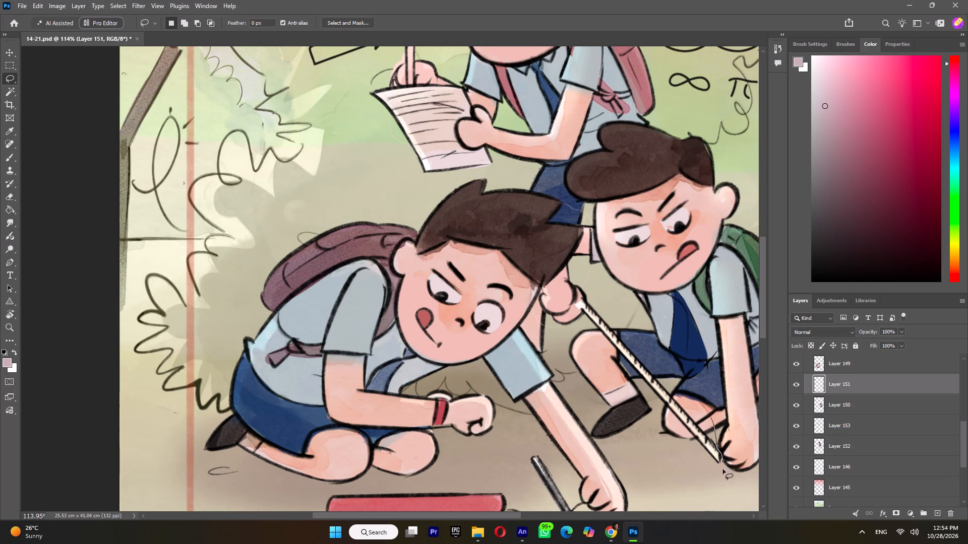
pyautogui.moveTo(723, 469); pyautogui.dragTo(703, 404)
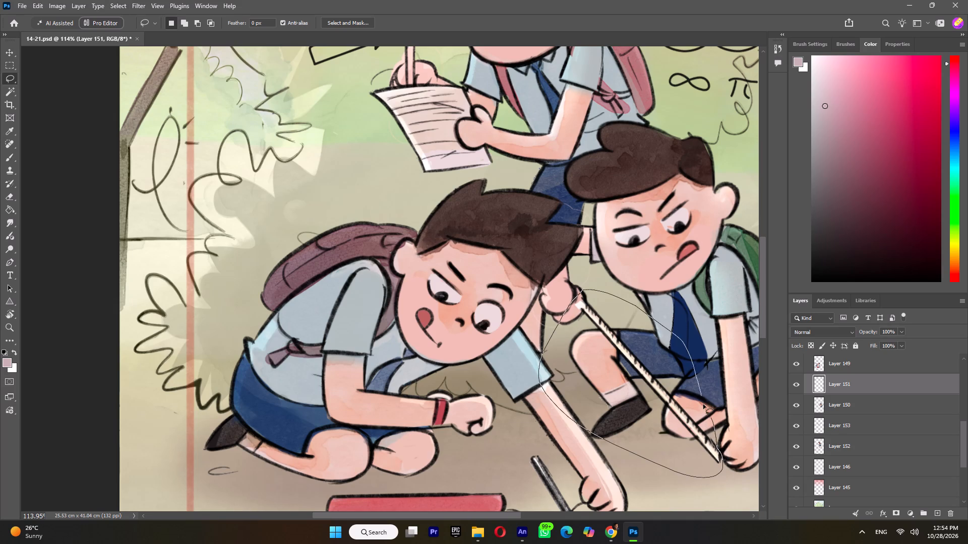
pyautogui.moveTo(703, 404); pyautogui.dragTo(707, 416)
pyautogui.hotkey('ctrl', 'x')
pyautogui.hotkey('ctrl', 'shift', 'v')
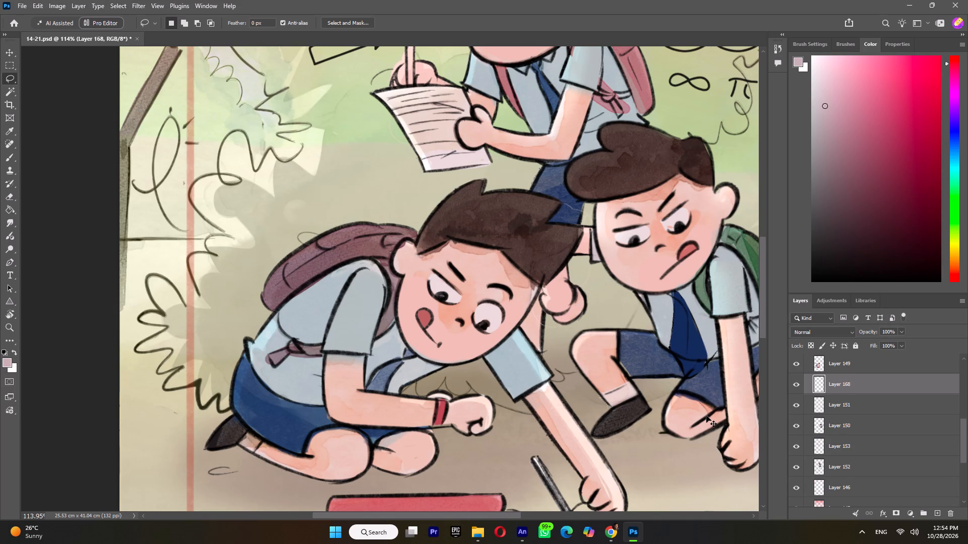
pyautogui.click(799, 403)
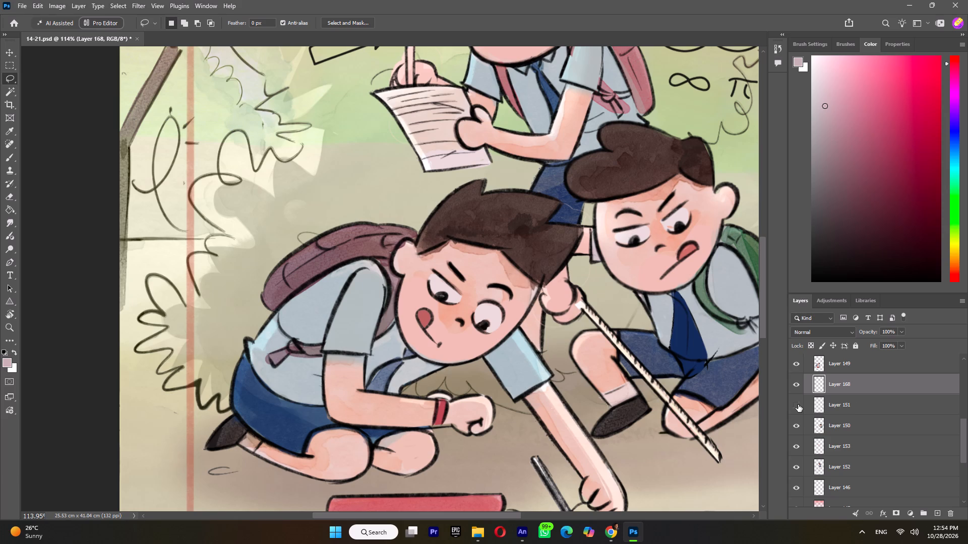
pyautogui.click(798, 404)
pyautogui.scroll(-11, 656, 376)
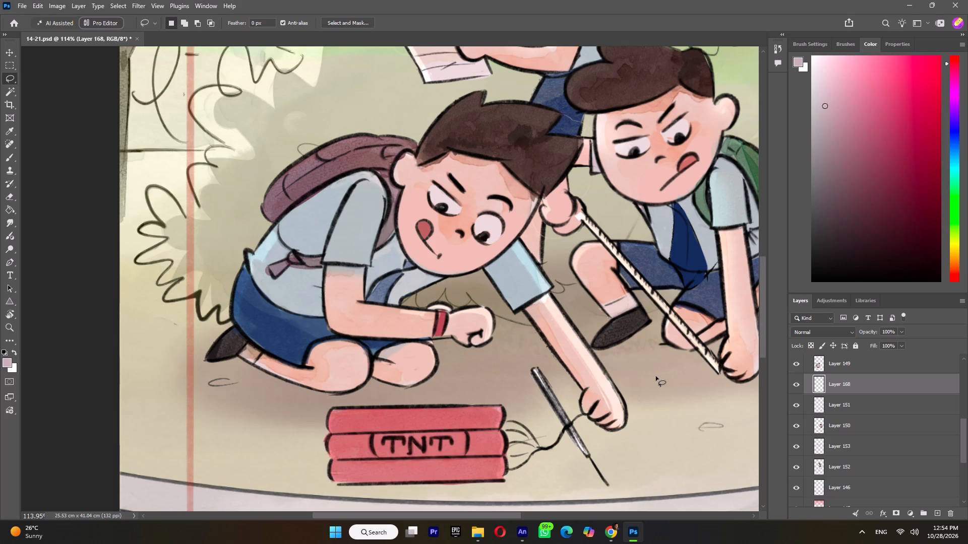
pyautogui.scroll(2, 852, 428)
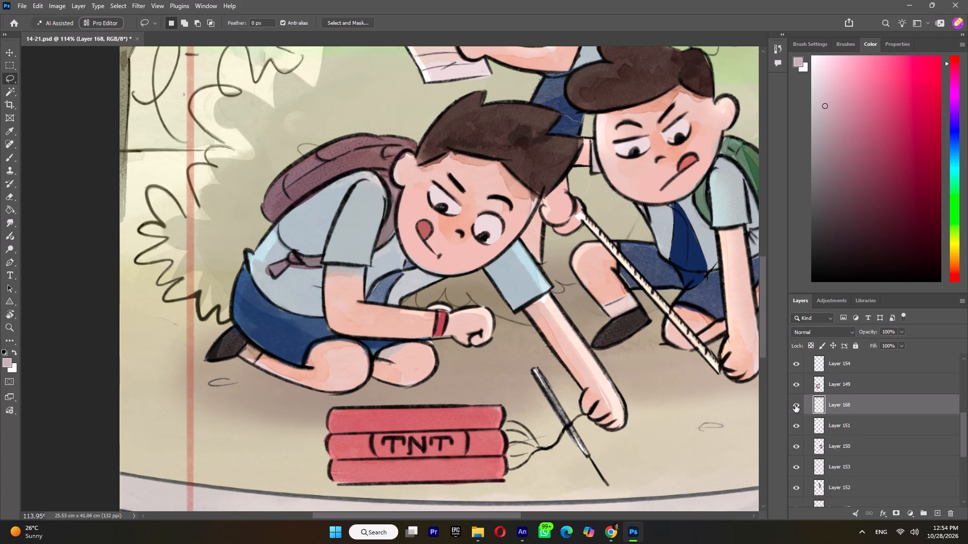
# Check which parts Layers 168, 154, 151, 150, 153 and 152 hold by toggling each layer's visibility.
pyautogui.click(795, 405)
pyautogui.click(796, 404)
pyautogui.click(797, 382)
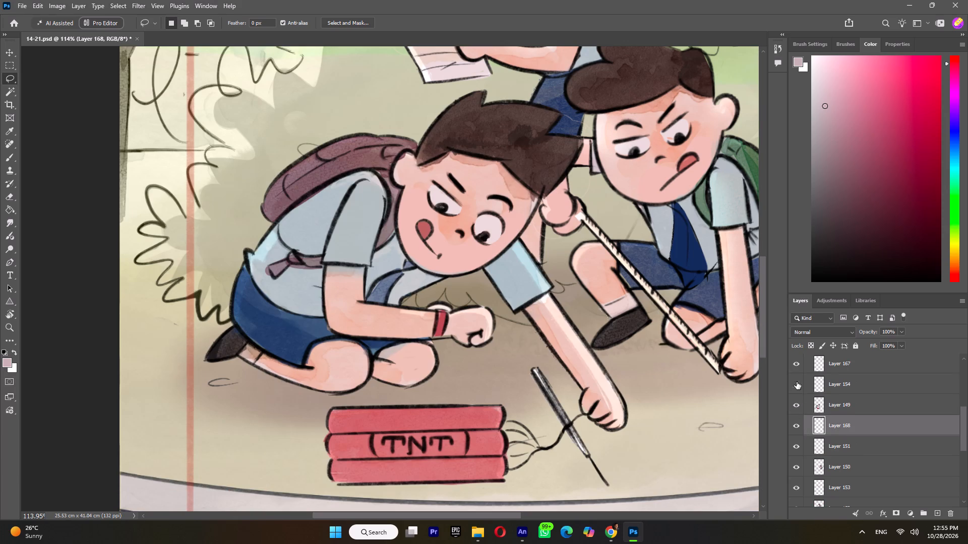
pyautogui.click(797, 382)
pyautogui.keyDown('alt'); pyautogui.scroll(-9, 431, 301); pyautogui.keyUp('alt')
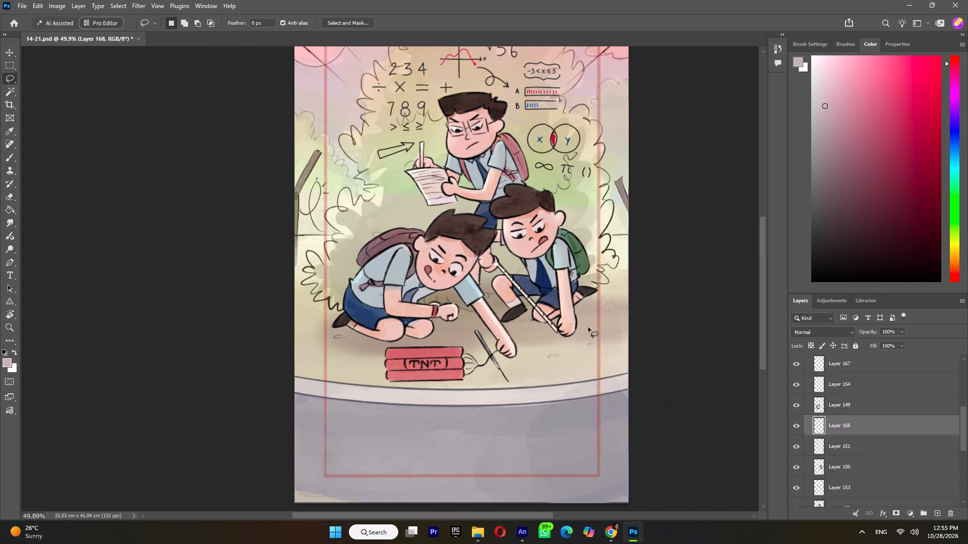
pyautogui.click(800, 447)
pyautogui.click(799, 447)
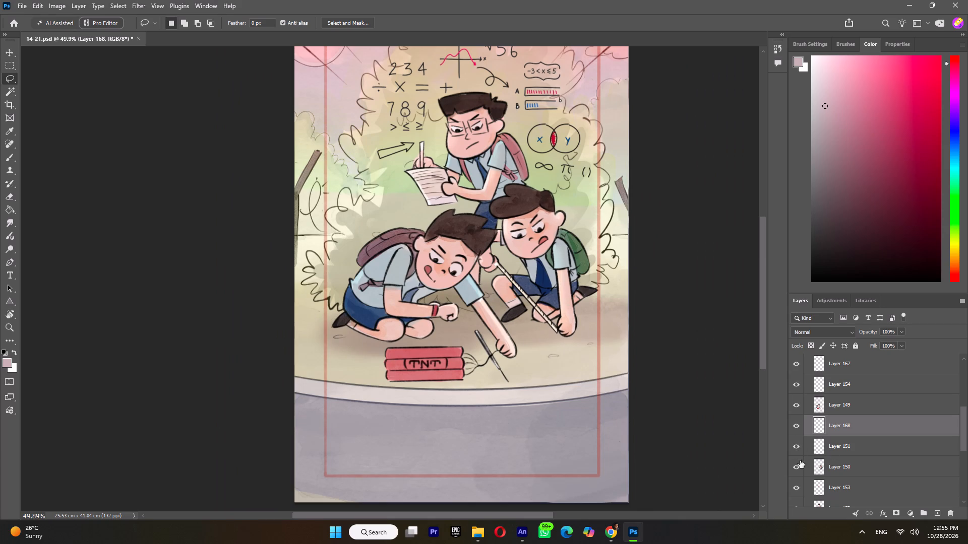
pyautogui.click(800, 467)
pyautogui.click(799, 468)
pyautogui.click(800, 491)
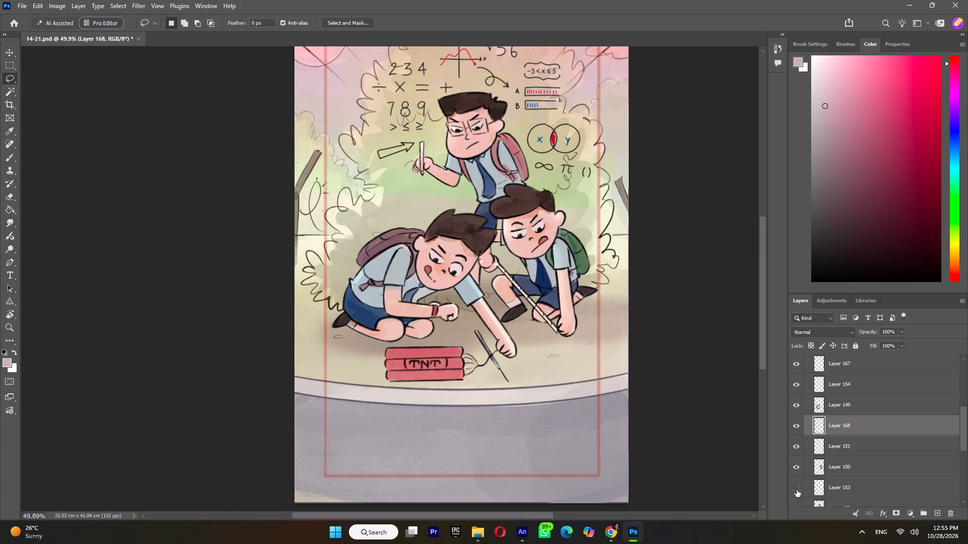
pyautogui.click(797, 490)
pyautogui.scroll(-2, 845, 488)
pyautogui.click(798, 467)
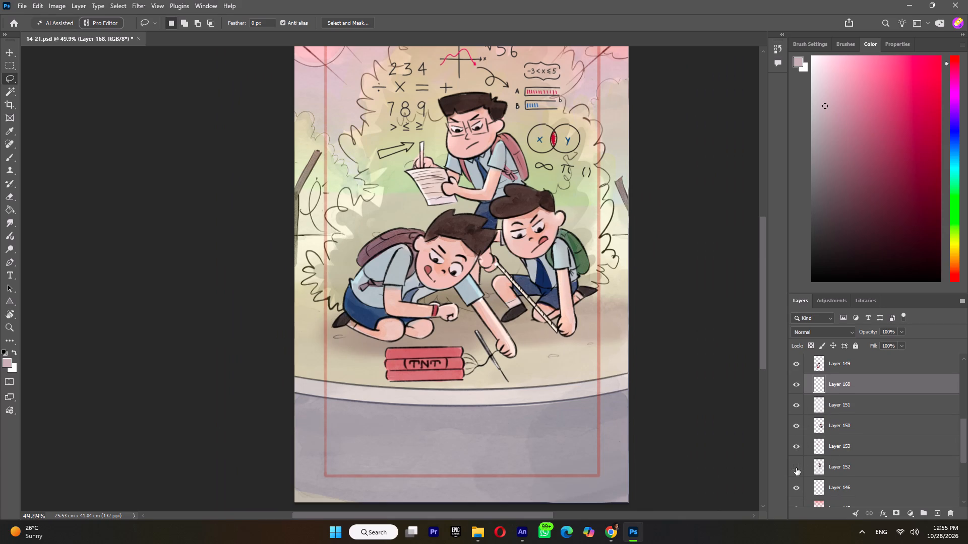
pyautogui.click(796, 468)
# Duplicate Layer 152, which holds the boy with glasses, as Layer 152 copy.
pyautogui.click(839, 466)
pyautogui.rightClick(839, 466)
pyautogui.click(875, 187)
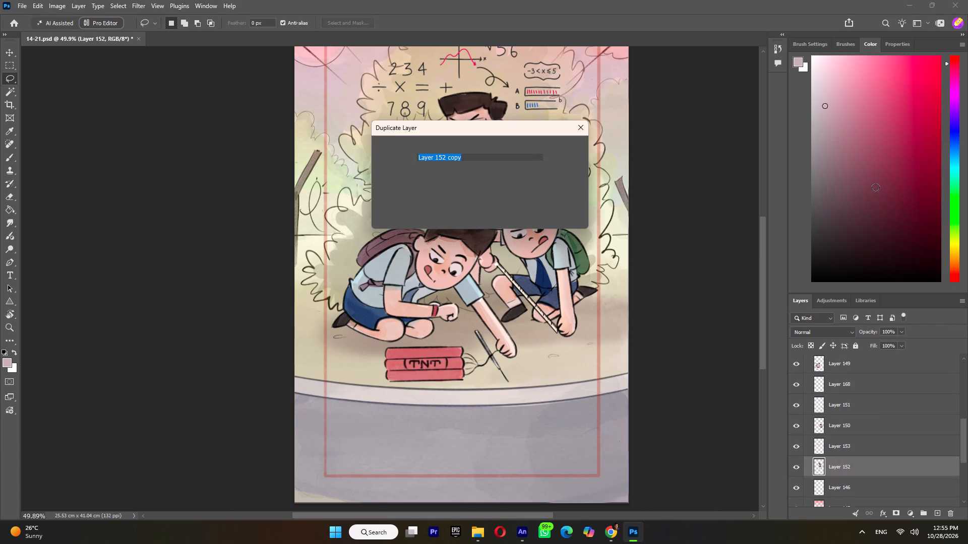
pyautogui.click(565, 147)
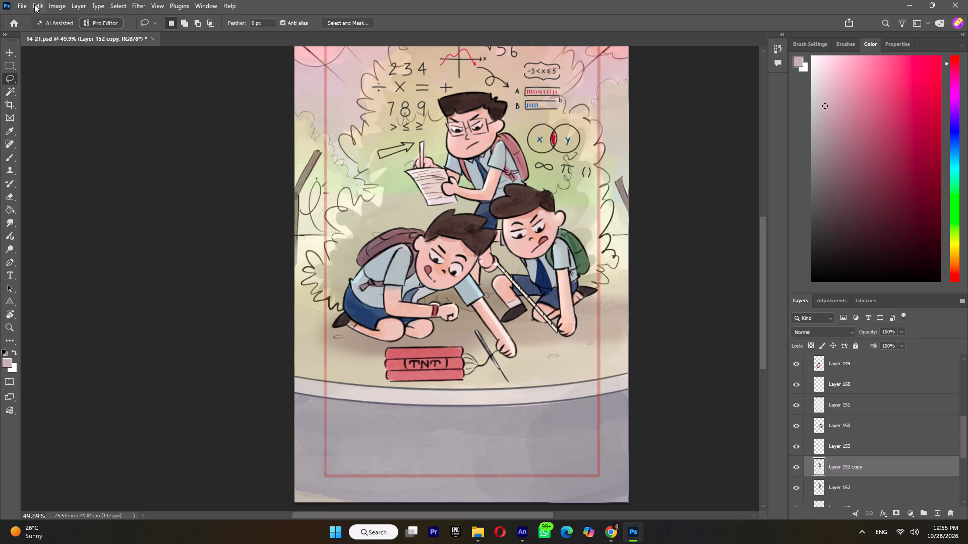
# Start Puppet Warp on Layer 152 copy and pin the boy with glasses at his face, chin, waist, forearm and the mesh's lower ends.
pyautogui.click(35, 4)
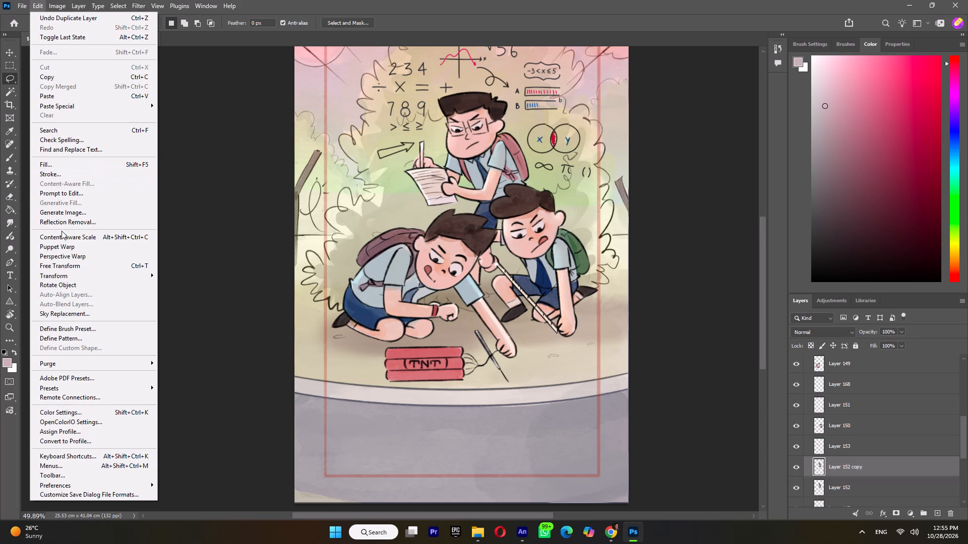
pyautogui.click(59, 247)
pyautogui.keyDown('alt'); pyautogui.scroll(5, 488, 207); pyautogui.keyUp('alt')
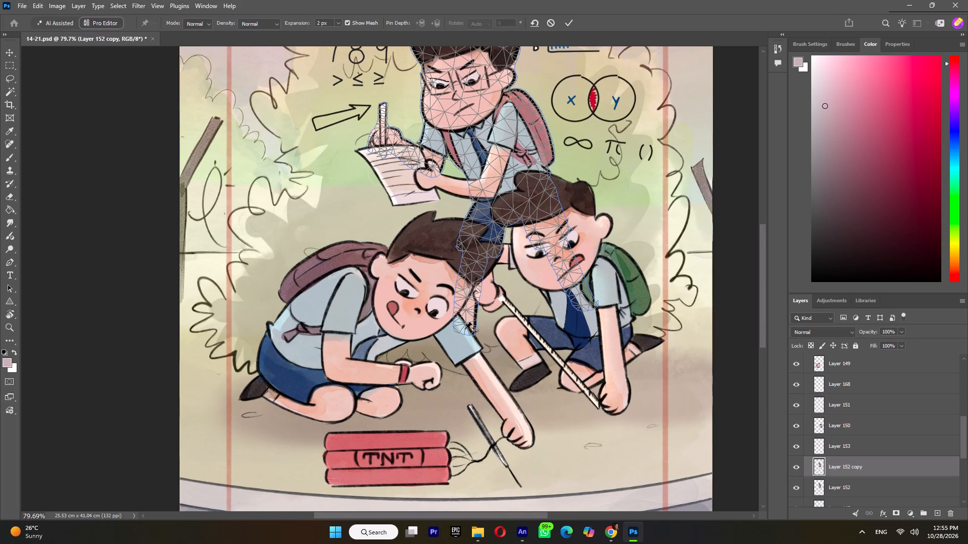
pyautogui.click(465, 329)
pyautogui.click(463, 331)
pyautogui.click(584, 302)
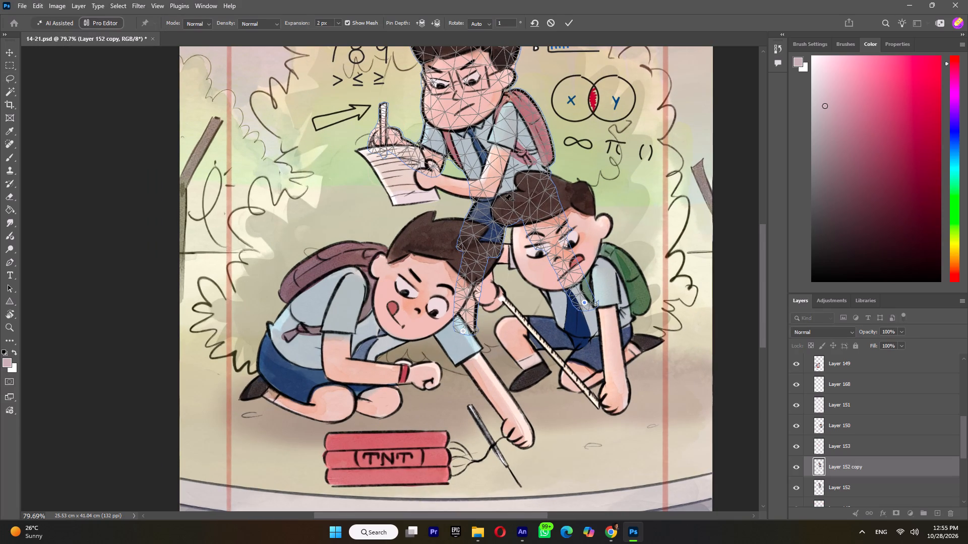
pyautogui.click(511, 192)
pyautogui.click(486, 201)
pyautogui.click(532, 187)
pyautogui.scroll(3, 524, 204)
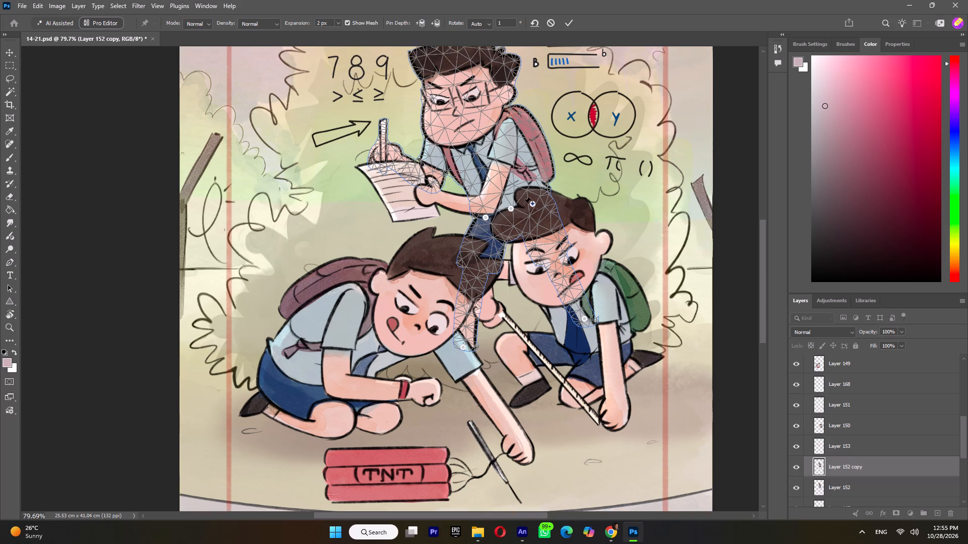
pyautogui.click(473, 147)
pyautogui.click(466, 115)
pyautogui.keyDown('alt'); pyautogui.scroll(4, 459, 66); pyautogui.keyUp('alt')
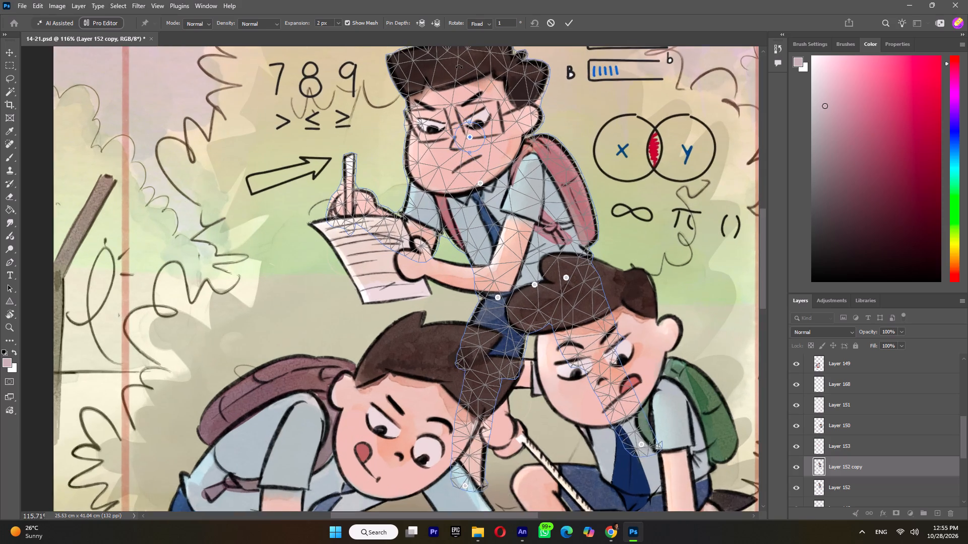
pyautogui.keyDown('alt'); pyautogui.scroll(3, 460, 98); pyautogui.keyUp('alt')
pyautogui.keyDown('alt'); pyautogui.click(477, 139); pyautogui.keyUp('alt')
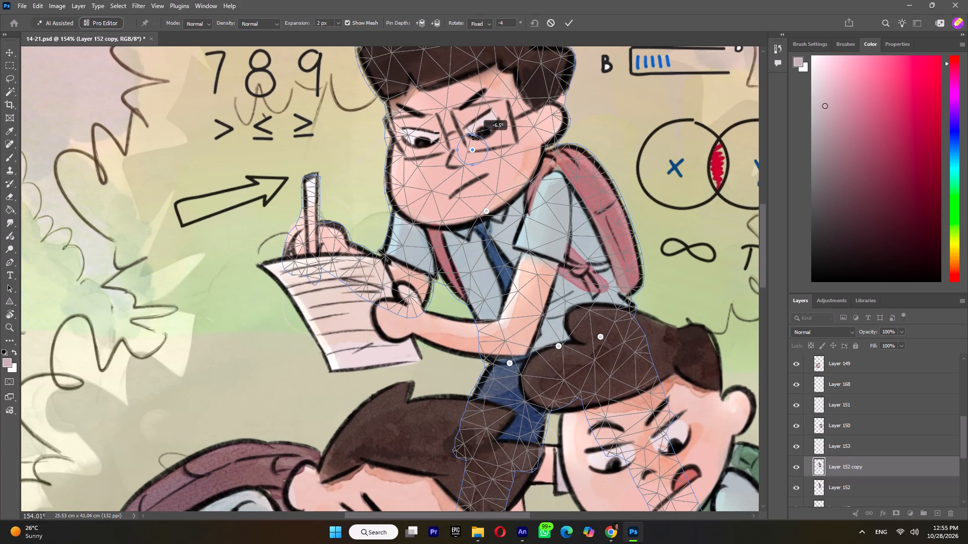
pyautogui.click(473, 150)
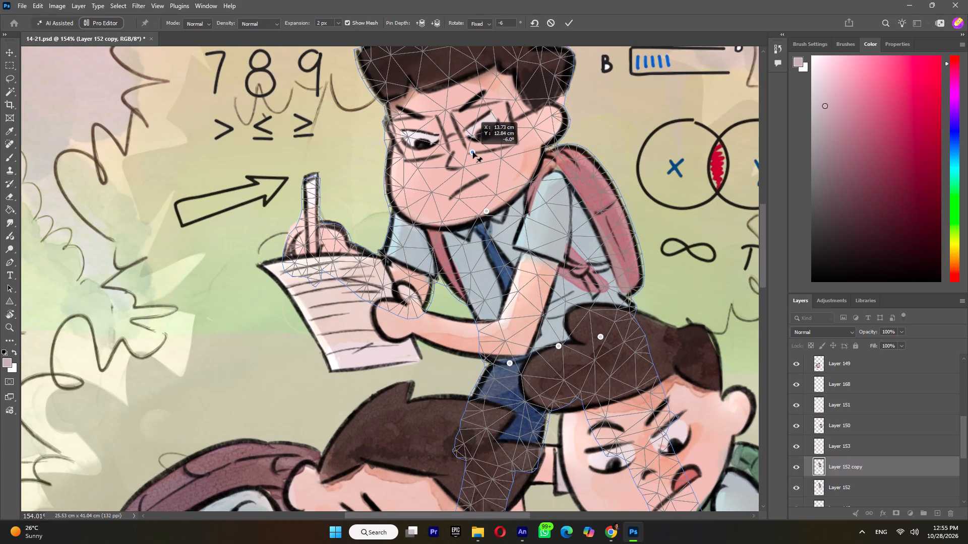
pyautogui.click(487, 212)
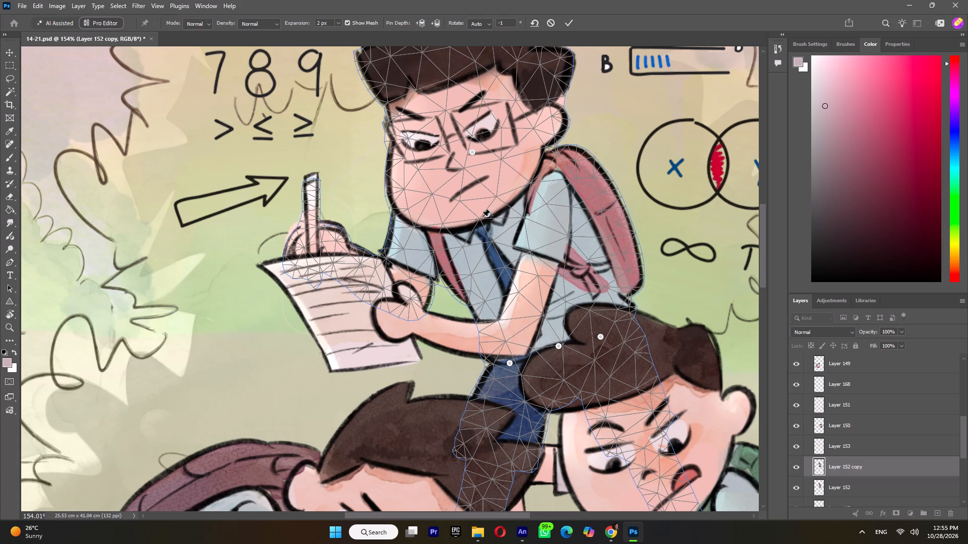
pyautogui.click(414, 204)
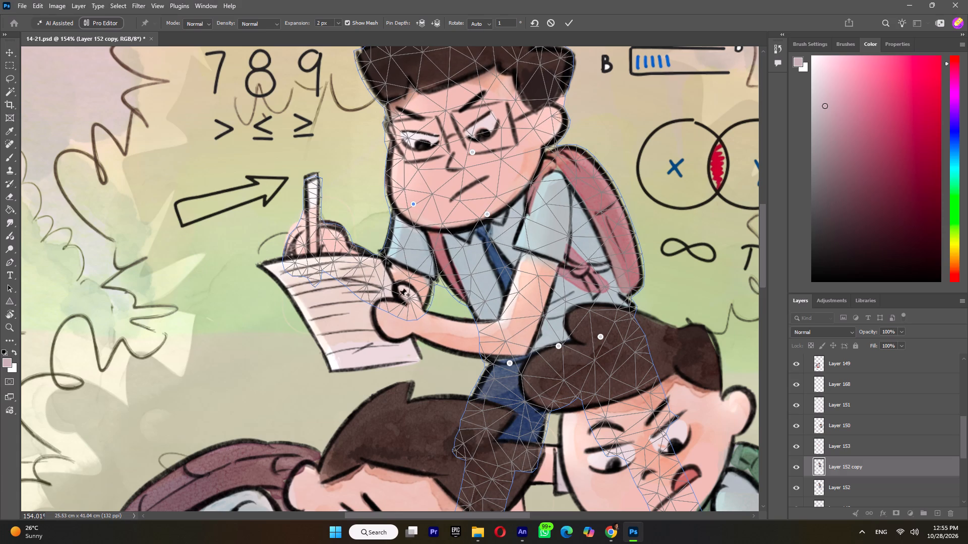
pyautogui.click(396, 298)
pyautogui.click(396, 298)
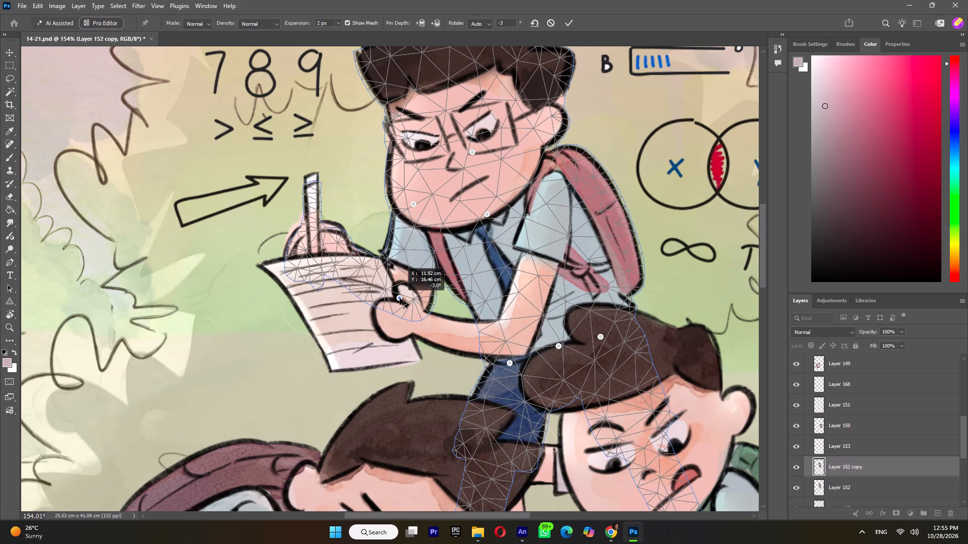
# Pin the writing hand, shift it slightly toward the boy's body, rotate it 17 degrees and apply the Puppet Warp.
pyautogui.click(316, 258)
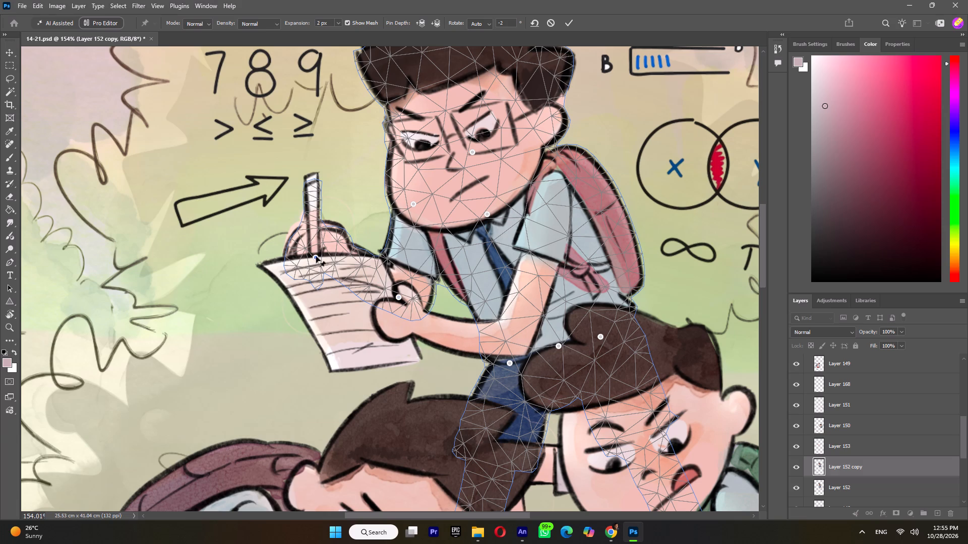
pyautogui.moveTo(316, 256); pyautogui.dragTo(329, 253)
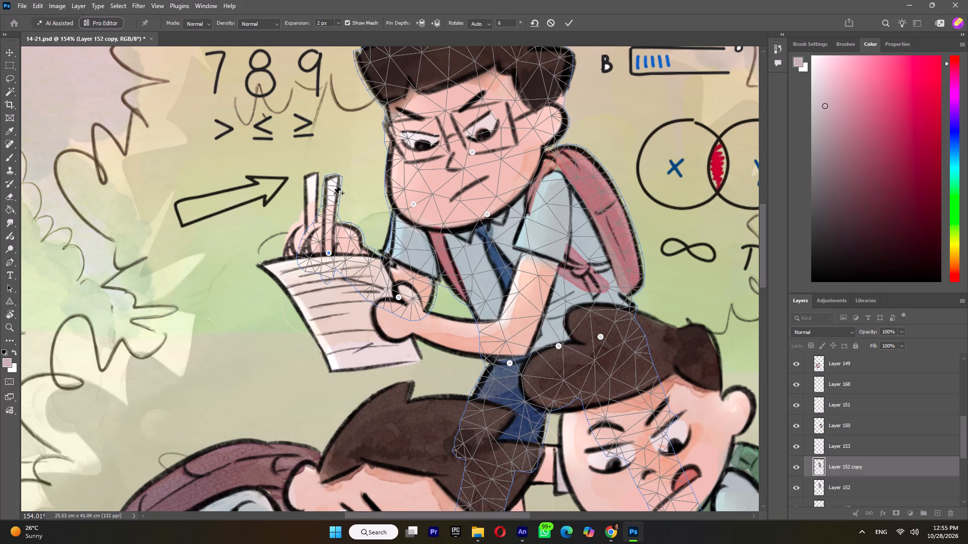
pyautogui.keyDown('alt'); pyautogui.click(329, 252); pyautogui.keyUp('alt')
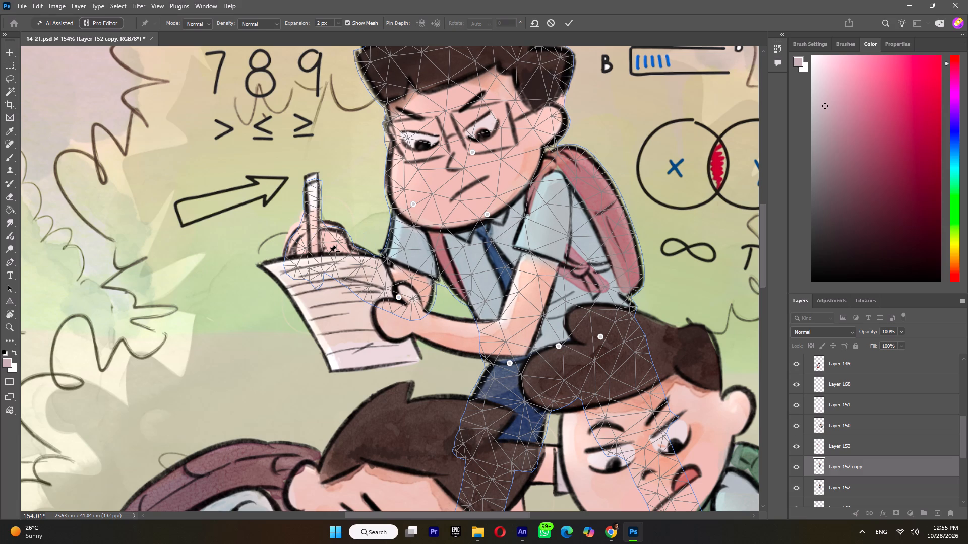
pyautogui.hotkey('ctrl', 'z')
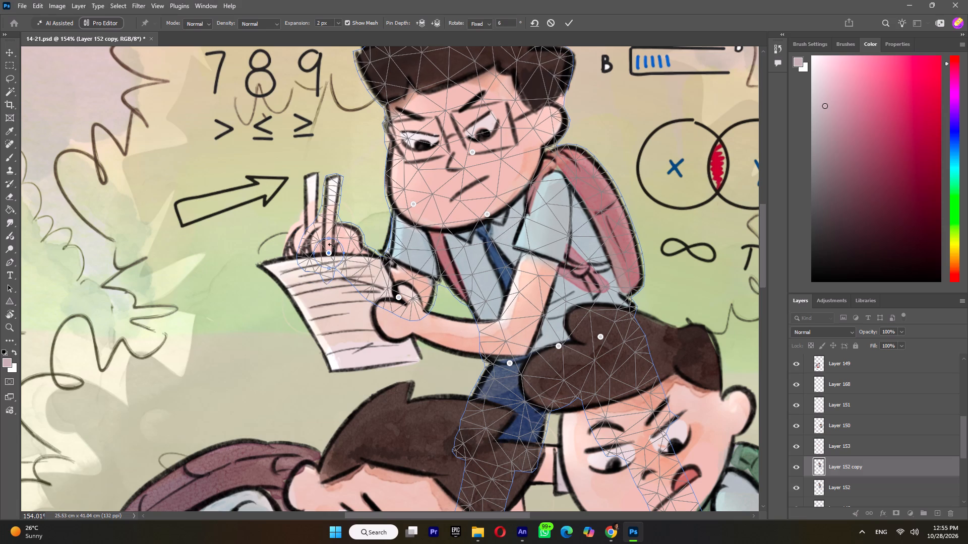
pyautogui.keyDown('alt'); pyautogui.click(331, 246); pyautogui.keyUp('alt')
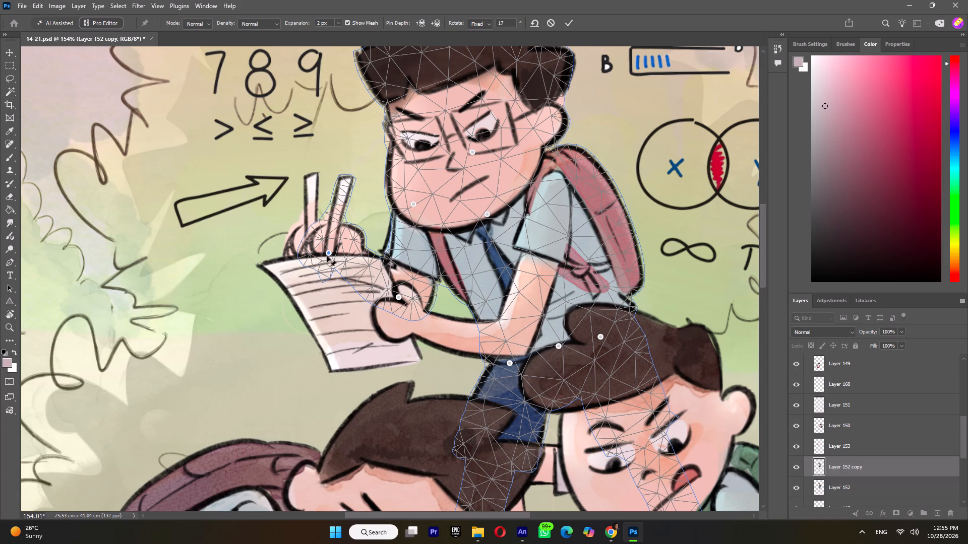
pyautogui.moveTo(328, 252); pyautogui.dragTo(328, 258)
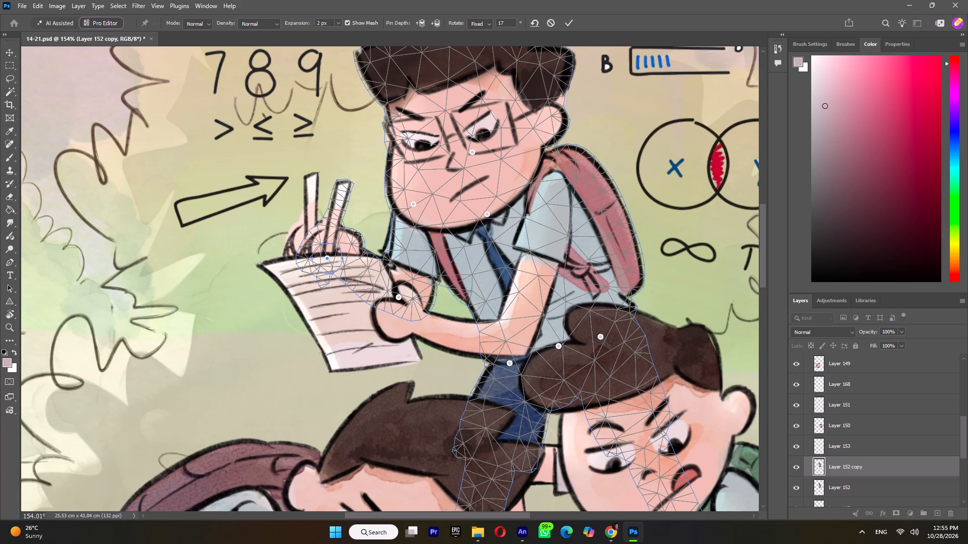
pyautogui.keyDown('alt'); pyautogui.scroll(-13, 358, 234); pyautogui.keyUp('alt')
pyautogui.click(572, 20)
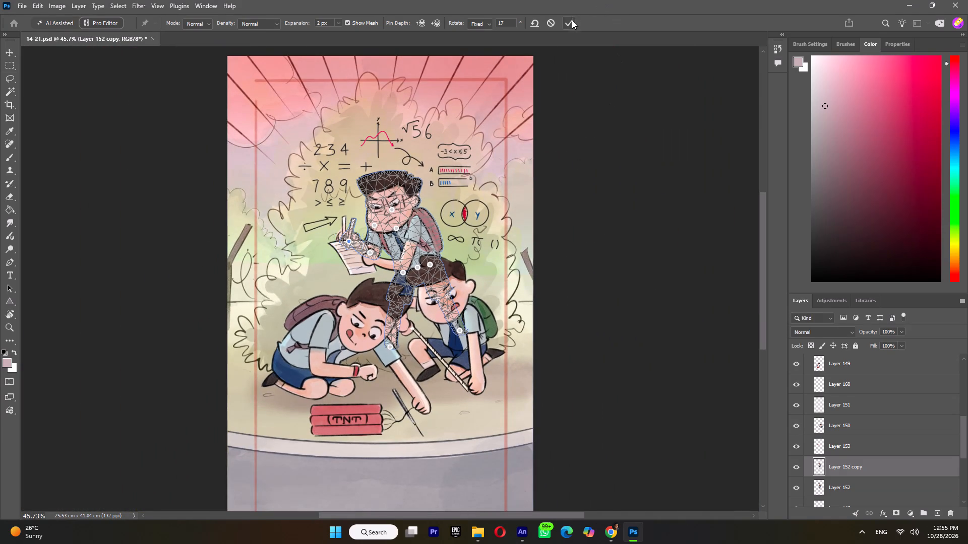
# Save the document.
pyautogui.hotkey('ctrl', 's')
# Collapse and hide group 18, and show and expand group 19.
pyautogui.scroll(8, 895, 442)
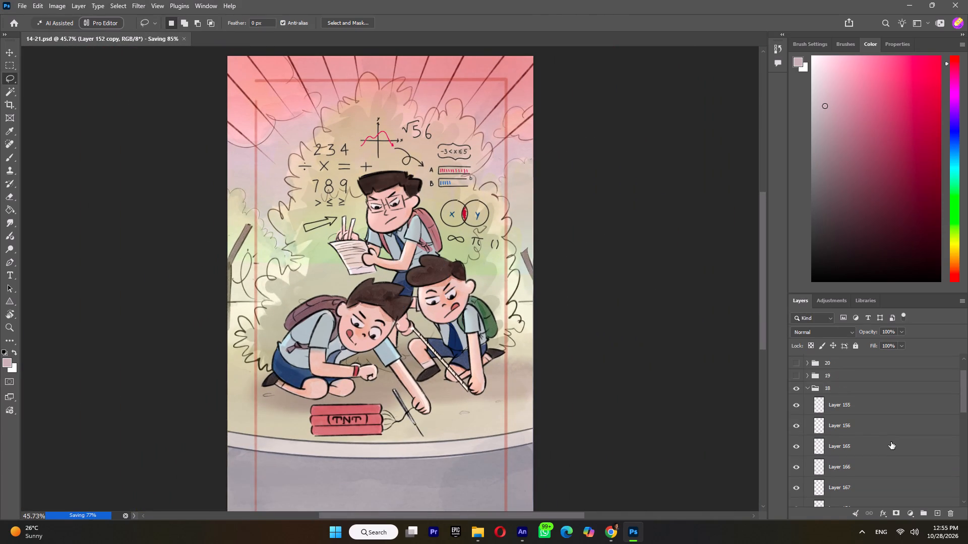
pyautogui.scroll(-10, 814, 399)
pyautogui.scroll(-5, 850, 440)
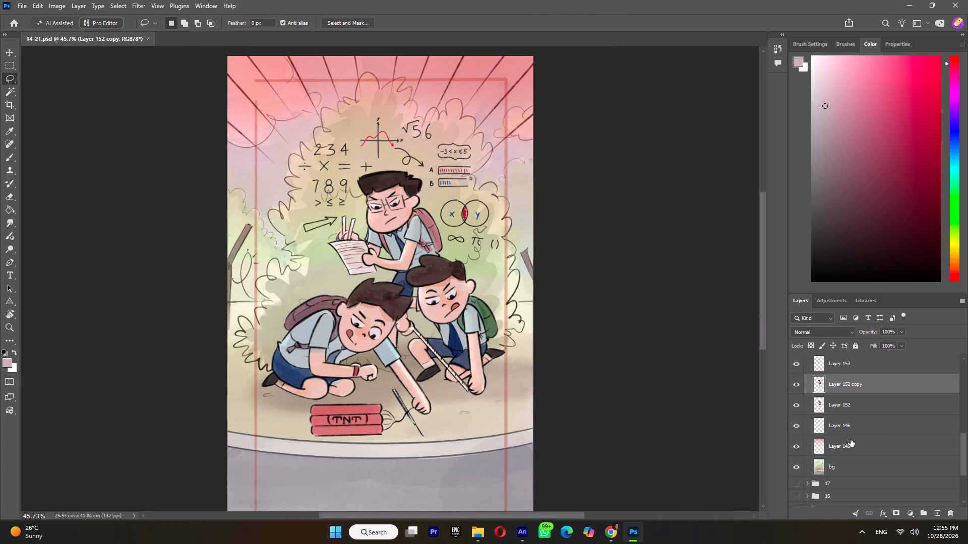
pyautogui.scroll(17, 834, 416)
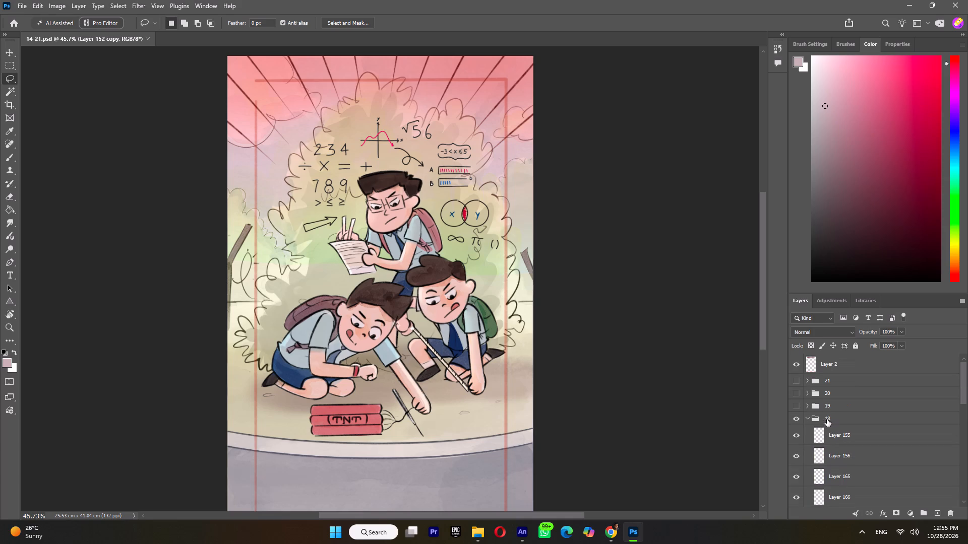
pyautogui.click(808, 417)
pyautogui.click(796, 420)
pyautogui.click(796, 411)
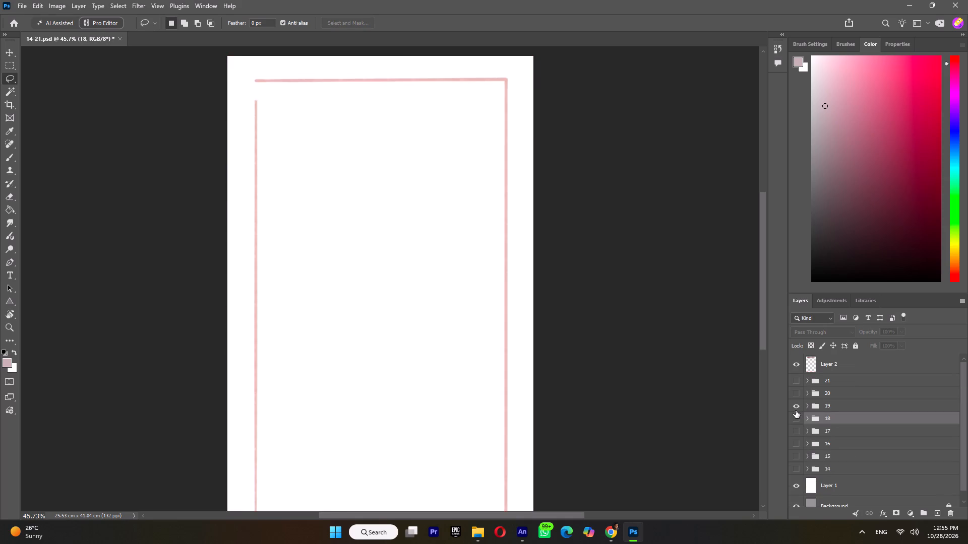
pyautogui.click(808, 406)
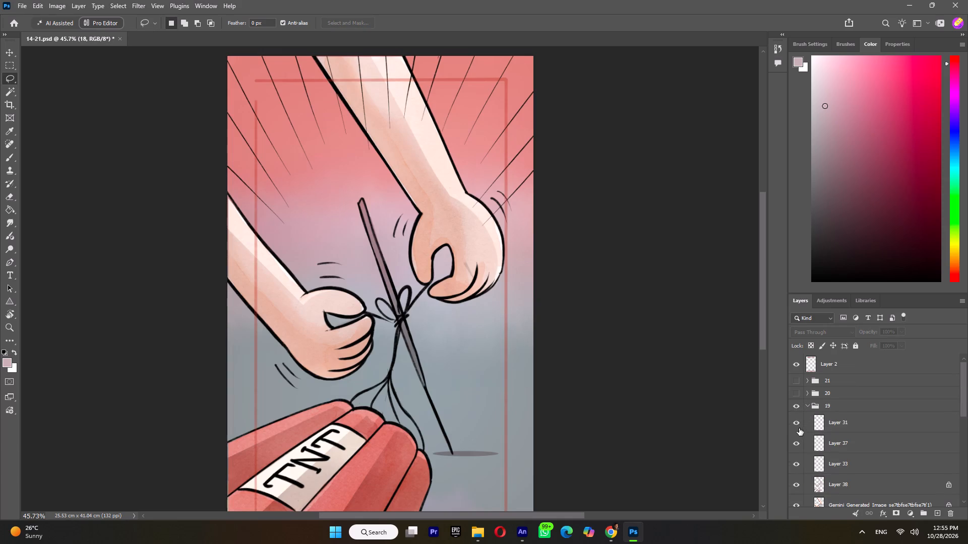
# Hide Layer 31 with the radiating speed lines in group 19.
pyautogui.click(797, 423)
pyautogui.click(796, 423)
pyautogui.click(796, 421)
# Cut the motion lines beside the upper hand's inner edge from Layer 37, paste them in place on a new layer and check Layers 37 and 33.
pyautogui.click(795, 445)
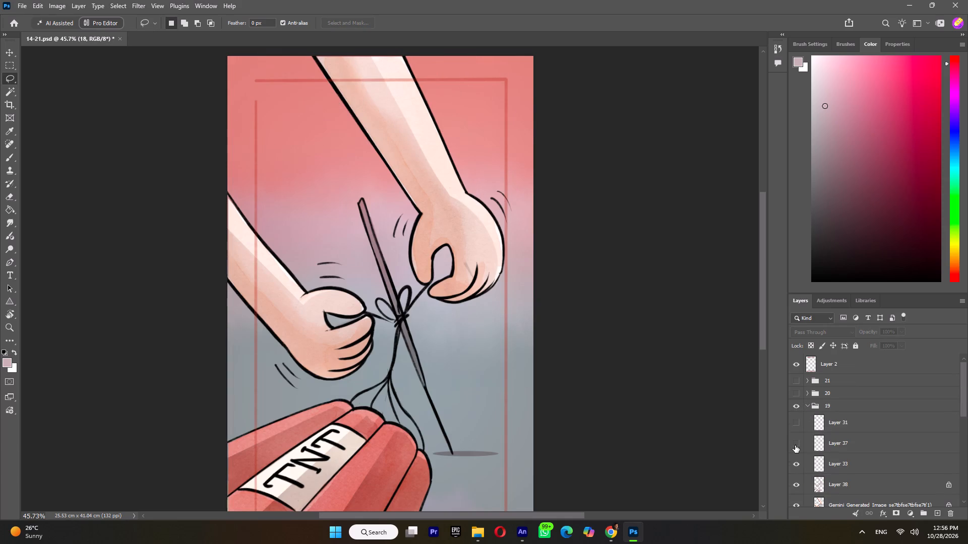
pyautogui.click(795, 445)
pyautogui.click(850, 448)
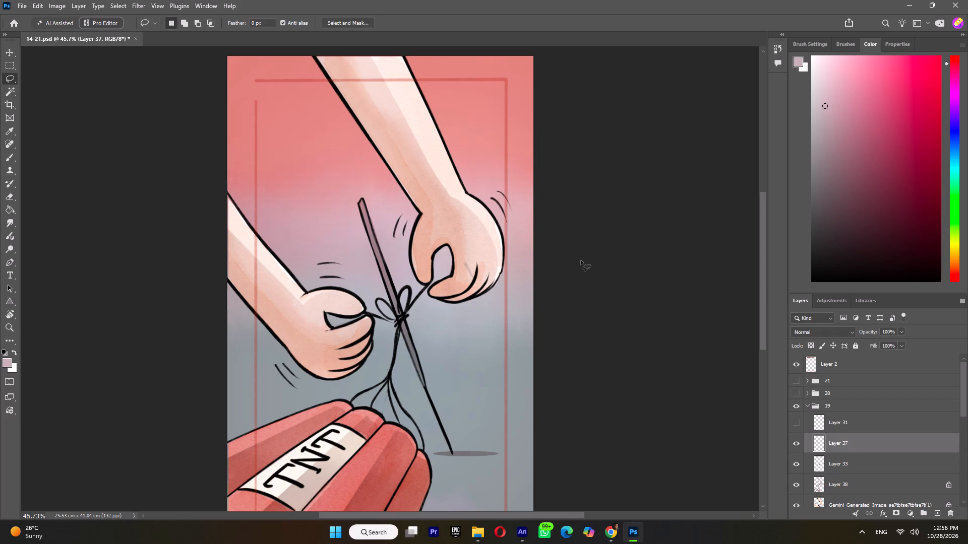
pyautogui.moveTo(413, 172); pyautogui.dragTo(388, 257)
pyautogui.moveTo(388, 257); pyautogui.dragTo(392, 187)
pyautogui.hotkey('ctrl', 'x')
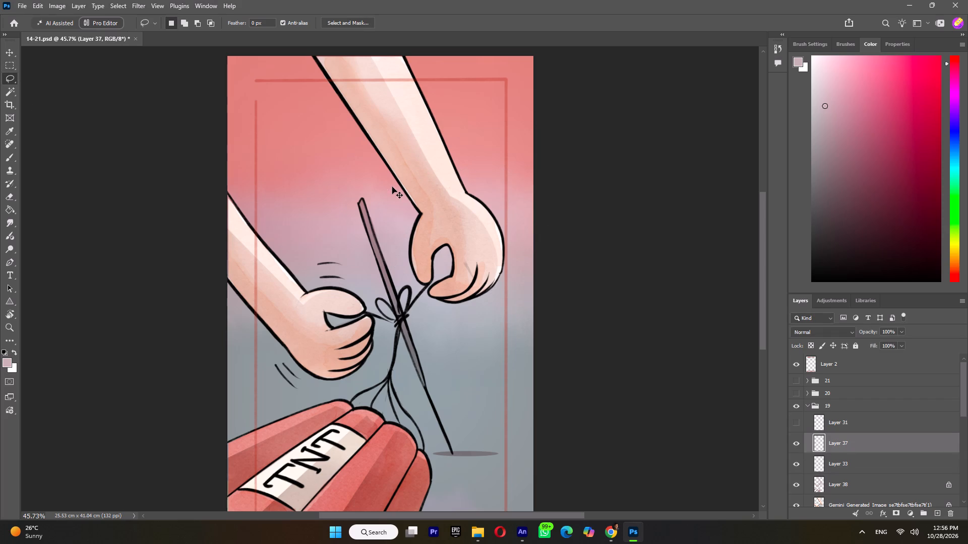
pyautogui.hotkey('ctrl', 'shift', 'v')
pyautogui.click(801, 463)
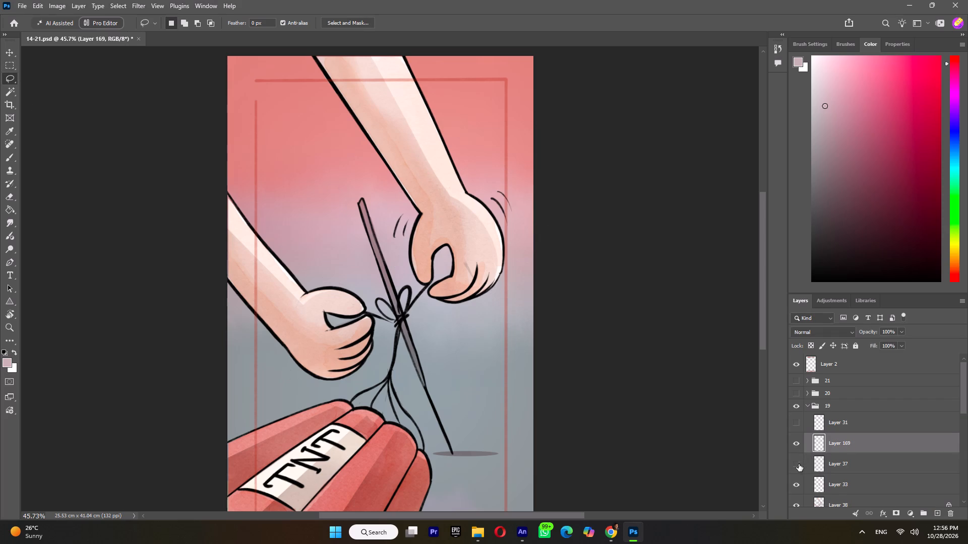
pyautogui.click(799, 464)
pyautogui.click(801, 489)
pyautogui.click(800, 486)
# Check Layer 38 and the Gemini-generated image layer in group 19, and merge the two into one layer.
pyautogui.scroll(-1, 799, 490)
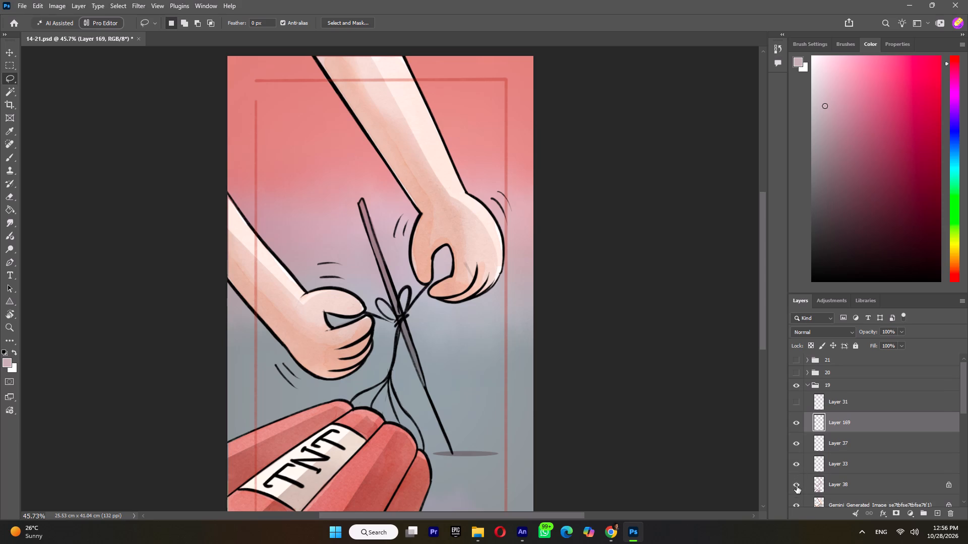
pyautogui.click(797, 486)
pyautogui.click(797, 487)
pyautogui.scroll(-2, 797, 487)
pyautogui.click(795, 463)
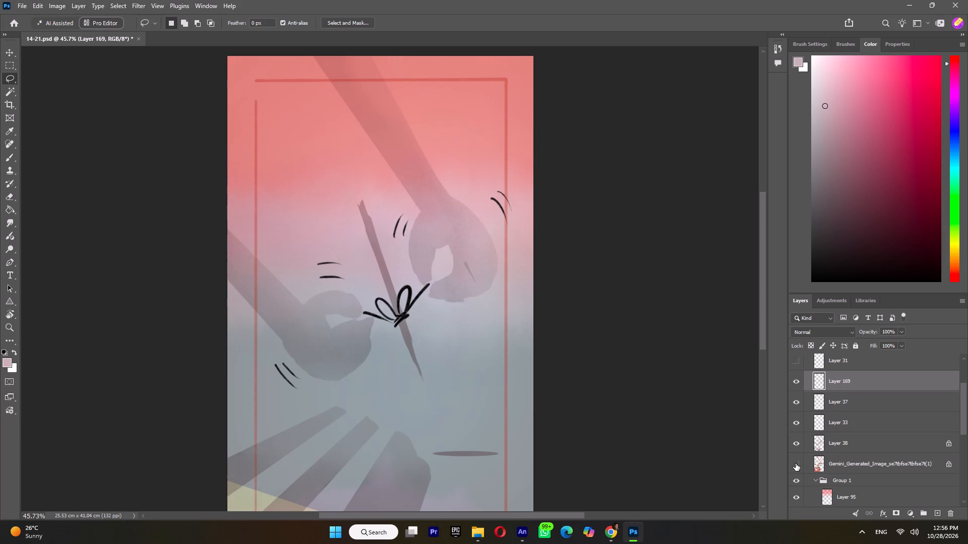
pyautogui.click(796, 463)
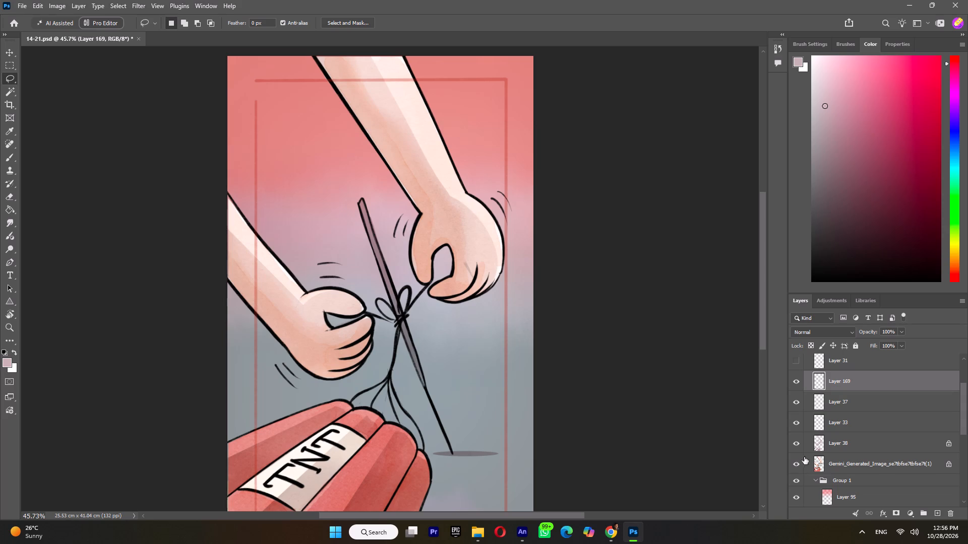
pyautogui.click(837, 438)
pyautogui.keyDown('shift'); pyautogui.click(839, 455); pyautogui.keyUp('shift')
pyautogui.keyDown('shift'); pyautogui.click(839, 463); pyautogui.keyUp('shift')
pyautogui.keyDown('shift'); pyautogui.rightClick(839, 463); pyautogui.keyUp('shift')
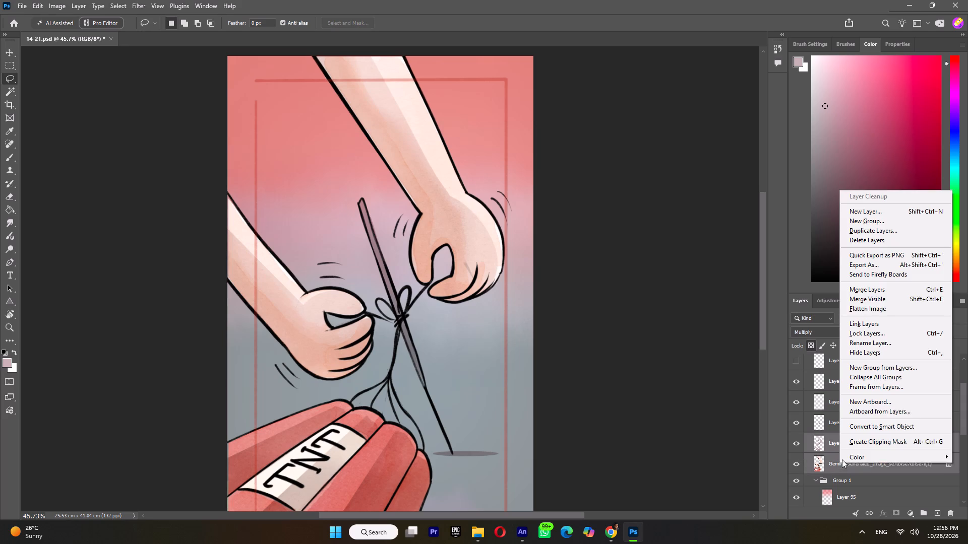
pyautogui.click(873, 285)
pyautogui.click(795, 444)
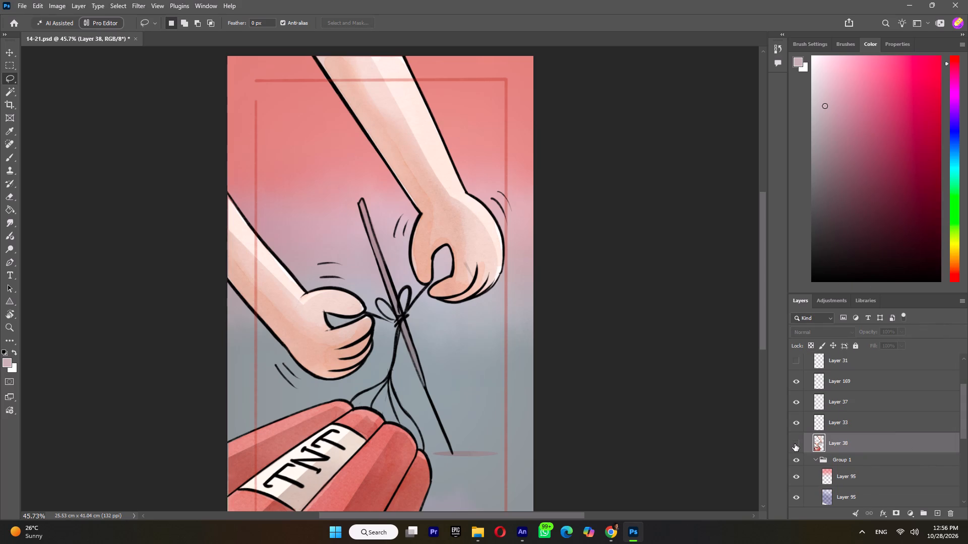
pyautogui.click(795, 444)
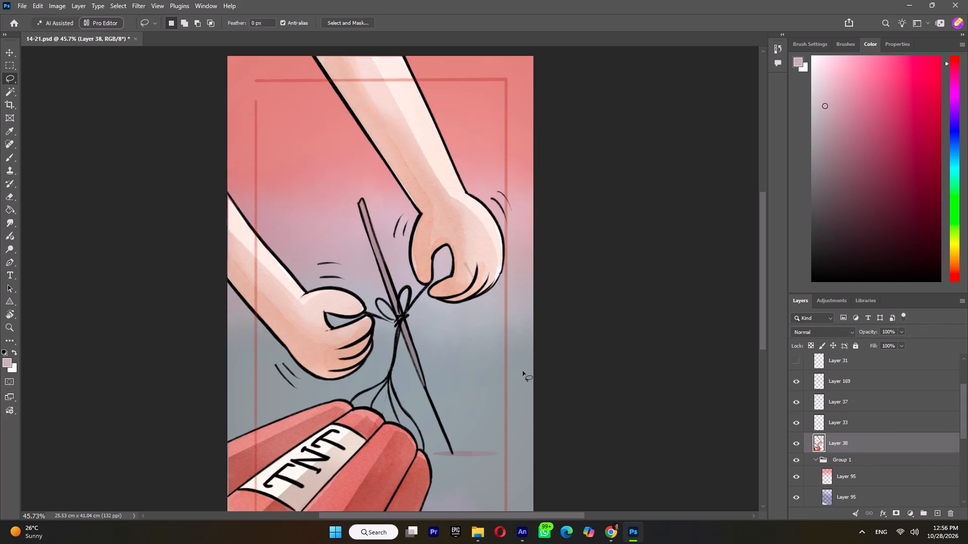
# Merge Group 1 with the background layer directly beneath it in group 19, and hide the merged background.
pyautogui.scroll(-4, 522, 372)
pyautogui.keyDown('alt'); pyautogui.scroll(-7, 562, 394); pyautogui.keyUp('alt')
pyautogui.click(796, 462)
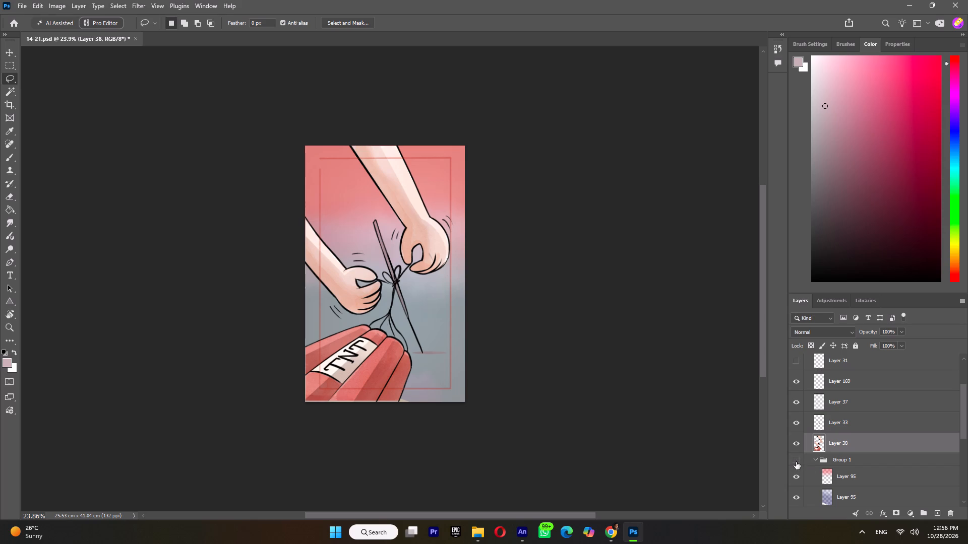
pyautogui.click(796, 462)
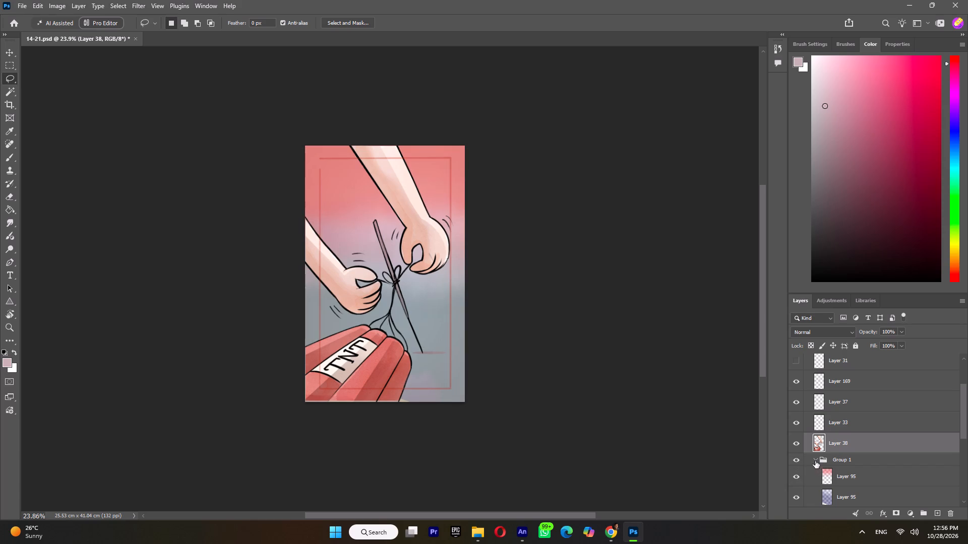
pyautogui.click(815, 461)
pyautogui.click(845, 463)
pyautogui.keyDown('shift'); pyautogui.click(843, 474); pyautogui.keyUp('shift')
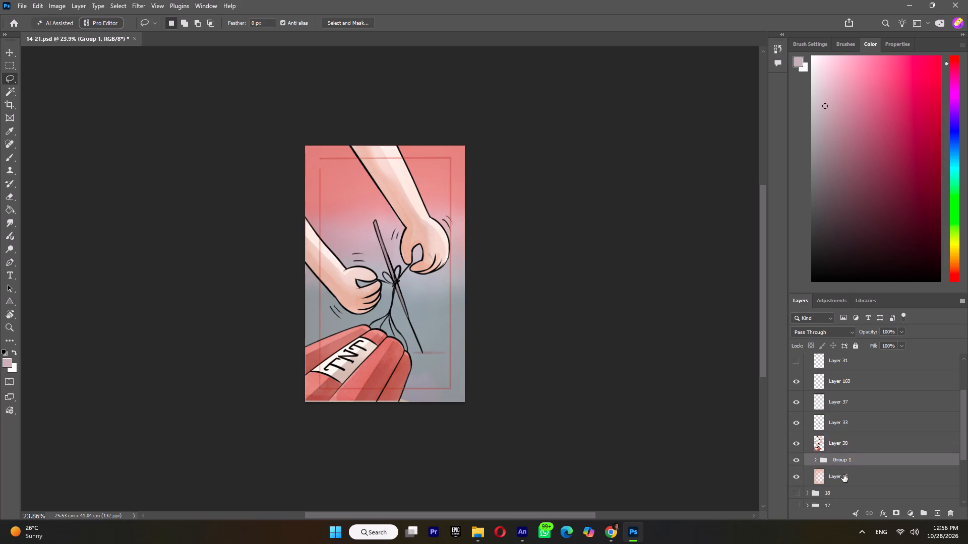
pyautogui.rightClick(843, 474)
pyautogui.click(875, 316)
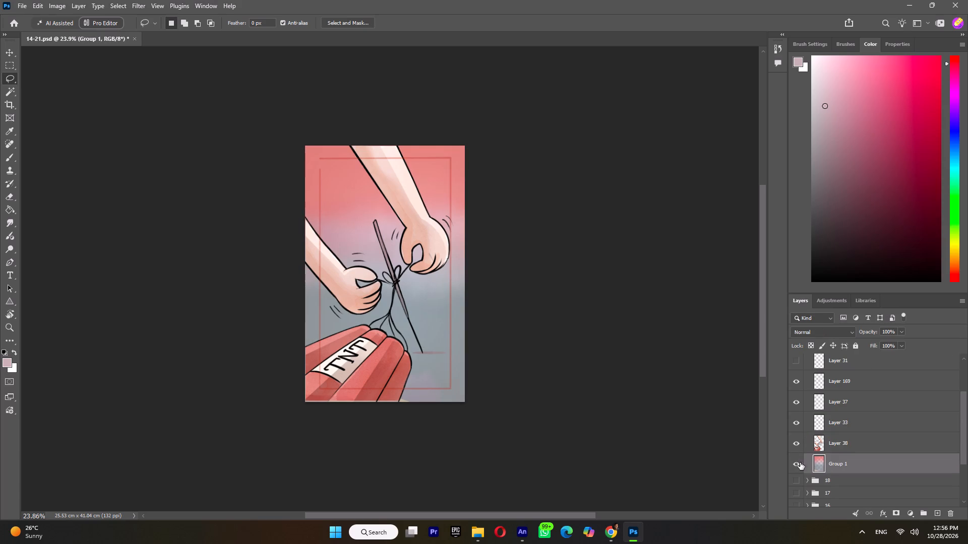
pyautogui.click(796, 463)
pyautogui.click(796, 464)
pyautogui.click(799, 464)
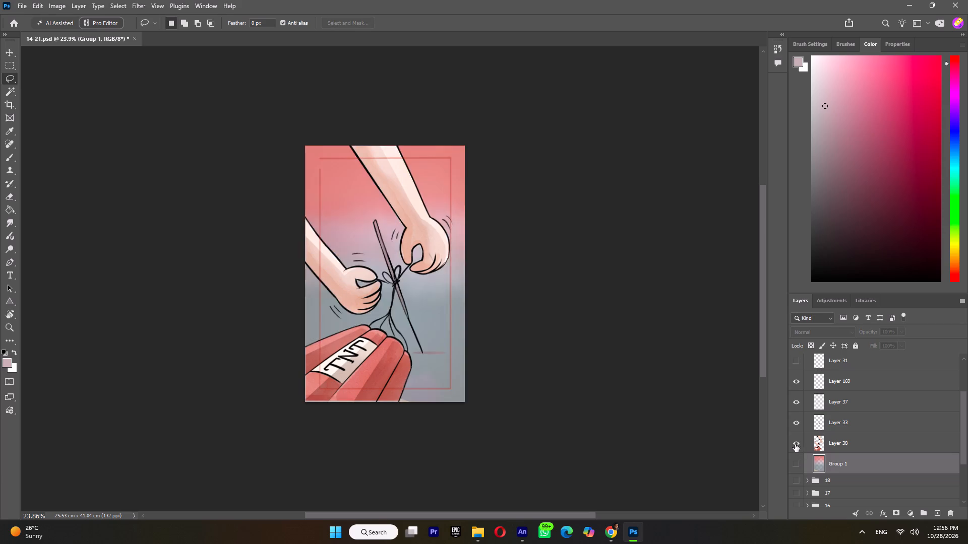
# Cut the lower arm and hand from Layer 38 with the Lasso and paste them in place on a new layer.
pyautogui.click(795, 442)
pyautogui.click(795, 443)
pyautogui.click(835, 446)
pyautogui.keyDown('alt'); pyautogui.scroll(5, 364, 250); pyautogui.keyUp('alt')
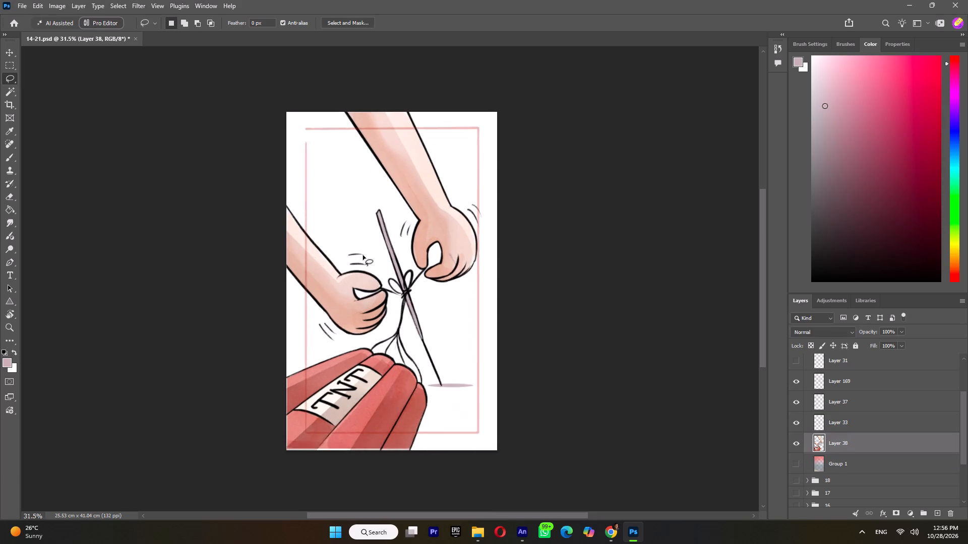
pyautogui.moveTo(224, 111); pyautogui.dragTo(383, 279)
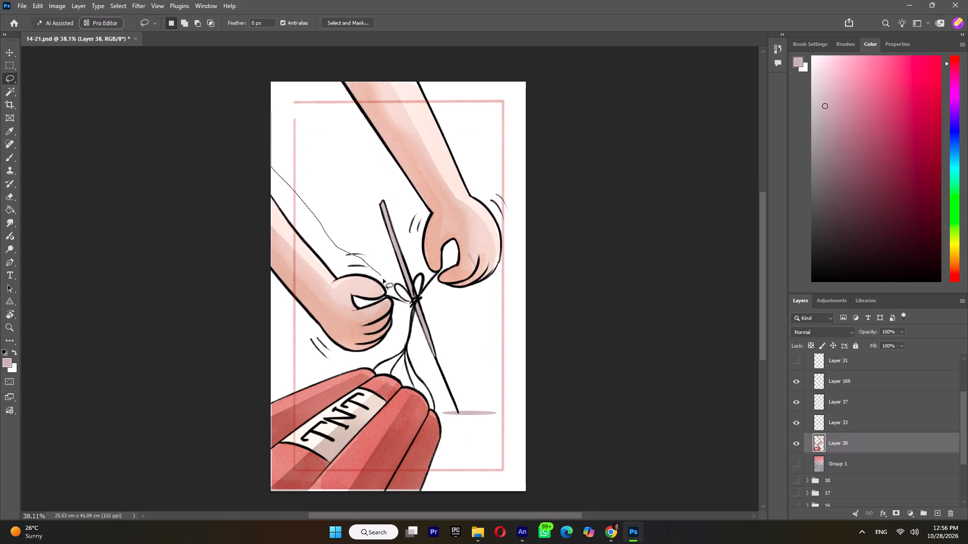
pyautogui.moveTo(383, 279); pyautogui.dragTo(396, 319)
pyautogui.moveTo(396, 319); pyautogui.dragTo(277, 156)
pyautogui.hotkey('ctrl', 'x')
pyautogui.hotkey('ctrl', 'shift', 'v')
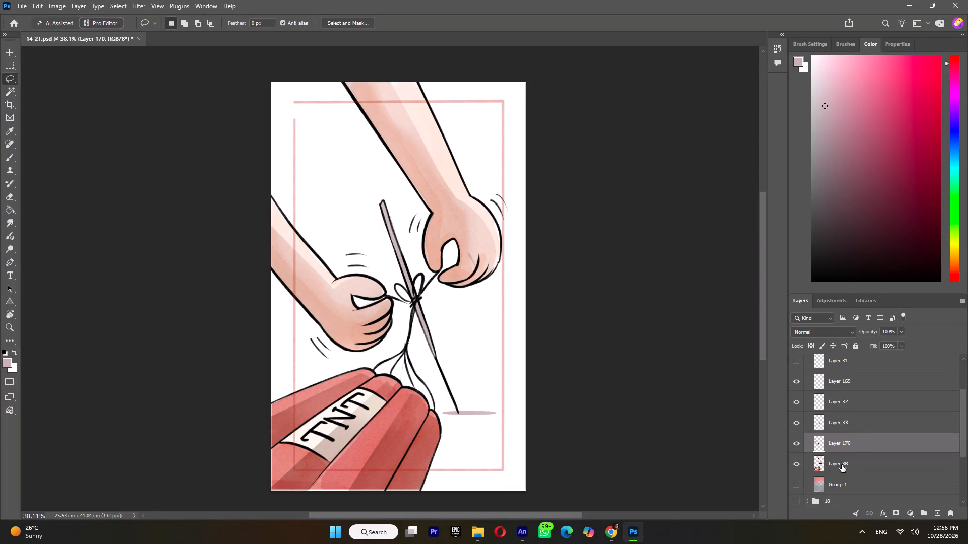
# Cut the upper arm and hand from Layer 38 with the Lasso and paste them in place on a new layer.
pyautogui.click(842, 465)
pyautogui.moveTo(313, 67); pyautogui.dragTo(410, 211)
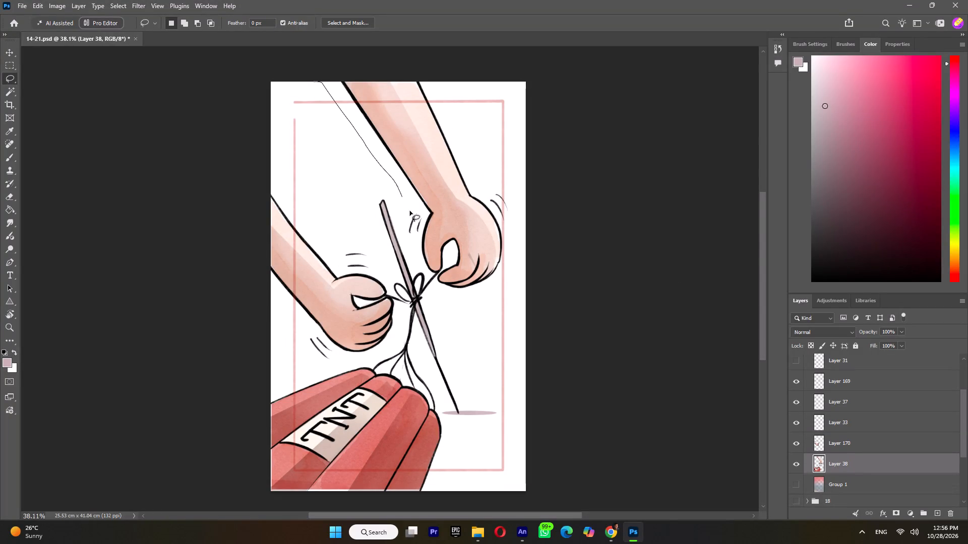
pyautogui.moveTo(410, 211); pyautogui.dragTo(435, 277)
pyautogui.moveTo(435, 277); pyautogui.dragTo(282, 89)
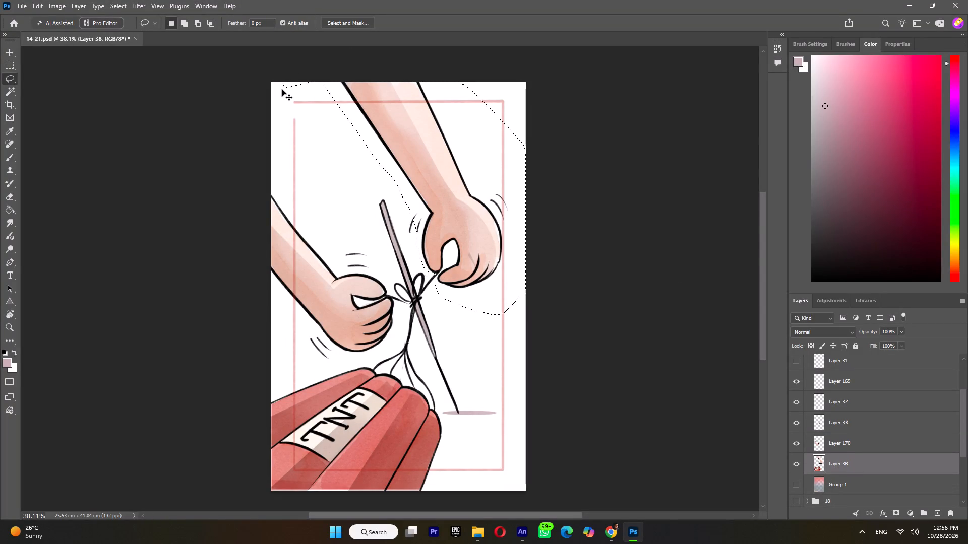
pyautogui.hotkey('ctrl', 'x')
pyautogui.hotkey('ctrl', 'shift', 'v')
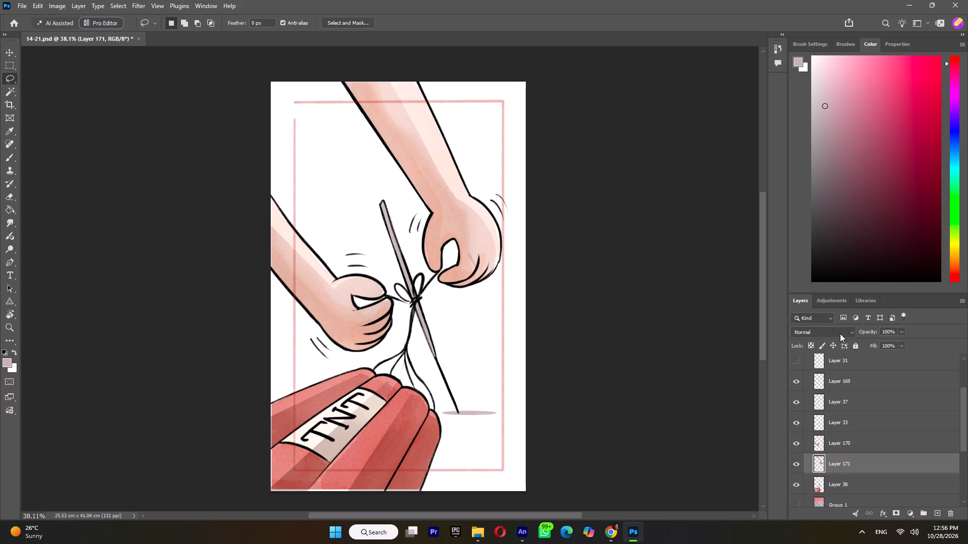
# Check the visibility of the separated arm layers and select both Layer 170 and Layer 171.
pyautogui.keyDown('alt'); pyautogui.scroll(-5, 464, 312); pyautogui.keyUp('alt')
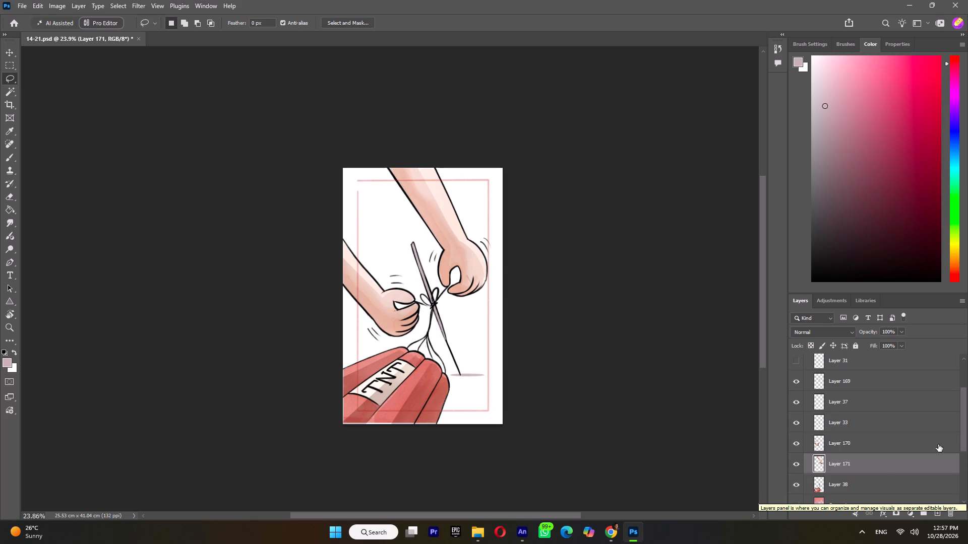
pyautogui.click(795, 456)
pyautogui.click(795, 460)
pyautogui.click(797, 444)
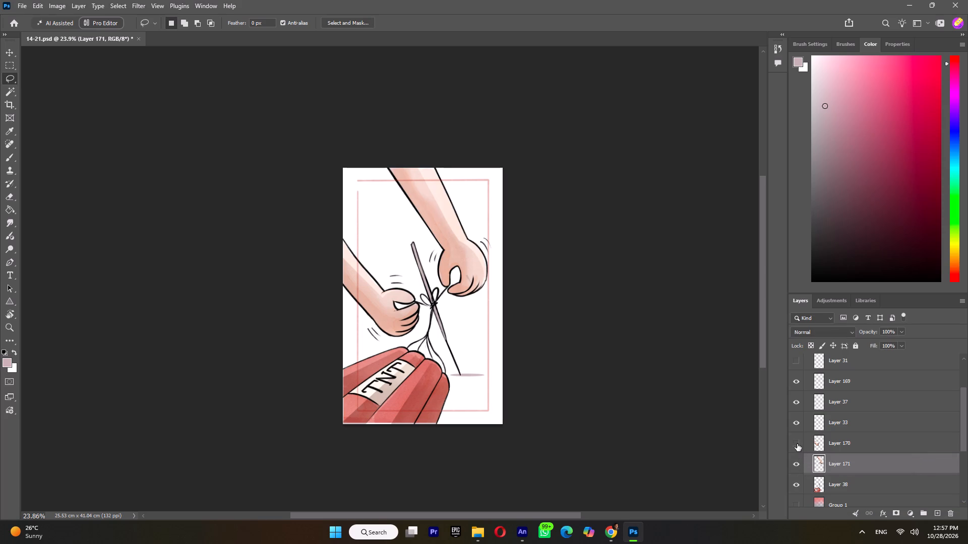
pyautogui.click(797, 444)
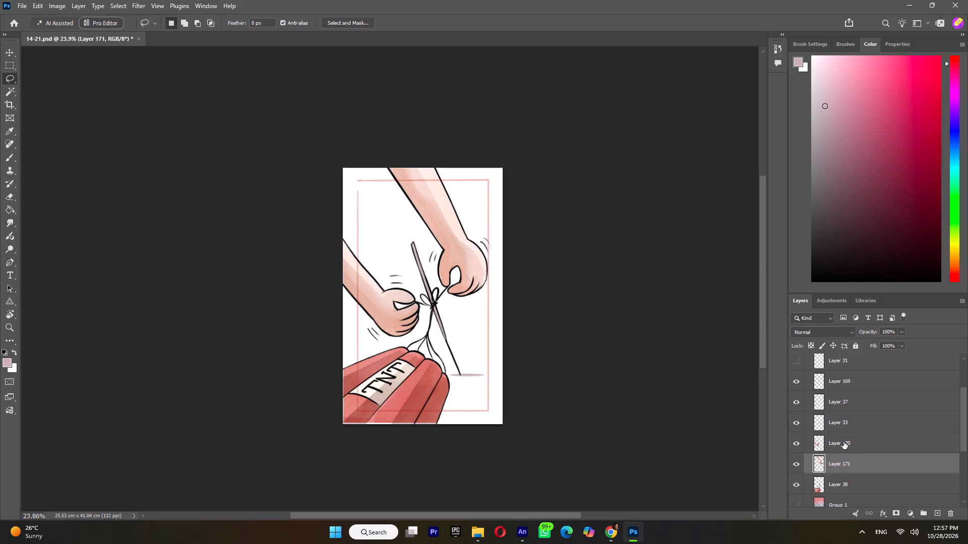
pyautogui.keyDown('shift'); pyautogui.click(843, 442); pyautogui.keyUp('shift')
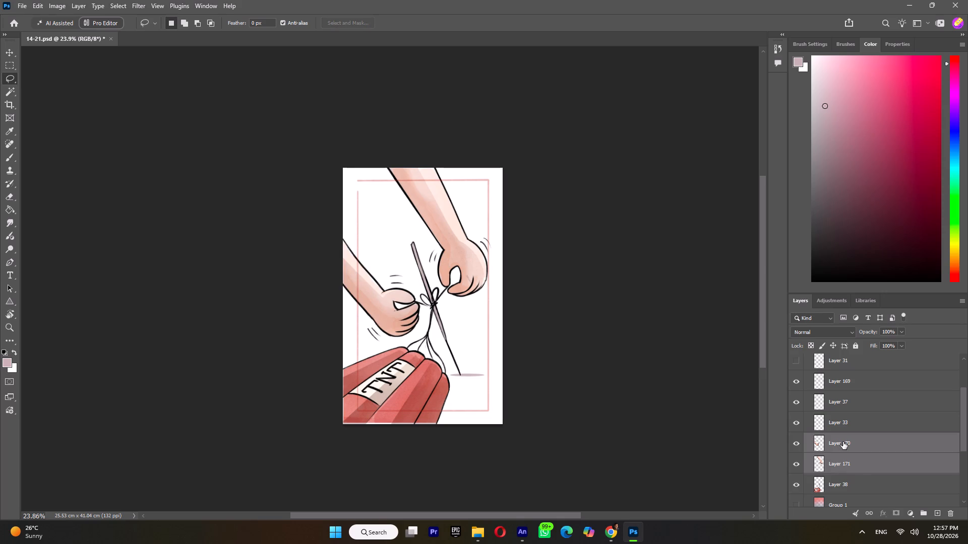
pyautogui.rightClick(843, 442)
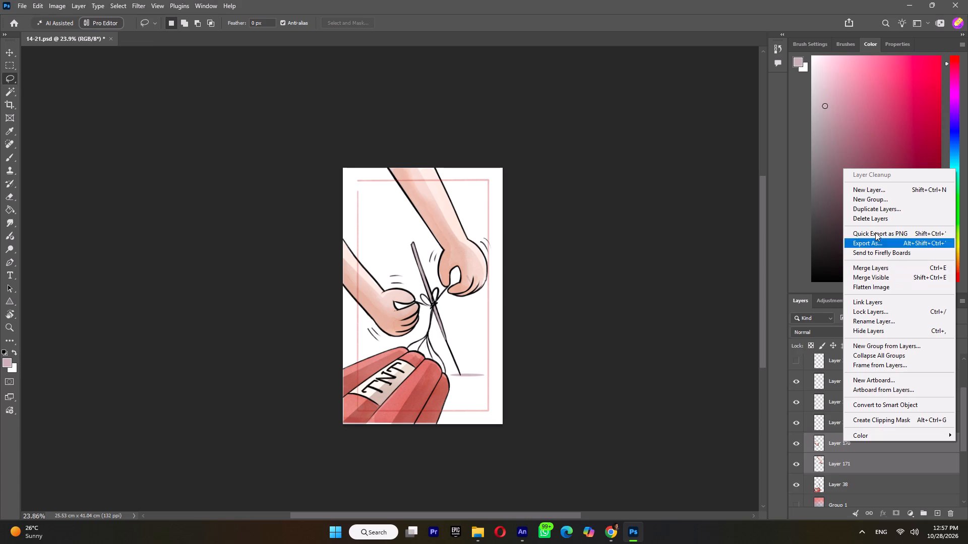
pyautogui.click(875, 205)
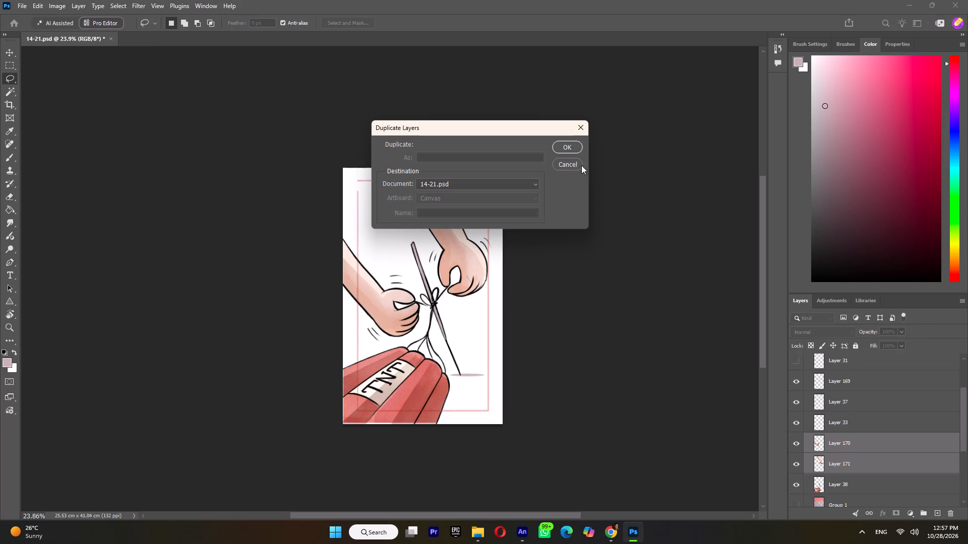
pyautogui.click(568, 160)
# Merge the two selected arm layers, Layer 170 and Layer 171, into one layer.
pyautogui.rightClick(855, 441)
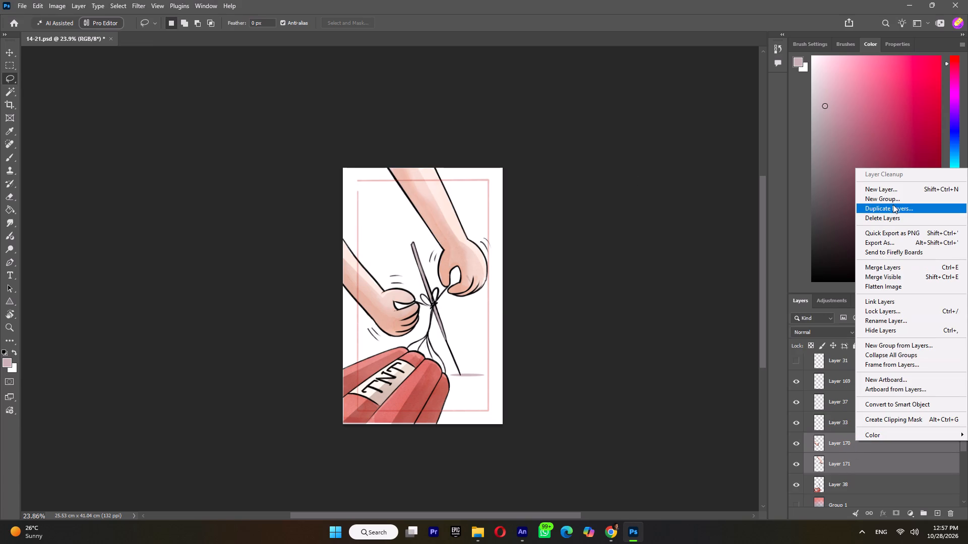
pyautogui.click(893, 266)
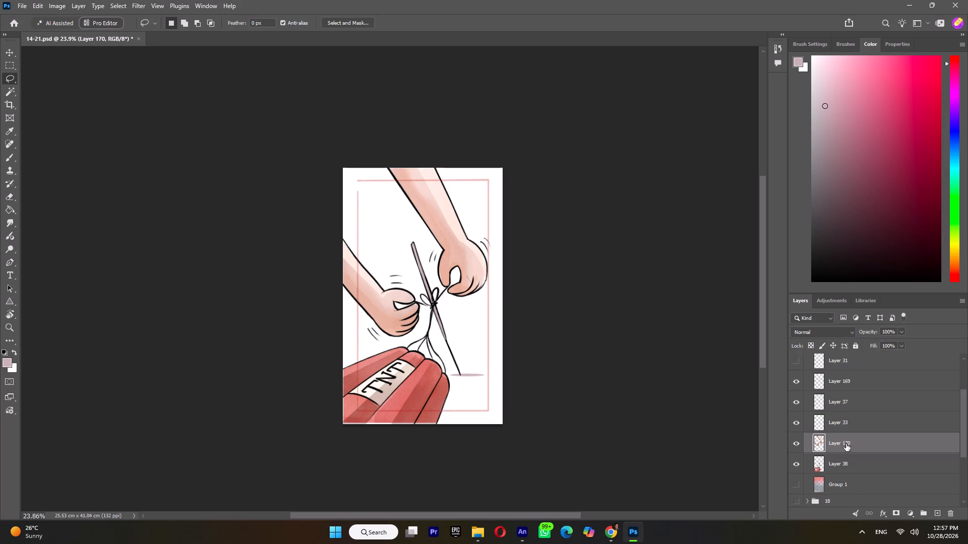
# Duplicate the merged arms layer, Layer 170, within 14-21.psd.
pyautogui.rightClick(848, 441)
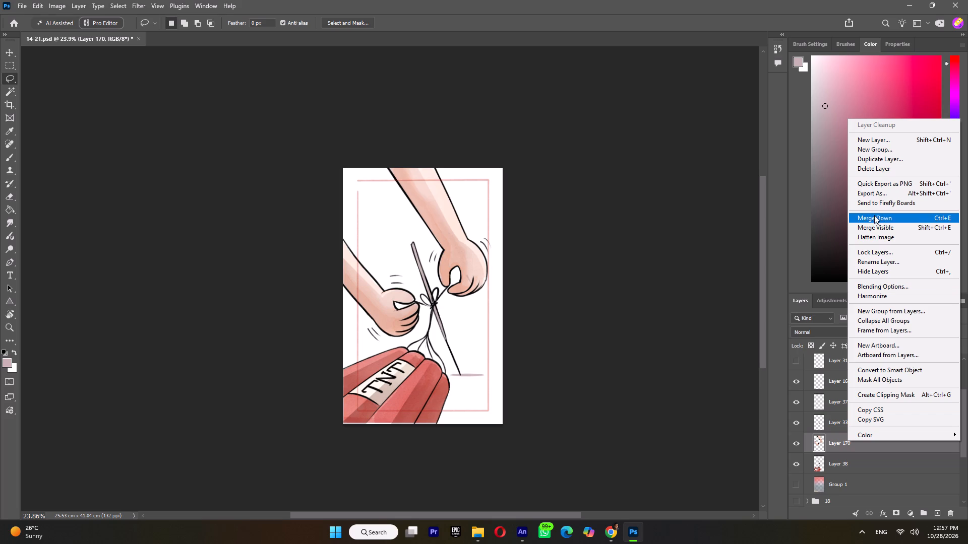
pyautogui.click(889, 160)
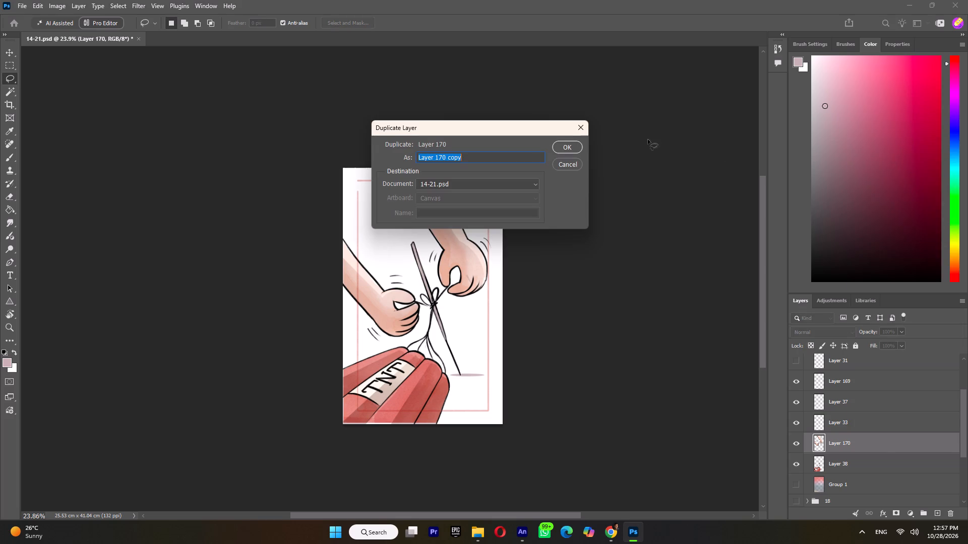
pyautogui.click(556, 151)
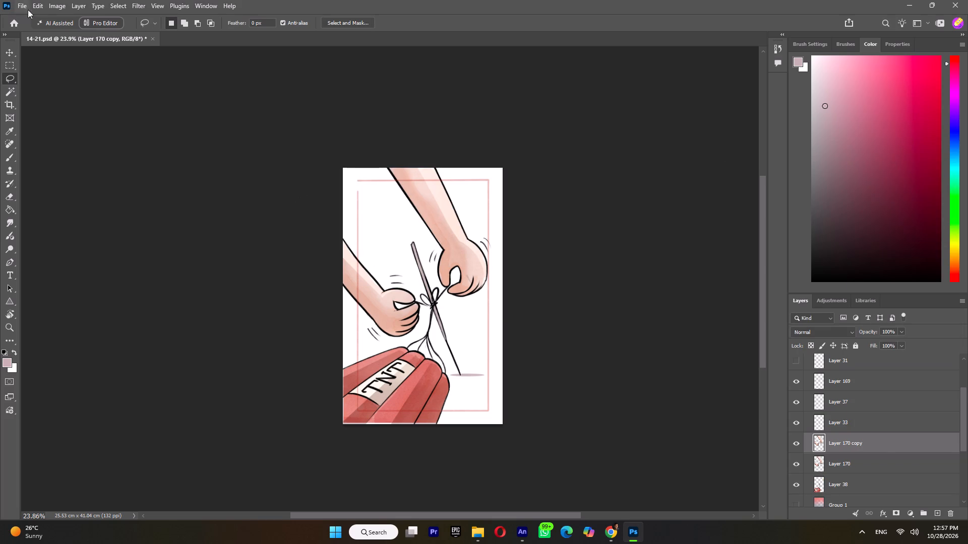
# Start Puppet Warp on Layer 170 copy and pin both arms at the wrists and where they meet the canvas edges.
pyautogui.click(39, 7)
pyautogui.click(51, 246)
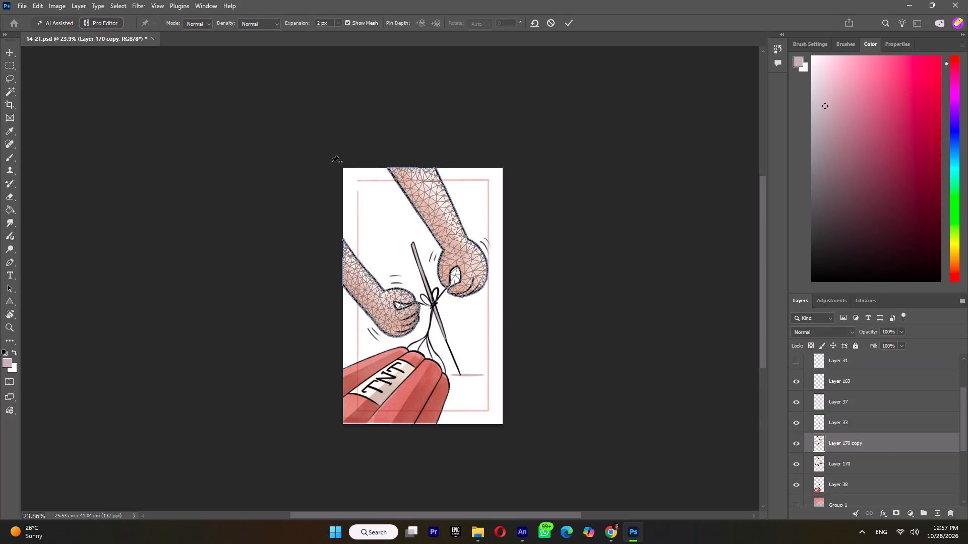
pyautogui.click(394, 170)
pyautogui.click(427, 169)
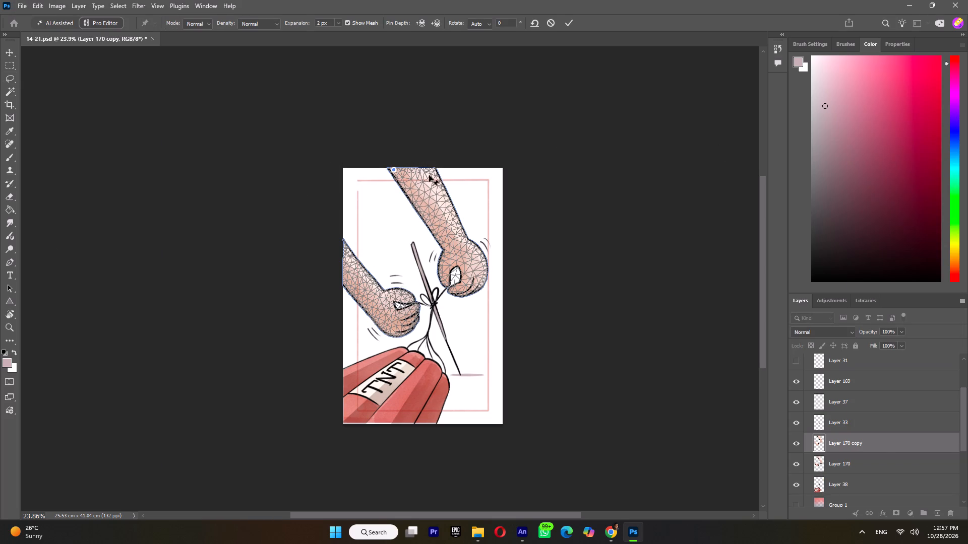
pyautogui.click(453, 247)
pyautogui.click(371, 298)
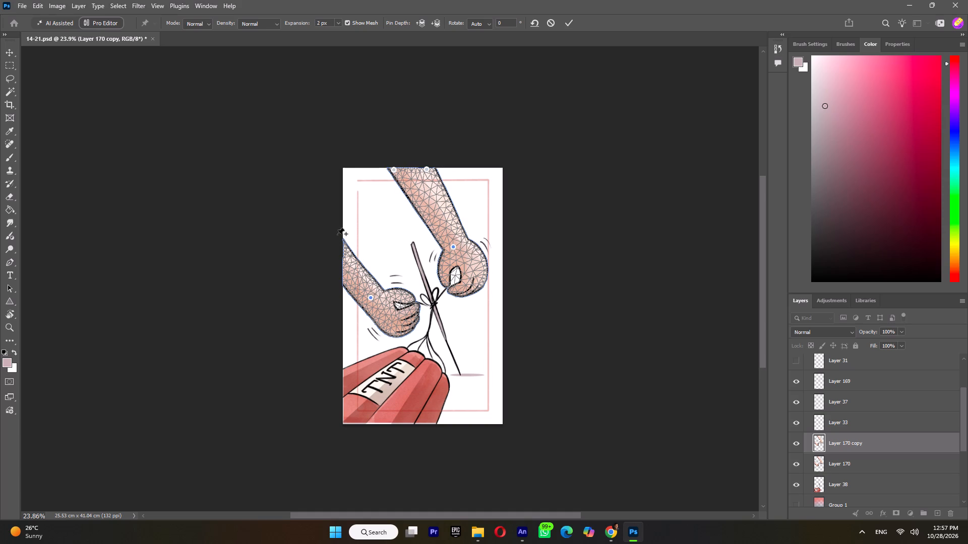
pyautogui.click(343, 245)
pyautogui.click(343, 281)
# Pin the lower arm's fingertips and palm and warp the wrist and hand slightly up towards the string knot.
pyautogui.keyDown('alt'); pyautogui.scroll(7, 409, 318); pyautogui.keyUp('alt')
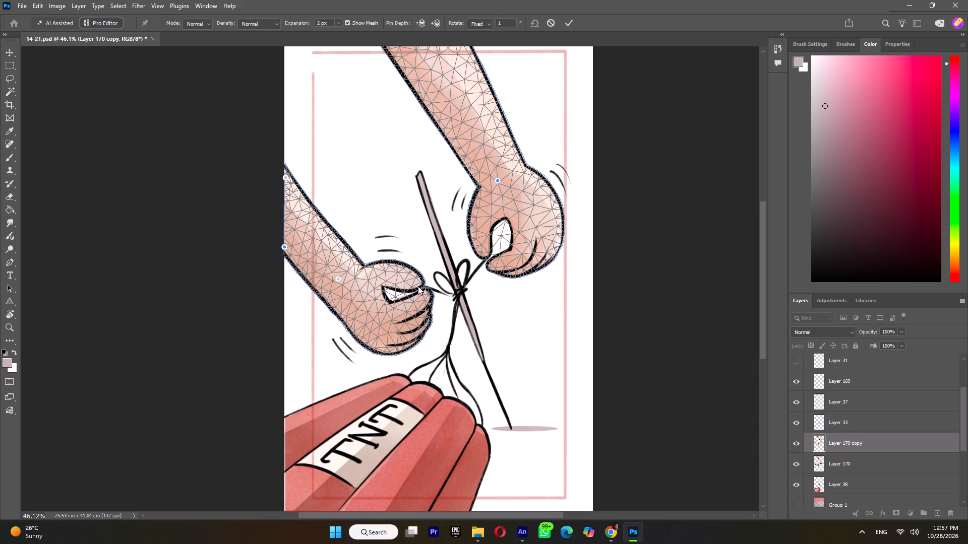
pyautogui.click(418, 289)
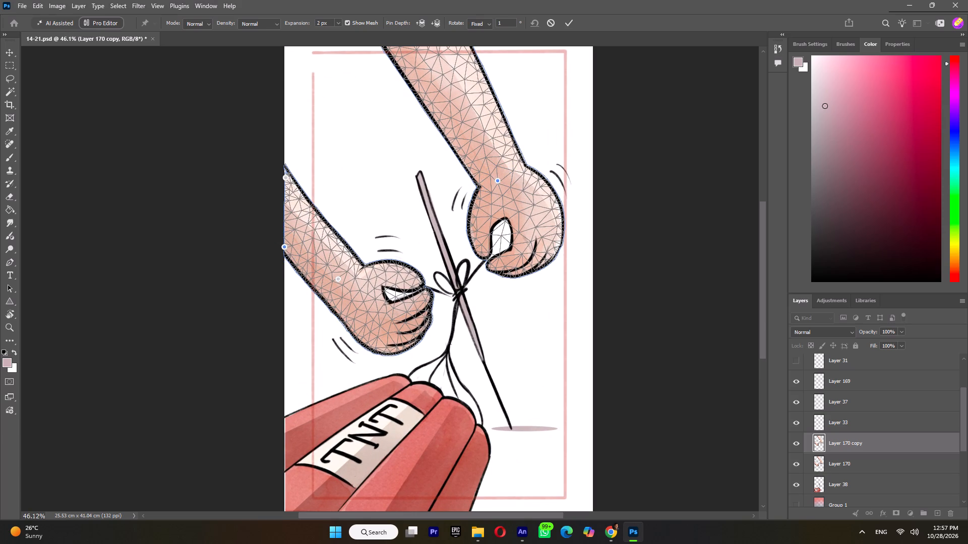
pyautogui.click(420, 288)
pyautogui.moveTo(420, 288); pyautogui.dragTo(428, 282)
pyautogui.moveTo(337, 279); pyautogui.dragTo(340, 275)
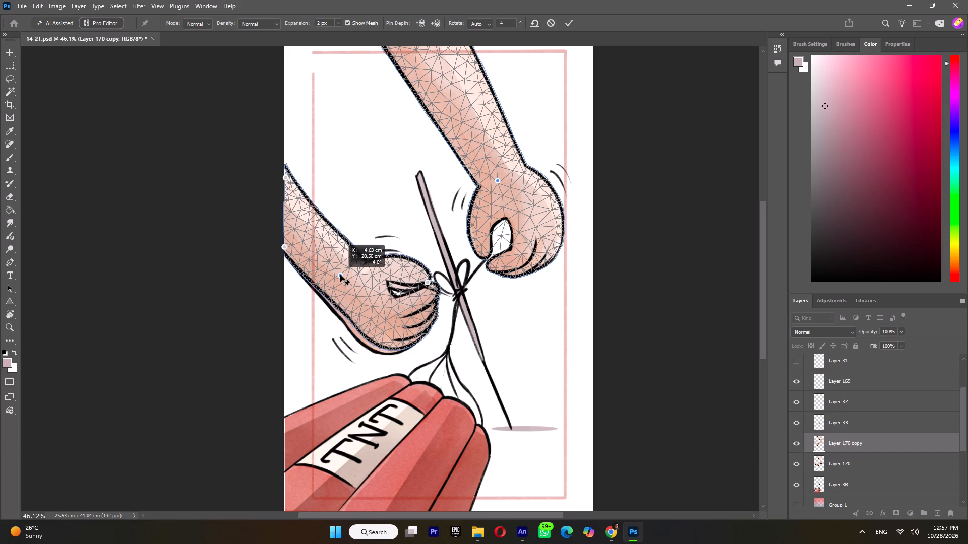
pyautogui.moveTo(340, 275); pyautogui.dragTo(342, 278)
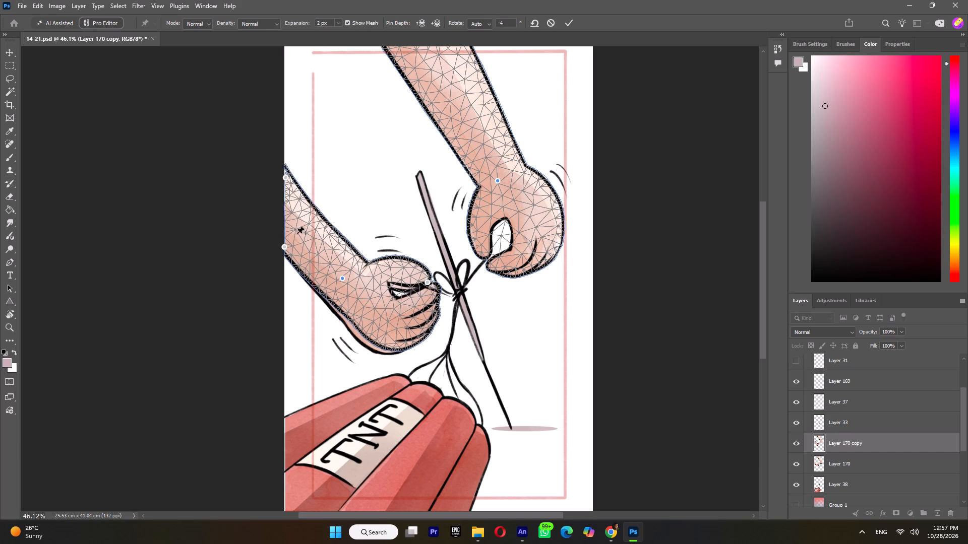
pyautogui.click(385, 326)
pyautogui.moveTo(386, 326); pyautogui.dragTo(393, 321)
# Pin the upper arm's hand and fingertips, warp its wrist and fingers slightly inward towards the knot, and apply the Puppet Warp.
pyautogui.doubleClick(534, 241)
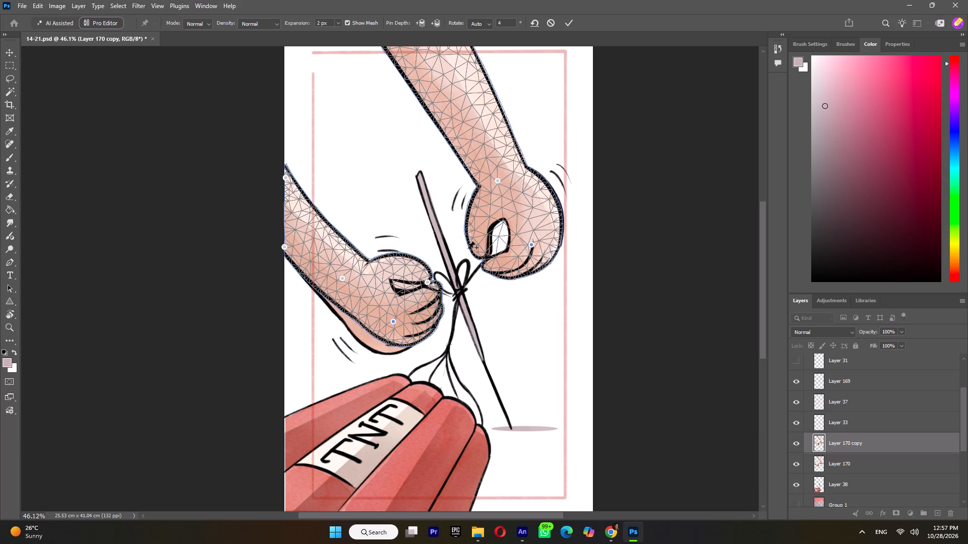
pyautogui.click(483, 256)
pyautogui.click(482, 256)
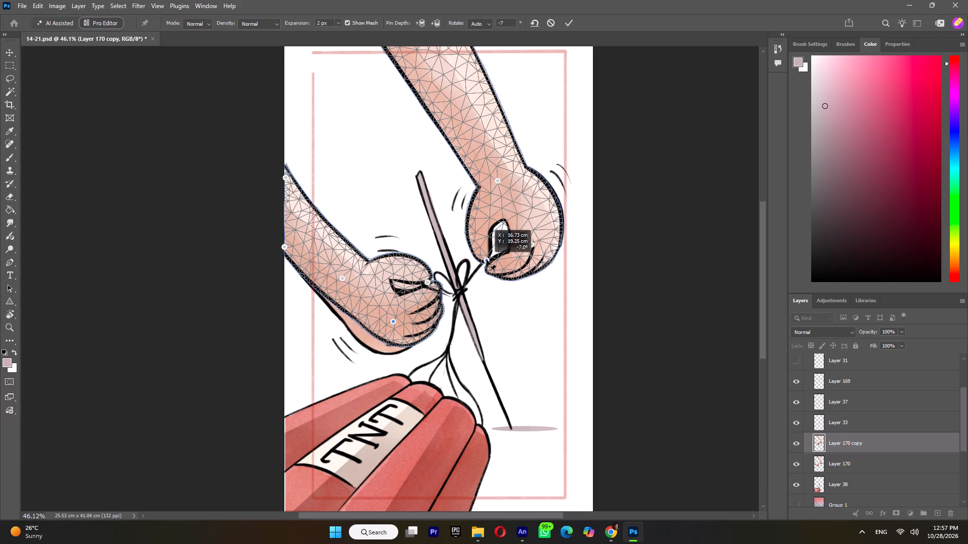
pyautogui.moveTo(497, 180); pyautogui.dragTo(493, 184)
pyautogui.keyDown('ctrl'); pyautogui.scroll(-4, 499, 229); pyautogui.keyUp('ctrl')
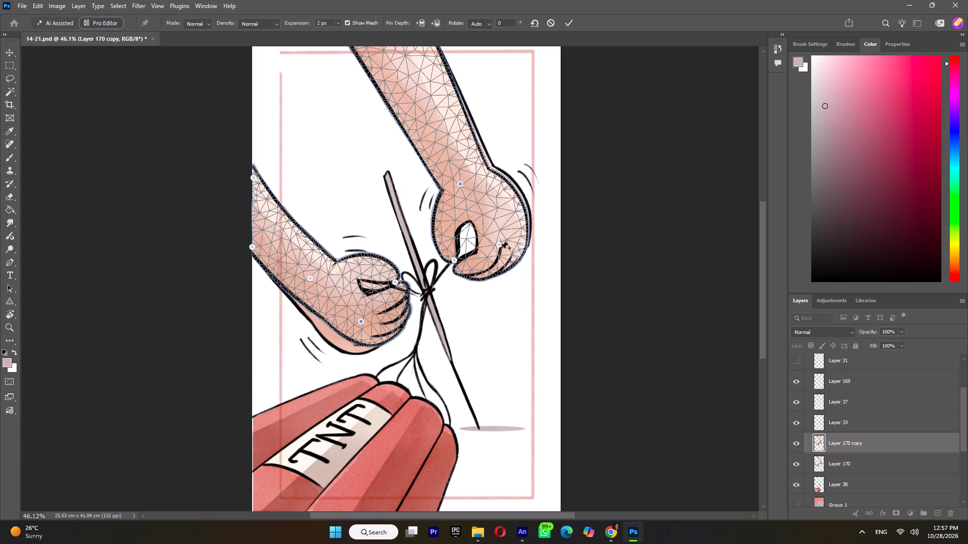
pyautogui.click(499, 247)
pyautogui.click(499, 245)
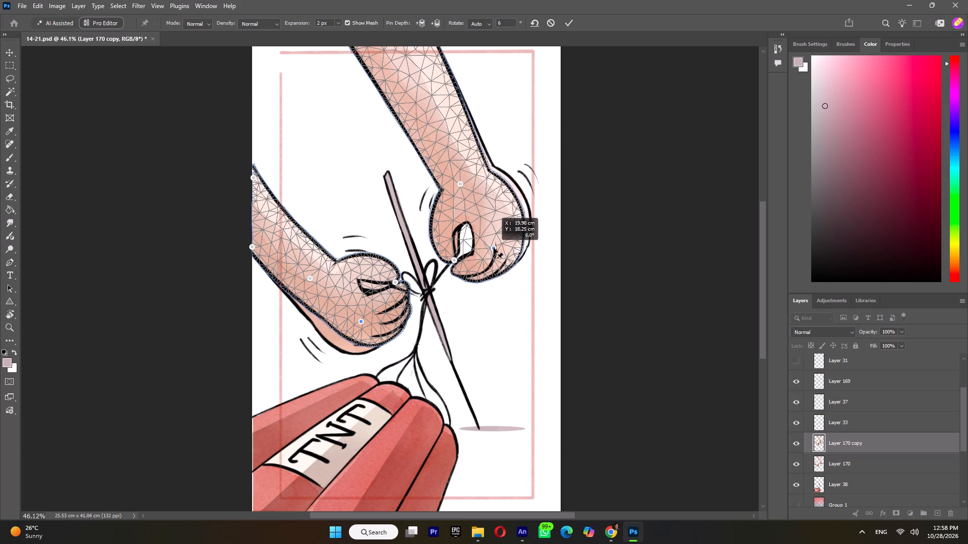
pyautogui.doubleClick(459, 270)
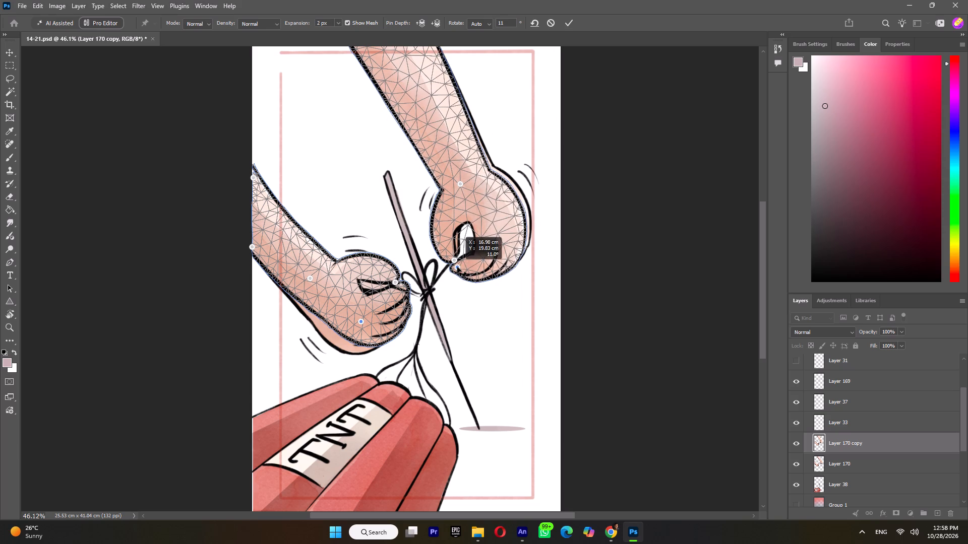
pyautogui.click(441, 232)
pyautogui.click(441, 231)
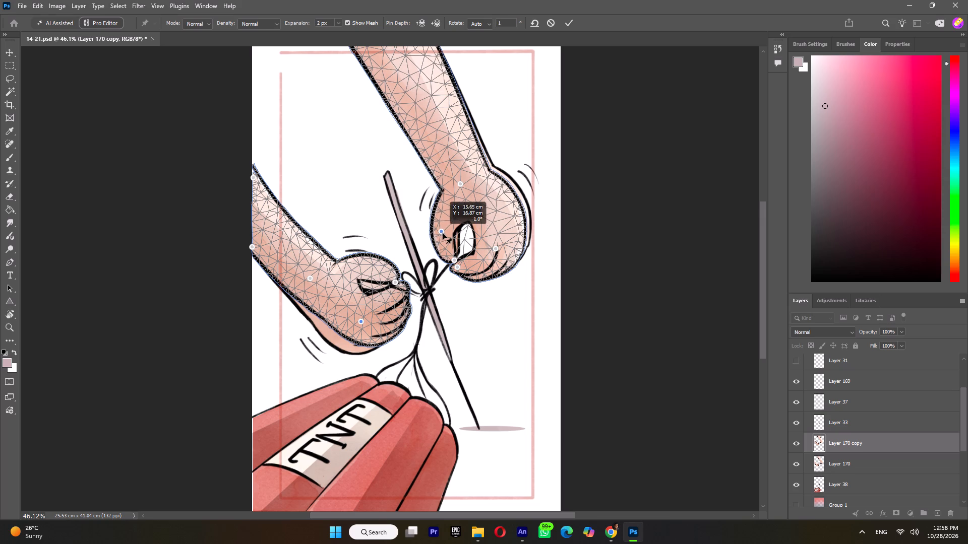
pyautogui.keyDown('ctrl'); pyautogui.scroll(-6, 453, 228); pyautogui.keyUp('ctrl')
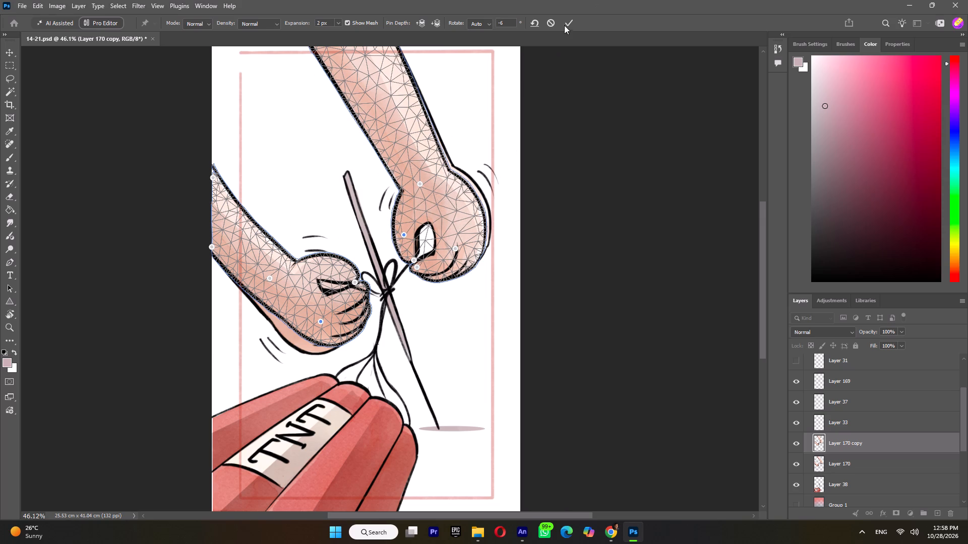
pyautogui.click(566, 23)
# Hide the warped Layer 170 copy and check the original arms by toggling Layer 170's visibility.
pyautogui.keyDown('alt'); pyautogui.scroll(-7, 529, 265); pyautogui.keyUp('alt')
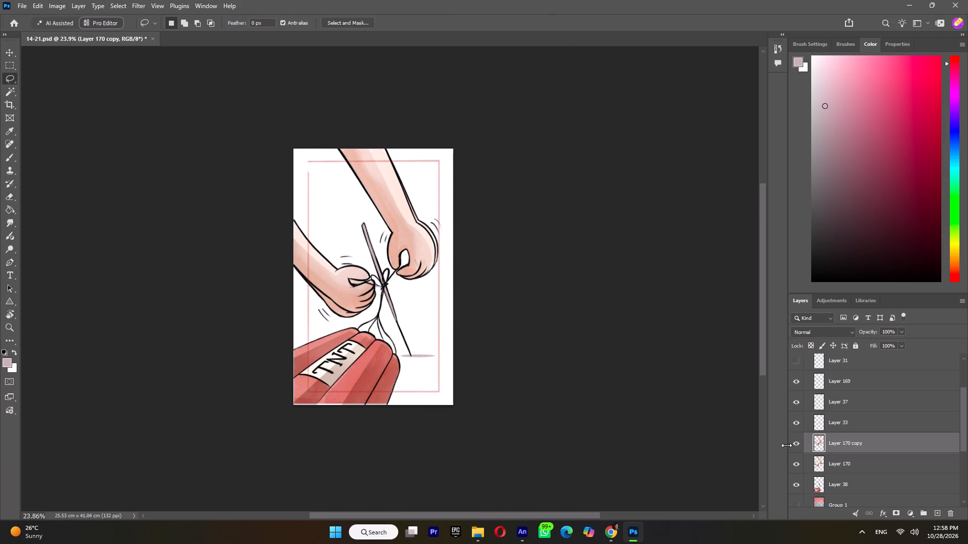
pyautogui.click(794, 441)
pyautogui.keyDown('alt'); pyautogui.scroll(-5, 537, 319); pyautogui.keyUp('alt')
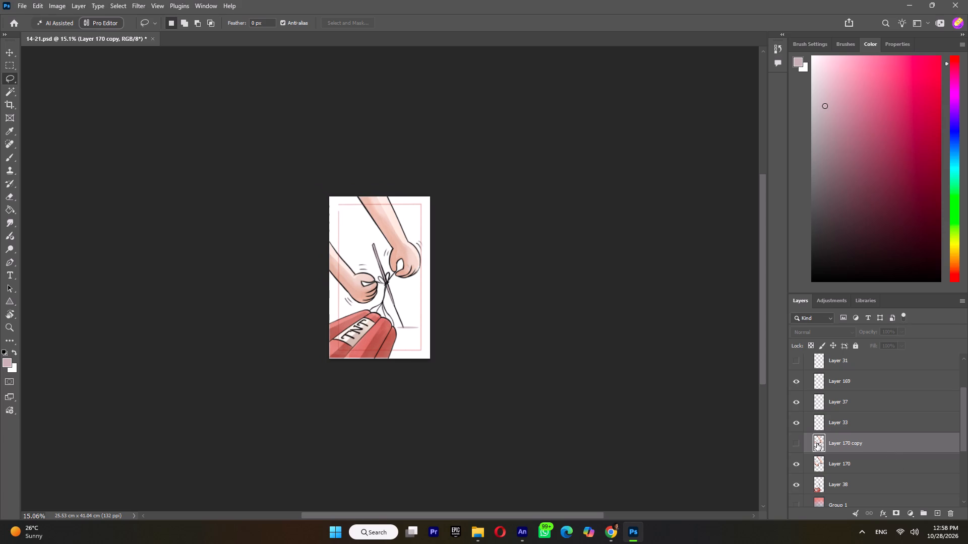
pyautogui.click(797, 464)
pyautogui.click(797, 464)
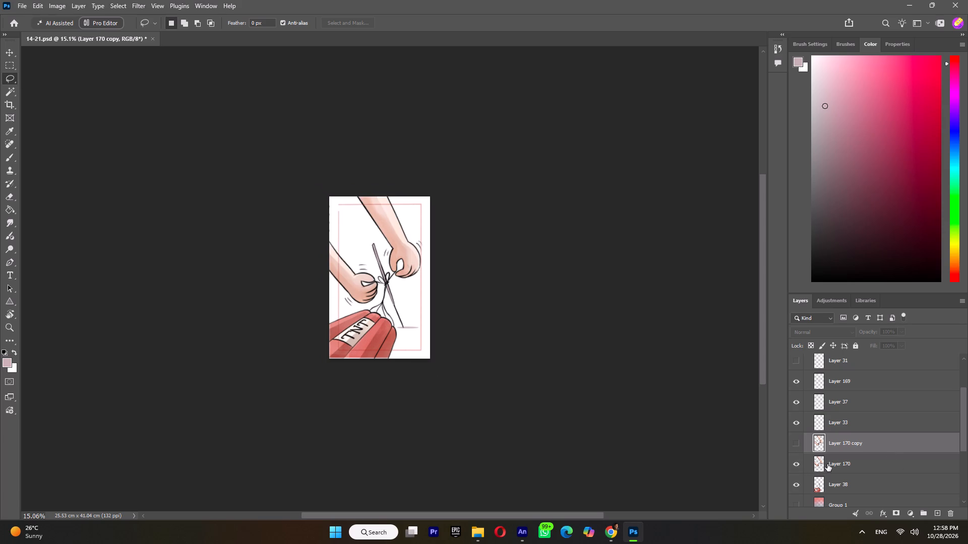
# Cut the upper arm and hand from Layer 170 with the Lasso and paste them in place on a new layer.
pyautogui.click(829, 464)
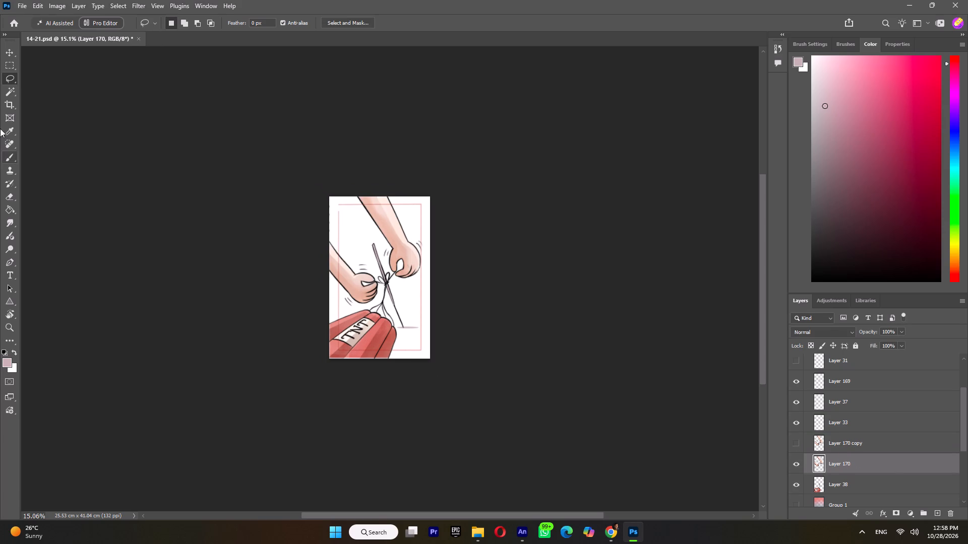
pyautogui.click(9, 80)
pyautogui.moveTo(339, 156); pyautogui.dragTo(370, 262)
pyautogui.moveTo(370, 262); pyautogui.dragTo(341, 192)
pyautogui.hotkey('ctrl', 'x')
pyautogui.hotkey('ctrl', 'shift', 'v')
# Collapse and hide group 19, and show and expand group 20.
pyautogui.scroll(3, 848, 415)
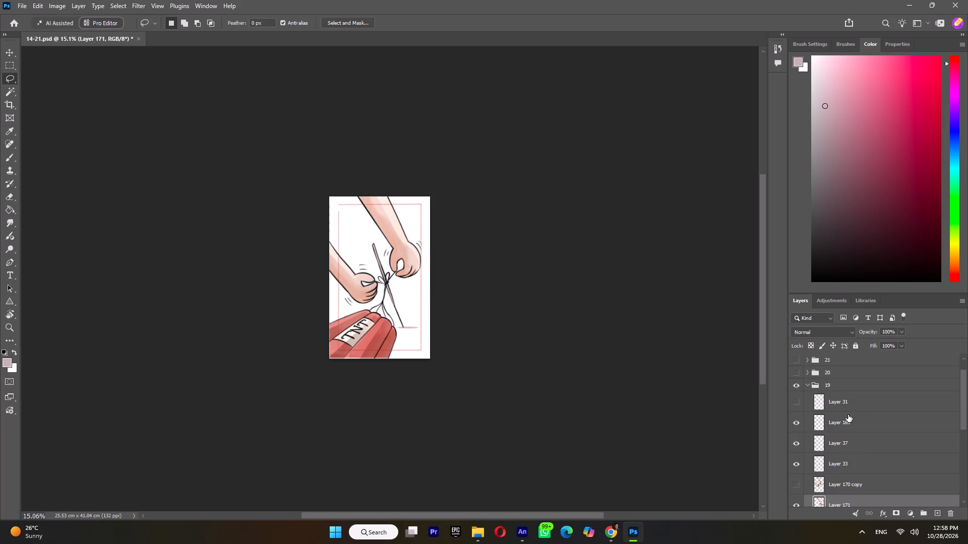
pyautogui.click(809, 405)
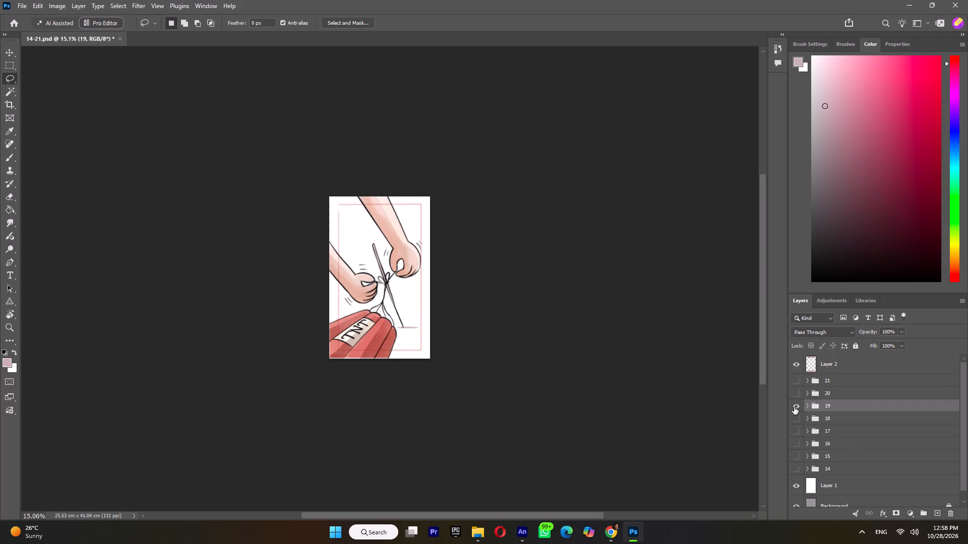
pyautogui.click(794, 407)
pyautogui.click(795, 393)
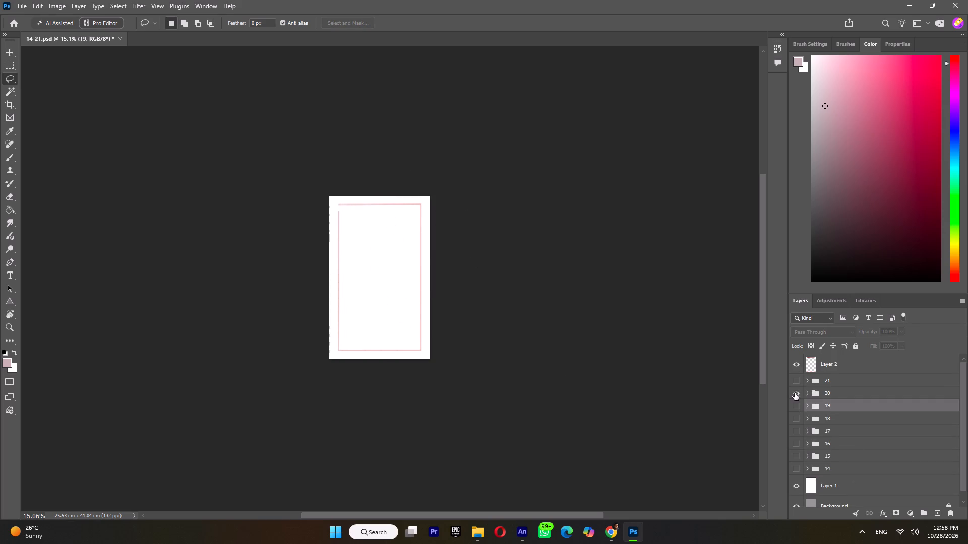
pyautogui.click(807, 393)
# Examine what each layer in group 20 contains by toggling visibility and looking inside Group 1 copy.
pyautogui.click(794, 409)
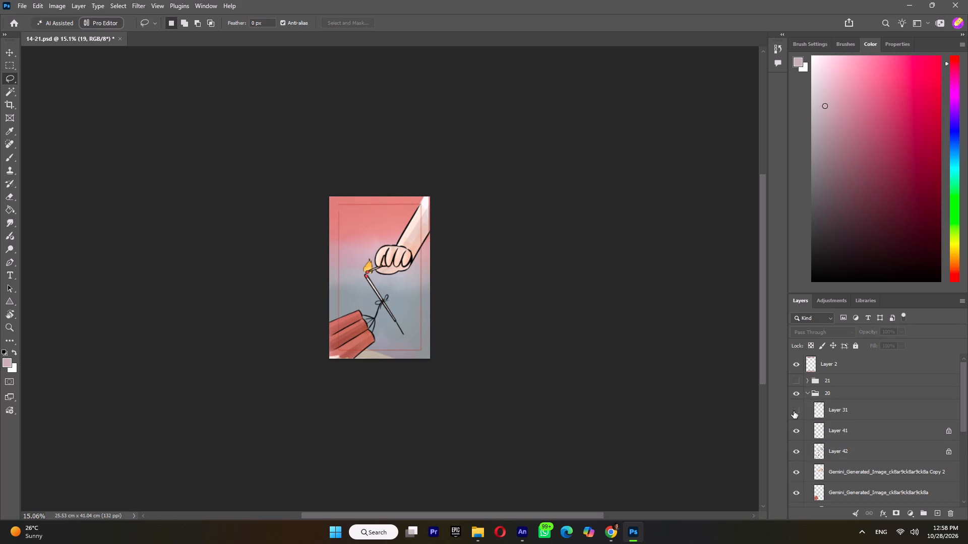
pyautogui.click(794, 411)
pyautogui.click(794, 410)
pyautogui.click(796, 433)
pyautogui.click(796, 433)
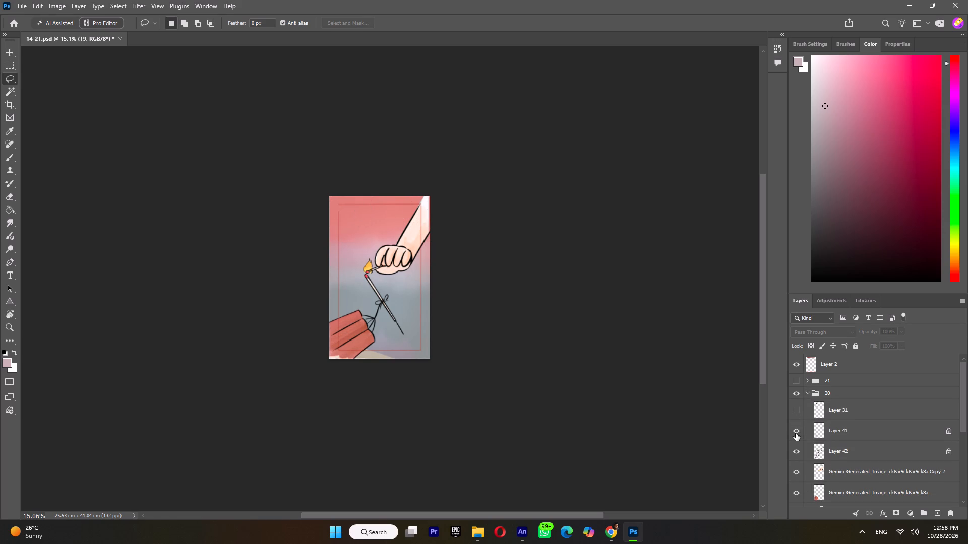
pyautogui.click(797, 452)
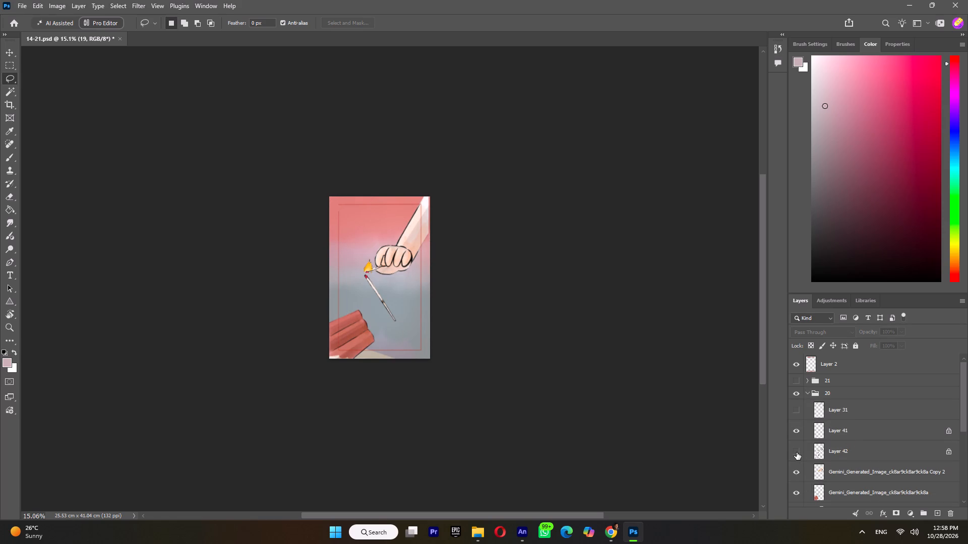
pyautogui.click(797, 452)
pyautogui.click(794, 473)
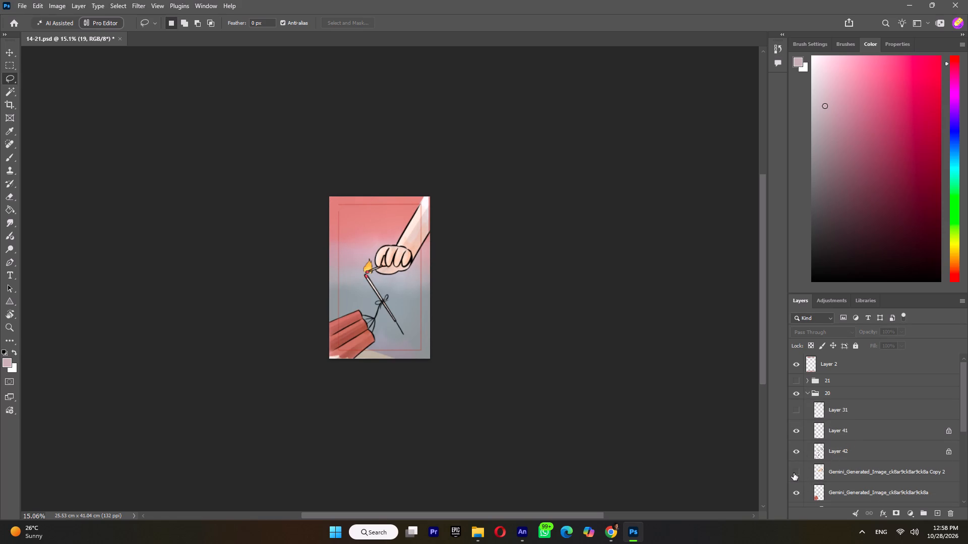
pyautogui.click(794, 473)
pyautogui.scroll(-2, 794, 473)
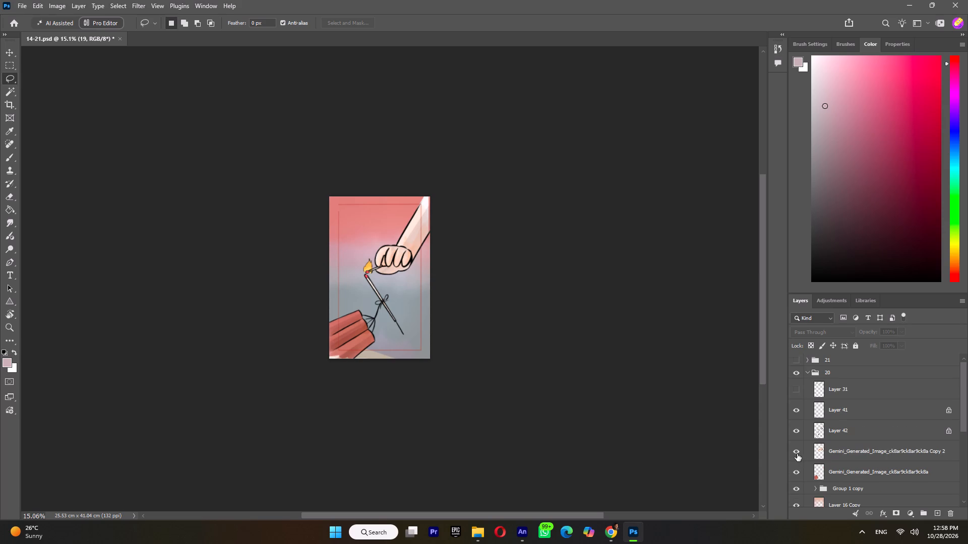
pyautogui.click(797, 454)
pyautogui.click(797, 454)
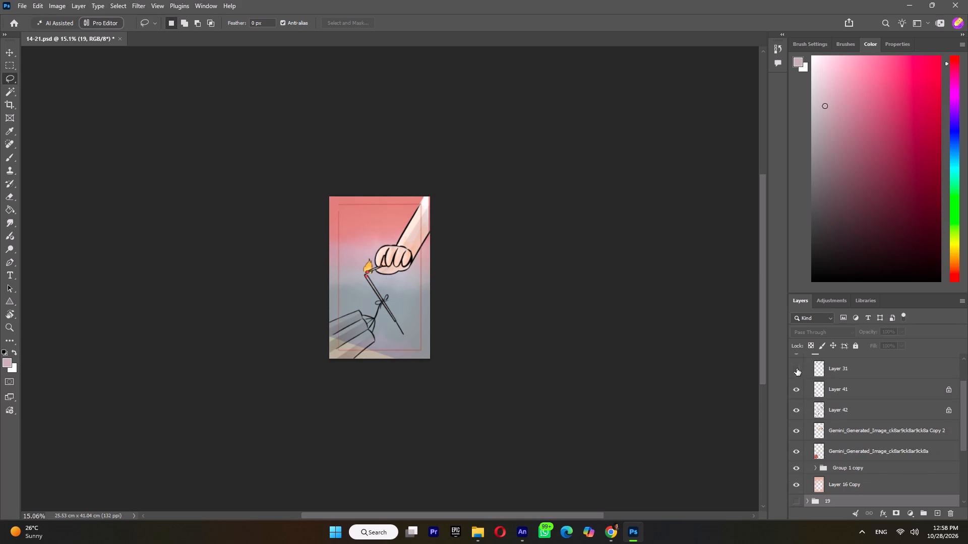
pyautogui.click(797, 370)
pyautogui.click(797, 370)
pyautogui.click(799, 394)
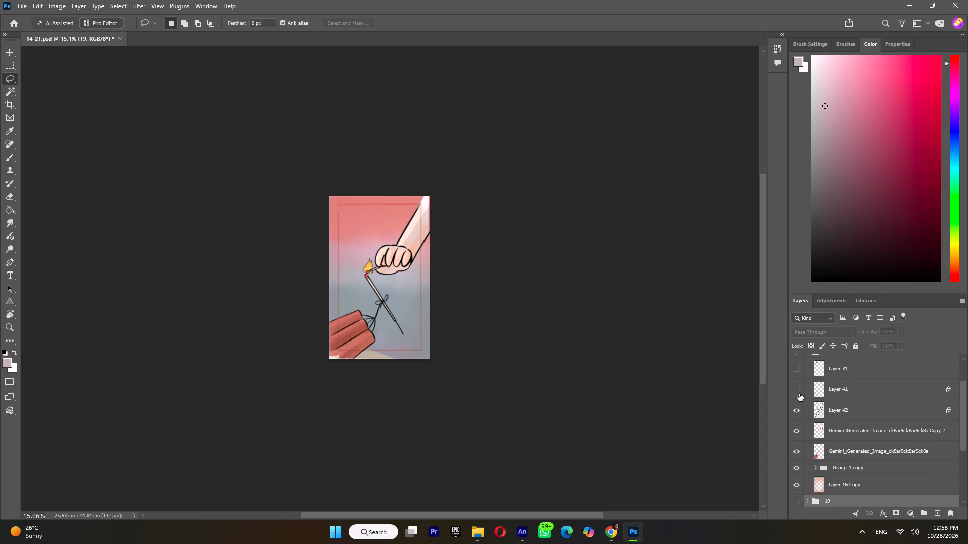
pyautogui.click(799, 394)
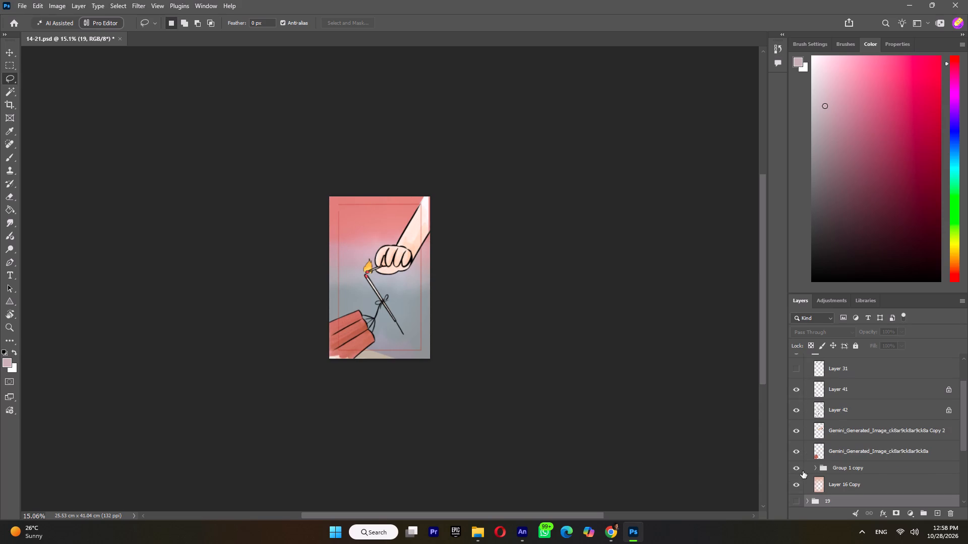
pyautogui.click(800, 471)
pyautogui.click(800, 471)
pyautogui.click(799, 486)
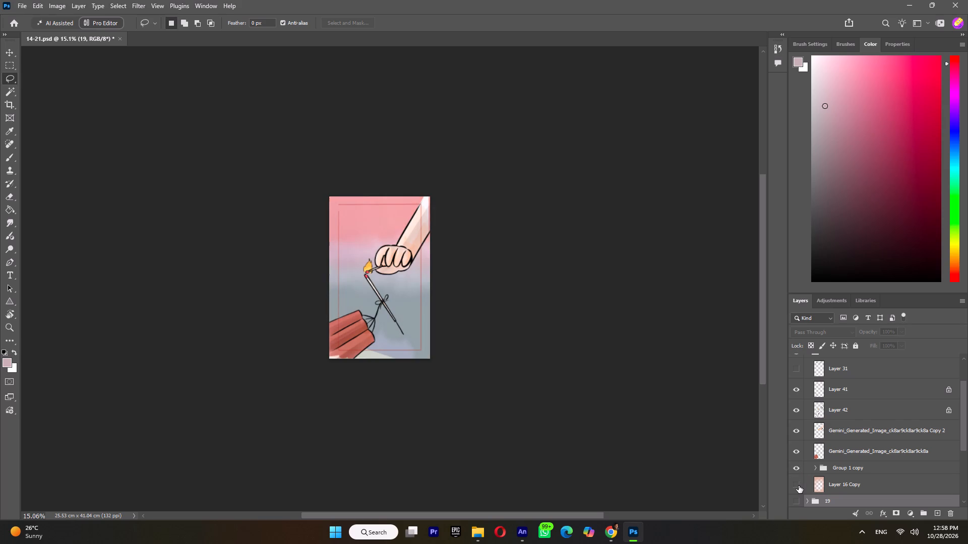
pyautogui.click(798, 486)
pyautogui.click(814, 467)
pyautogui.click(814, 469)
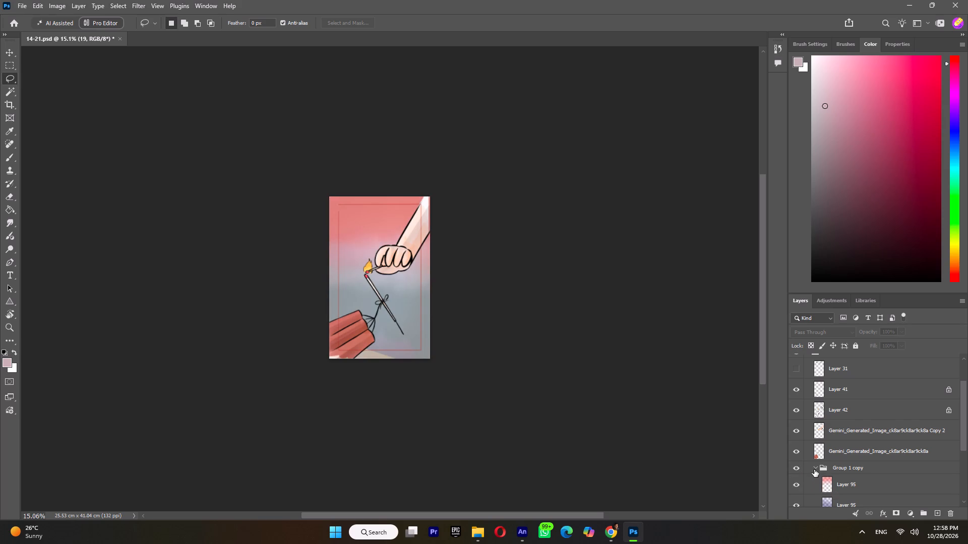
# Merge Group 1 copy with the background copy layer directly beneath it in group 20, and hide the merged background.
pyautogui.click(843, 469)
pyautogui.keyDown('shift'); pyautogui.click(841, 483); pyautogui.keyUp('shift')
pyautogui.keyDown('shift'); pyautogui.rightClick(841, 483); pyautogui.keyUp('shift')
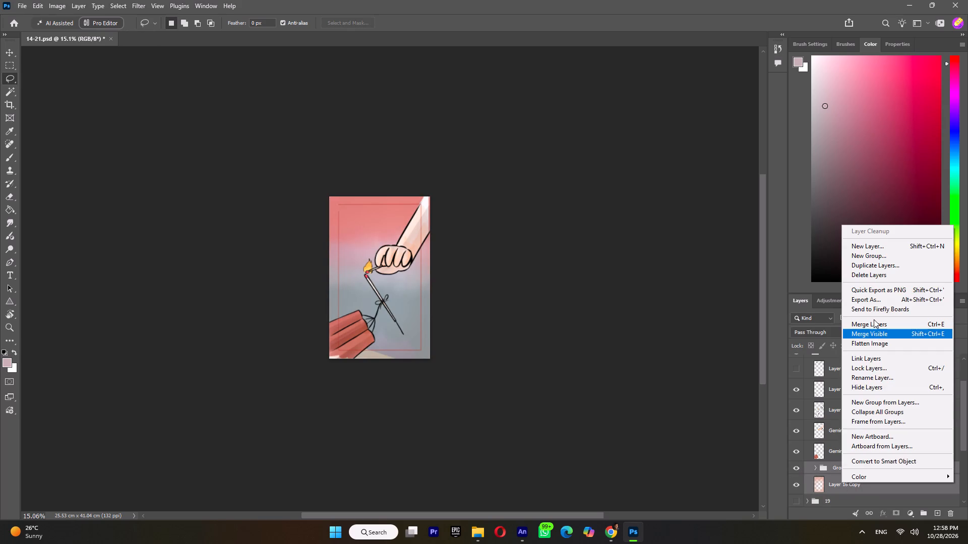
pyautogui.click(874, 319)
pyautogui.click(796, 470)
pyautogui.click(796, 470)
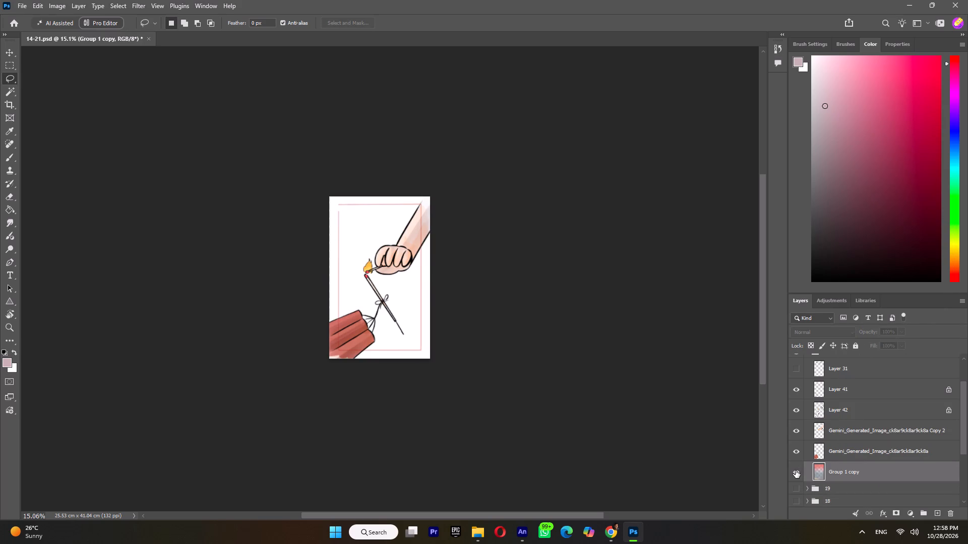
pyautogui.click(796, 470)
# Examine what Layer 31, Layer 41, Layer 42 and the two Gemini_Generated_Image layers contain by toggling each one's visibility.
pyautogui.click(796, 452)
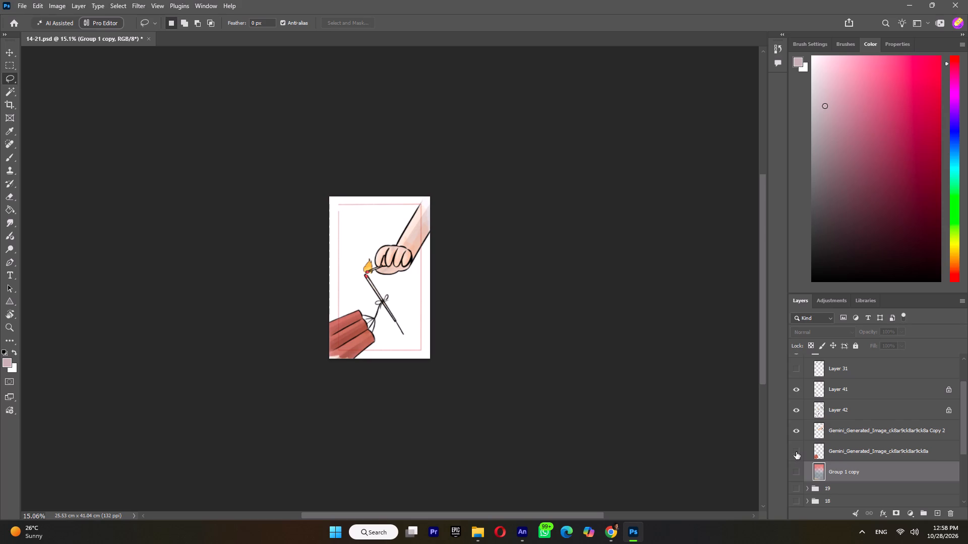
pyautogui.click(796, 452)
pyautogui.click(798, 428)
pyautogui.click(798, 428)
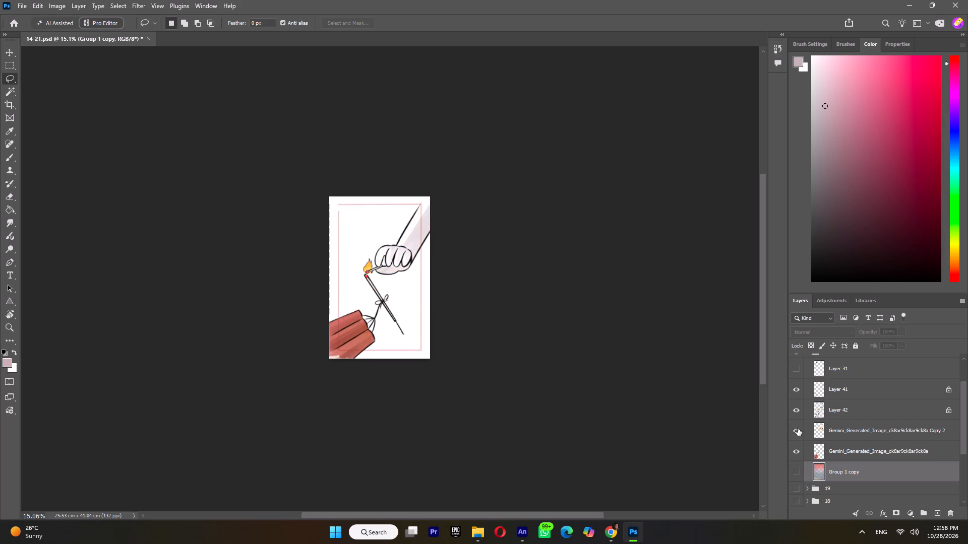
pyautogui.click(797, 410)
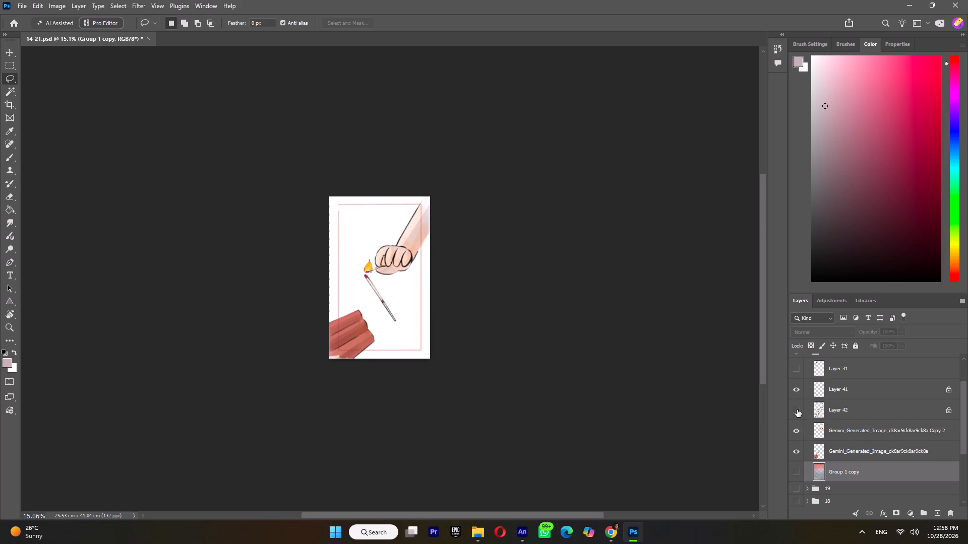
pyautogui.click(797, 410)
pyautogui.click(797, 390)
pyautogui.click(797, 390)
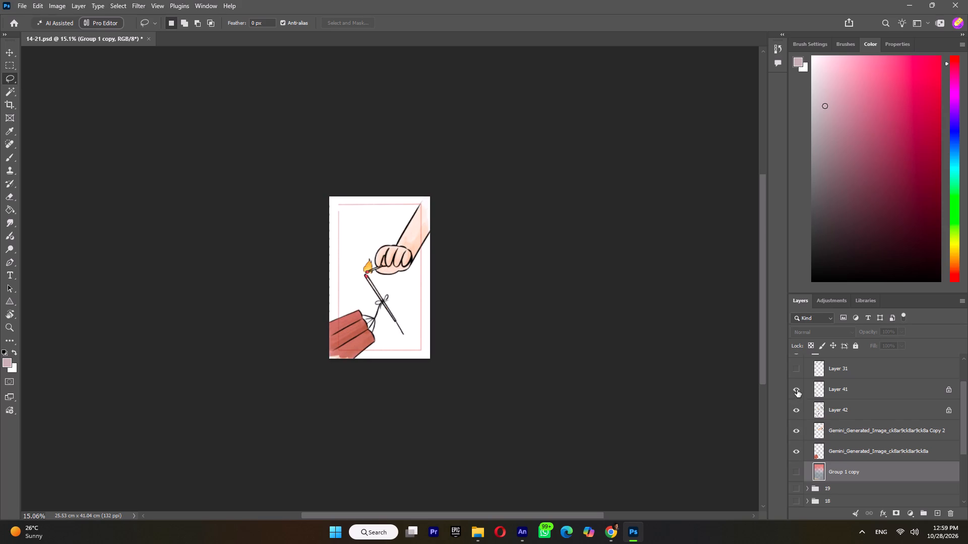
pyautogui.click(797, 369)
pyautogui.click(797, 369)
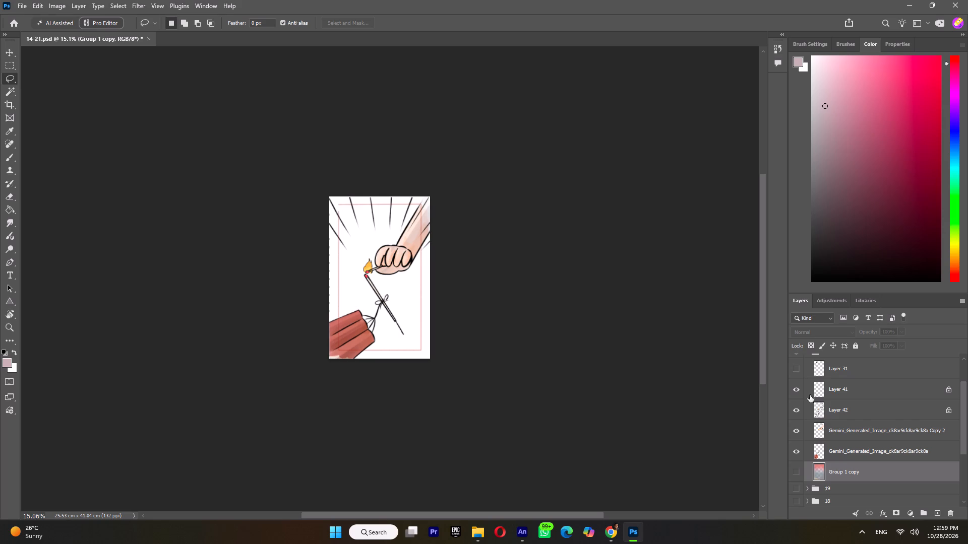
# Merge Layer 41, Layer 42 and the two Gemini_Generated_Image layers into one layer and check it by toggling its visibility.
pyautogui.click(836, 395)
pyautogui.keyDown('shift'); pyautogui.click(837, 454); pyautogui.keyUp('shift')
pyautogui.rightClick(837, 454)
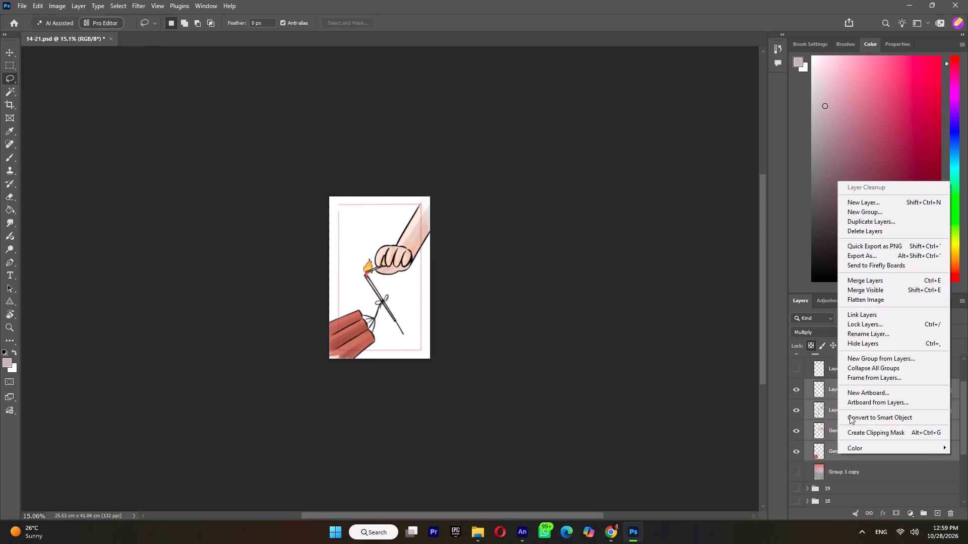
pyautogui.click(881, 279)
pyautogui.click(797, 389)
pyautogui.click(797, 389)
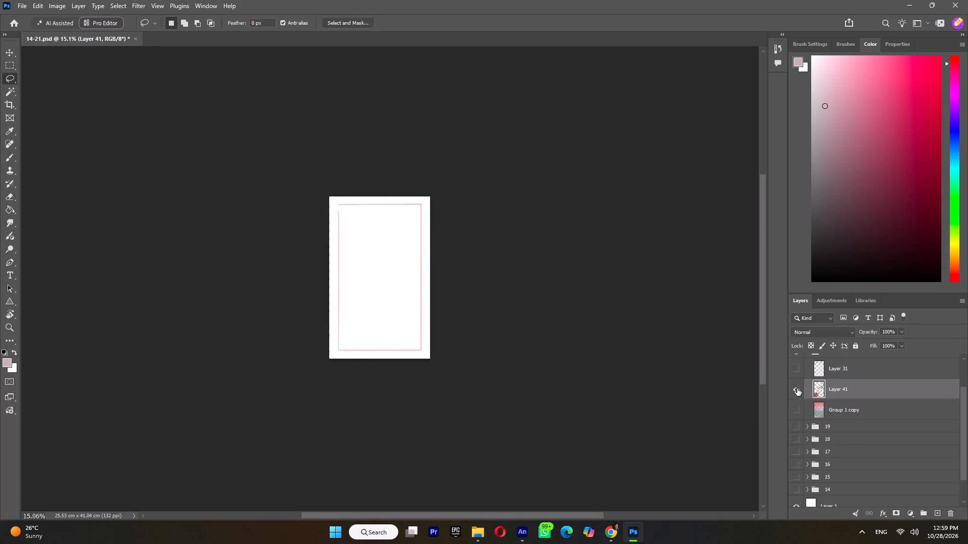
# Cut the arm holding the burning match from Layer 41 with the Lasso and paste it in place on a new layer.
pyautogui.keyDown('alt'); pyautogui.scroll(9, 364, 268); pyautogui.keyUp('alt')
pyautogui.moveTo(403, 149); pyautogui.dragTo(394, 291)
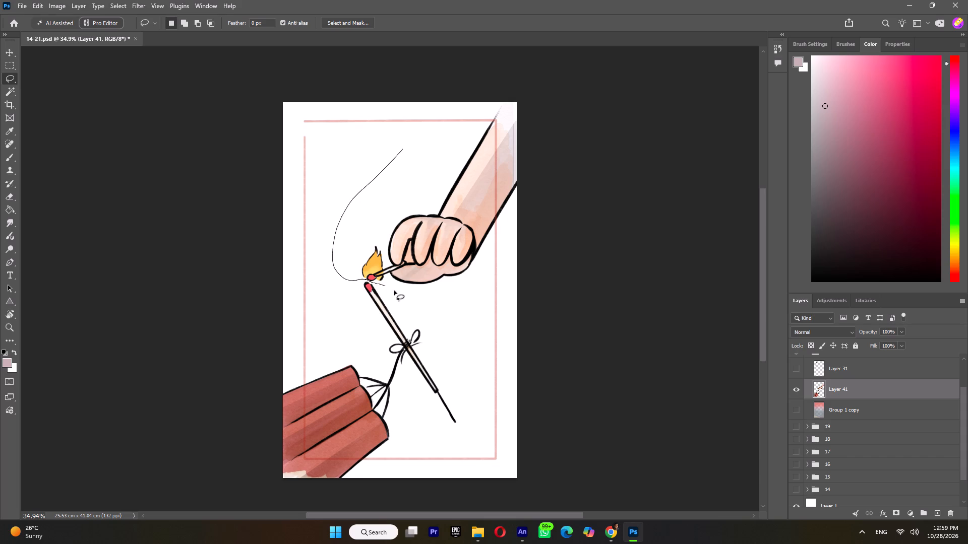
pyautogui.moveTo(394, 291); pyautogui.dragTo(387, 168)
pyautogui.hotkey('ctrl', 'x')
pyautogui.hotkey('ctrl', 'shift', 'v')
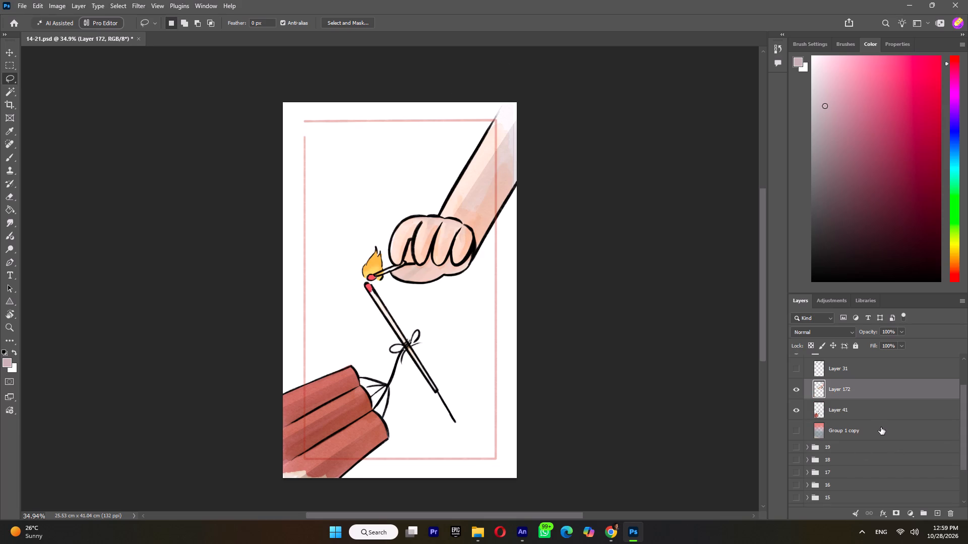
# Show Layer 31 with the radiating black lines in group 20.
pyautogui.scroll(3, 881, 427)
pyautogui.click(797, 409)
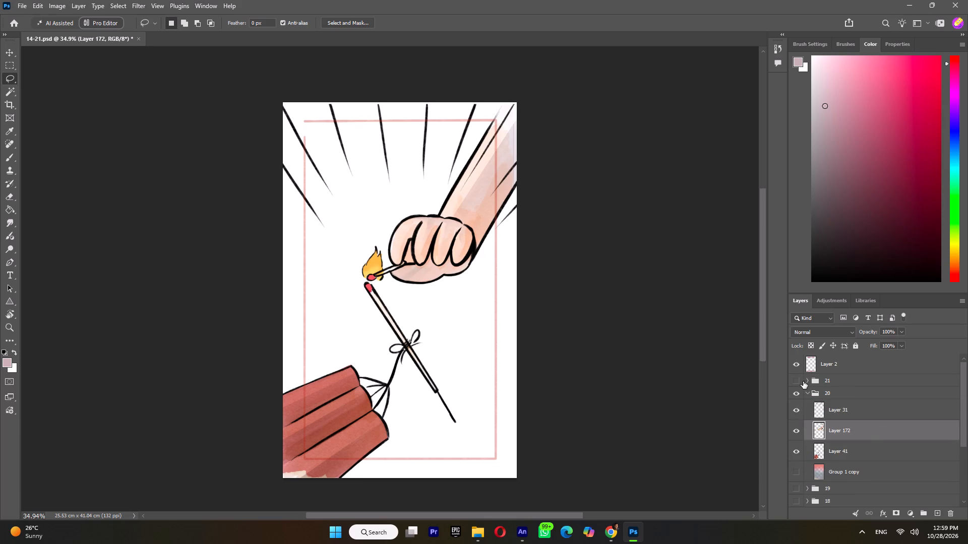
# Collapse and hide group 20, and show and expand group 21.
pyautogui.click(807, 392)
pyautogui.click(800, 394)
pyautogui.click(798, 386)
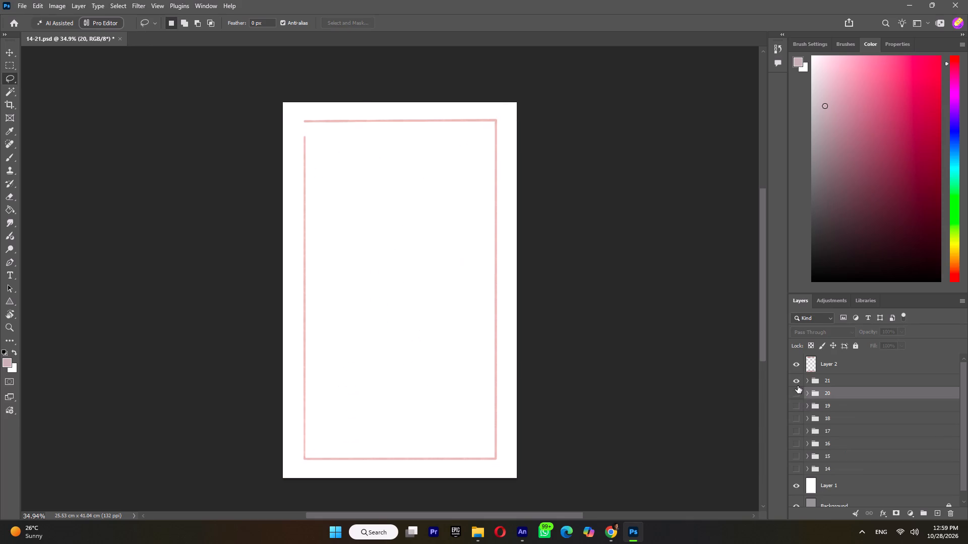
pyautogui.keyDown('alt'); pyautogui.scroll(-1, 596, 319); pyautogui.keyUp('alt')
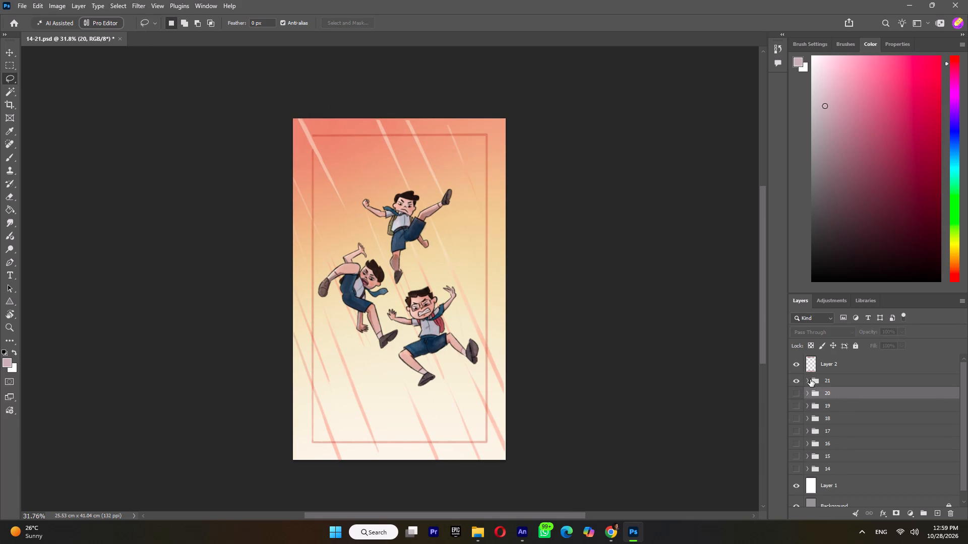
pyautogui.click(808, 380)
# Merge the clipped Layer 143 with the fill layer beneath it in group 21, keeping the Gemini_Generated_Image Copy 3 layer separate.
pyautogui.click(791, 400)
pyautogui.click(795, 399)
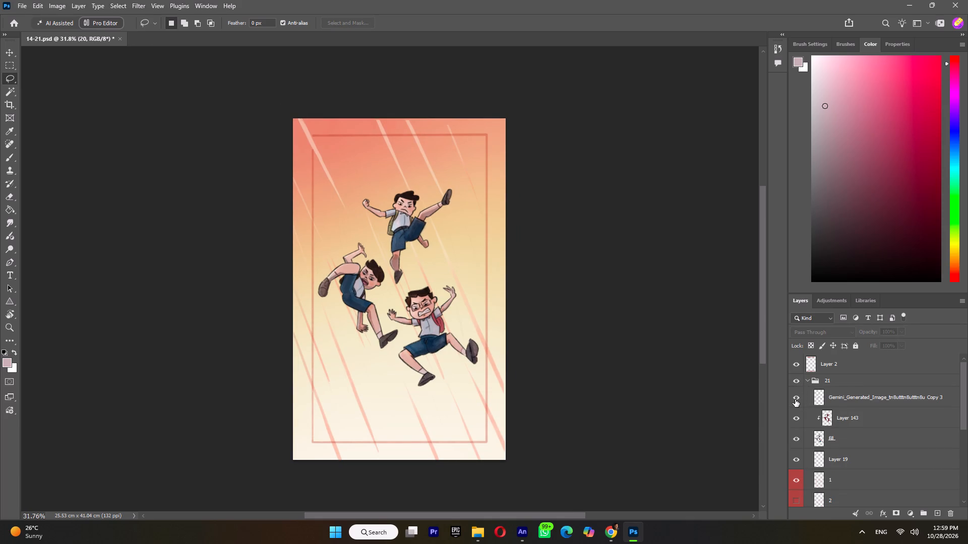
pyautogui.click(834, 397)
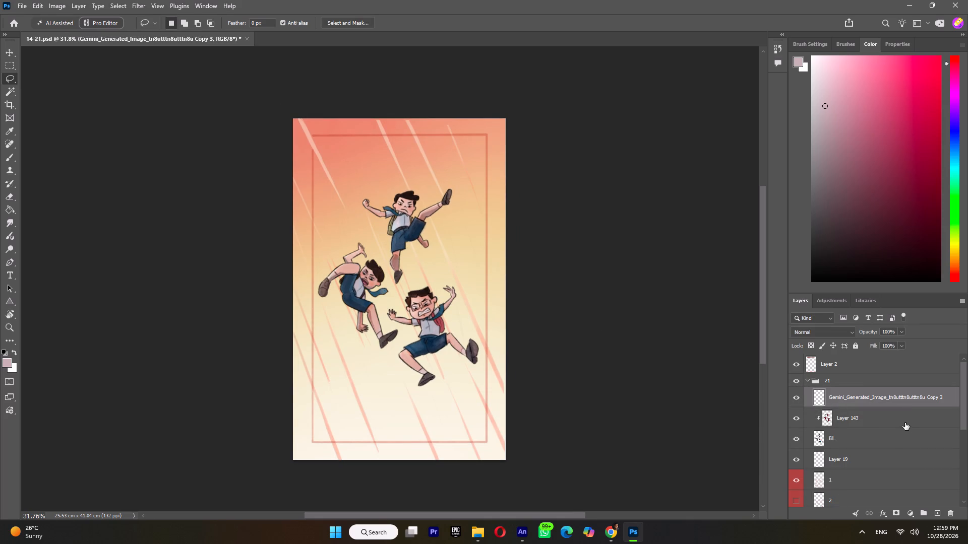
pyautogui.click(902, 421)
pyautogui.keyDown('shift'); pyautogui.click(859, 439); pyautogui.keyUp('shift')
pyautogui.keyDown('shift'); pyautogui.rightClick(859, 439); pyautogui.keyUp('shift')
pyautogui.click(883, 266)
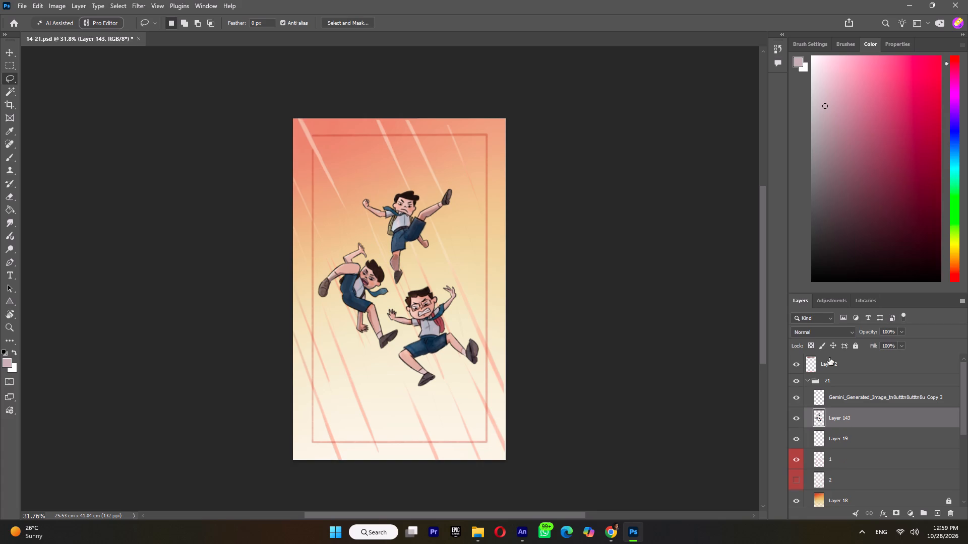
# Cut the lower-left boy's tie from the Gemini_Generated_Image Copy 3 layer with the Lasso and paste it in place on a new layer.
pyautogui.click(796, 398)
pyautogui.click(796, 398)
pyautogui.click(834, 397)
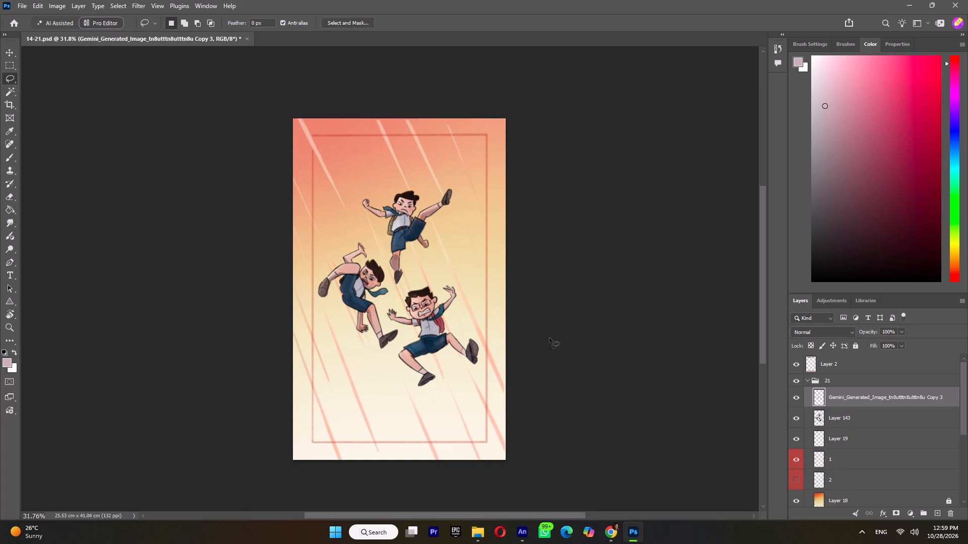
pyautogui.keyDown('alt'); pyautogui.scroll(4, 348, 267); pyautogui.keyUp('alt')
pyautogui.moveTo(379, 276); pyautogui.dragTo(403, 306)
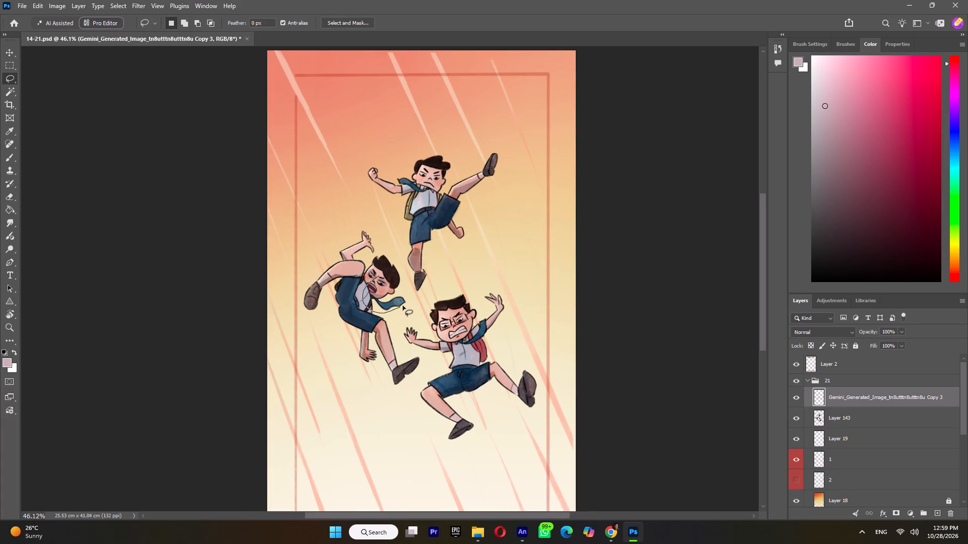
pyautogui.moveTo(403, 306); pyautogui.dragTo(368, 282)
pyautogui.hotkey('ctrl', 'x')
pyautogui.hotkey('ctrl', 'shift', 'v')
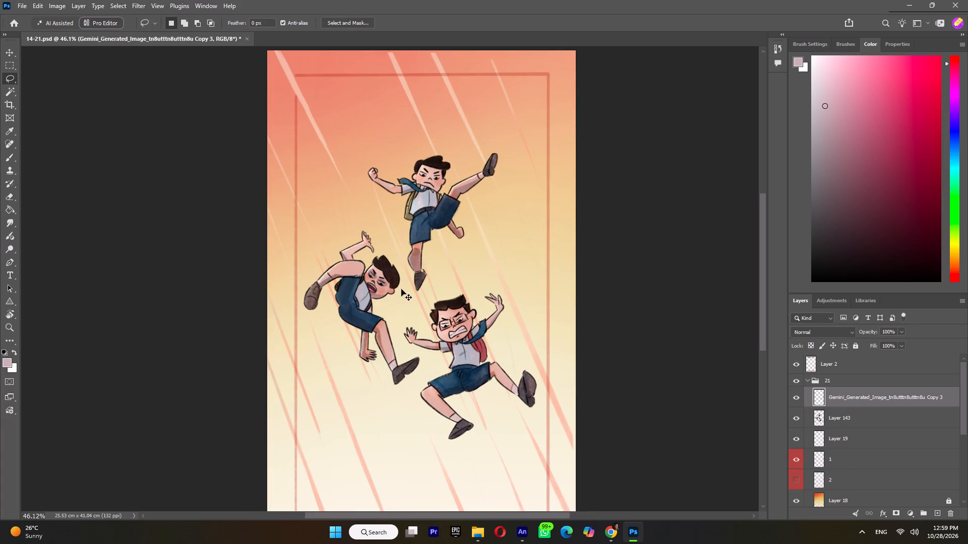
# Cut the top boy's tie from the Gemini_Generated_Image Copy 3 layer with the Lasso and paste it in place on a new layer.
pyautogui.click(838, 423)
pyautogui.moveTo(434, 160); pyautogui.dragTo(422, 160)
pyautogui.hotkey('ctrl', 'x')
pyautogui.hotkey('ctrl', 'shift', 'v')
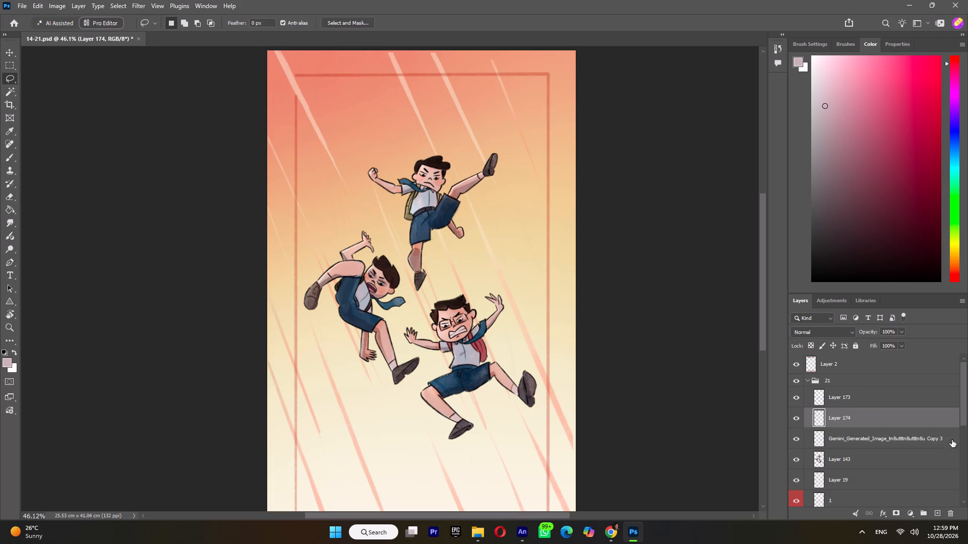
# Cut the tie of the boy with glasses from the Gemini_Generated_Image Copy 3 layer with the Lasso and paste it in place.
pyautogui.click(858, 438)
pyautogui.moveTo(477, 302); pyautogui.dragTo(450, 299)
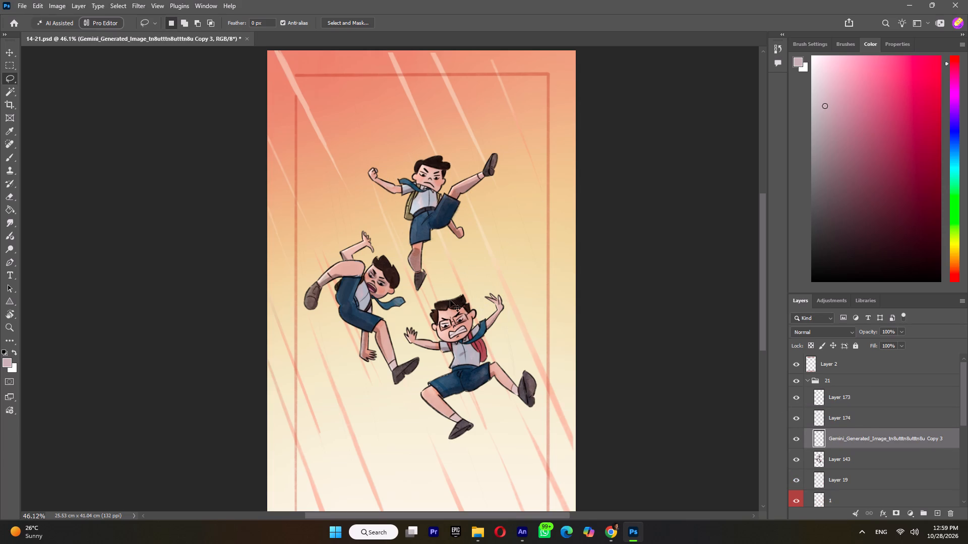
pyautogui.hotkey('ctrl', 'x')
pyautogui.hotkey('ctrl', 'shift', 'v')
# Cut the lower-left falling boy from Layer 143 with the Lasso and paste him in place on a new layer.
pyautogui.click(863, 466)
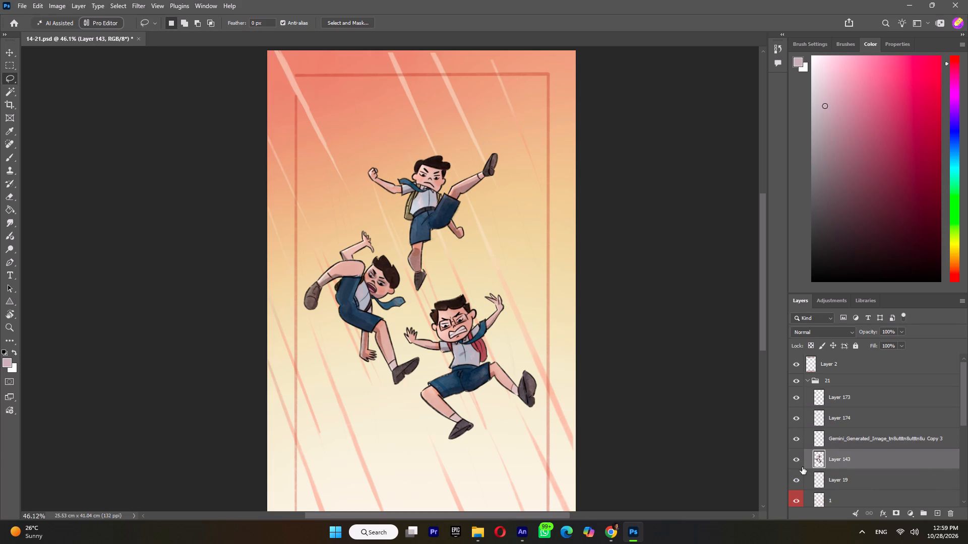
pyautogui.click(801, 459)
pyautogui.click(797, 460)
pyautogui.moveTo(331, 213); pyautogui.dragTo(366, 223)
pyautogui.moveTo(366, 223); pyautogui.dragTo(398, 325)
pyautogui.moveTo(398, 325); pyautogui.dragTo(338, 391)
pyautogui.moveTo(338, 391); pyautogui.dragTo(355, 206)
pyautogui.hotkey('ctrl', 'x')
pyautogui.hotkey('ctrl', 'shift', 'v')
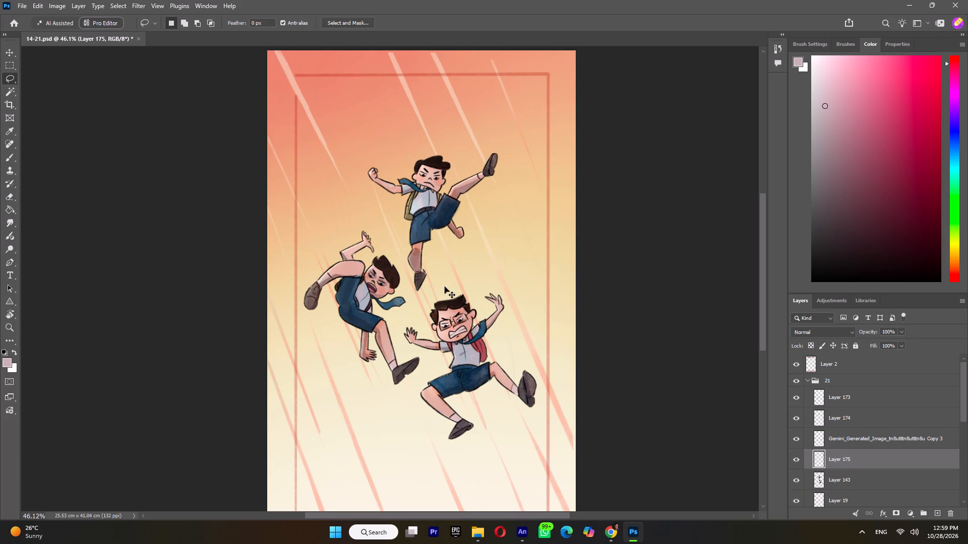
# Cut the top kicking boy from Layer 143 with the Lasso and paste him in place on a new layer.
pyautogui.click(841, 479)
pyautogui.click(802, 477)
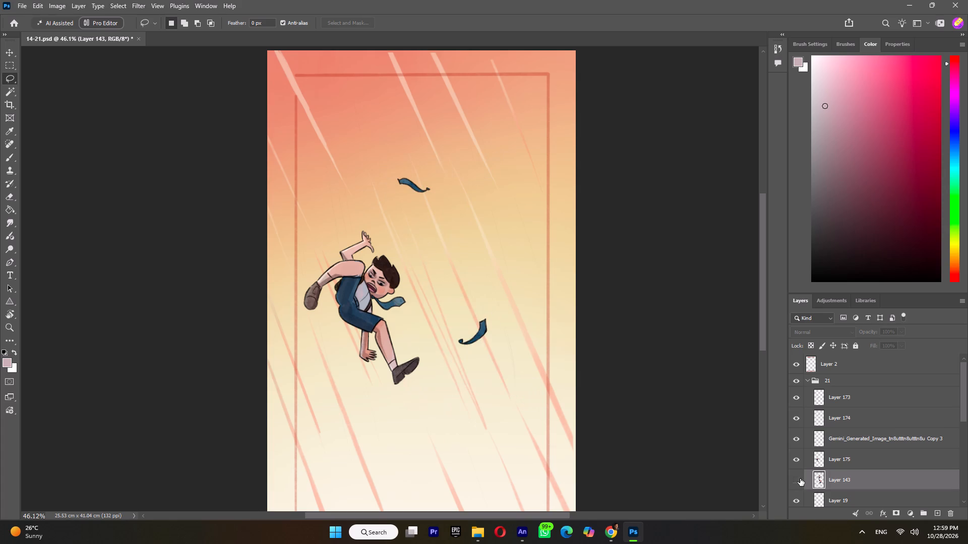
pyautogui.click(800, 479)
pyautogui.moveTo(349, 133); pyautogui.dragTo(405, 261)
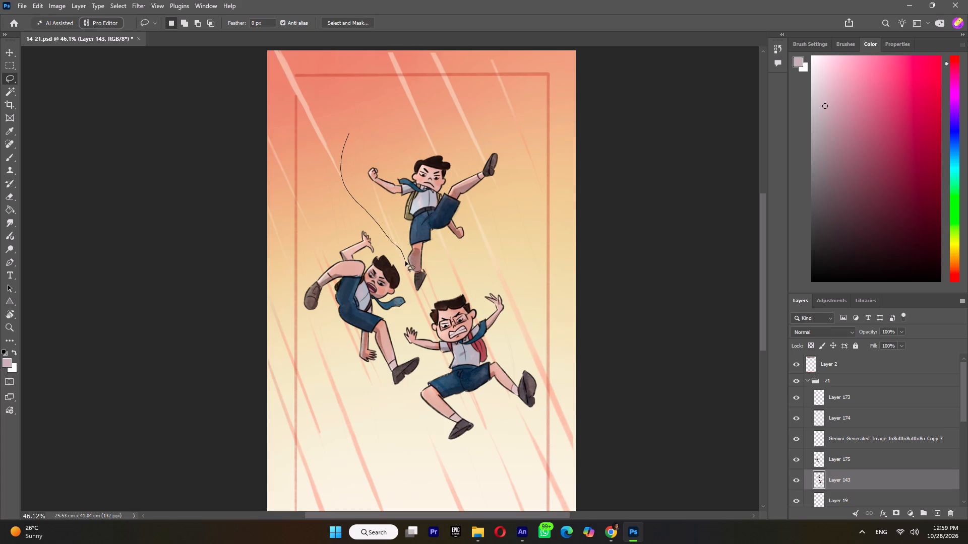
pyautogui.moveTo(405, 261); pyautogui.dragTo(326, 130)
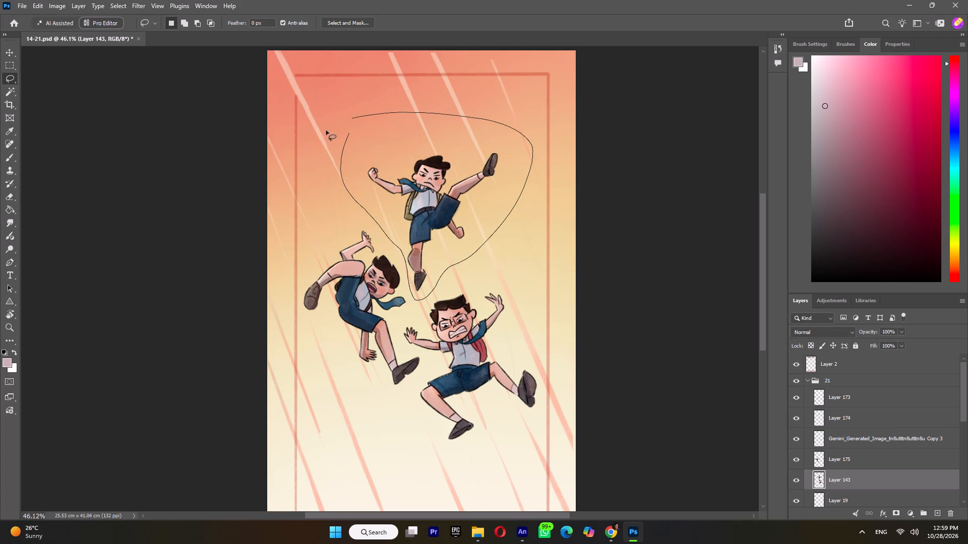
pyautogui.moveTo(326, 130); pyautogui.dragTo(355, 146)
pyautogui.hotkey('ctrl', 'x')
pyautogui.hotkey('ctrl', 'shift', 'v')
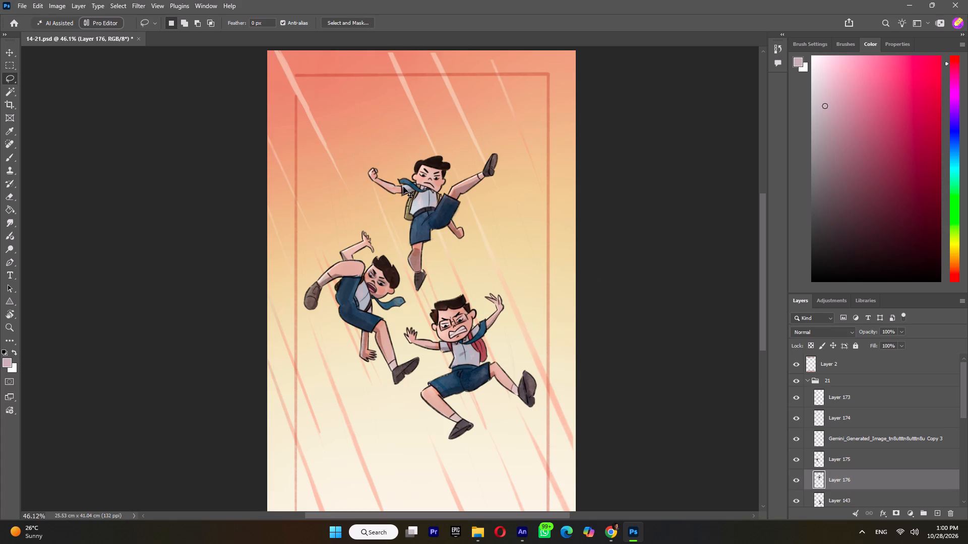
# Check the contents of Layer 143 and Layer 19 by toggling their visibility.
pyautogui.scroll(-2, 845, 479)
pyautogui.click(795, 455)
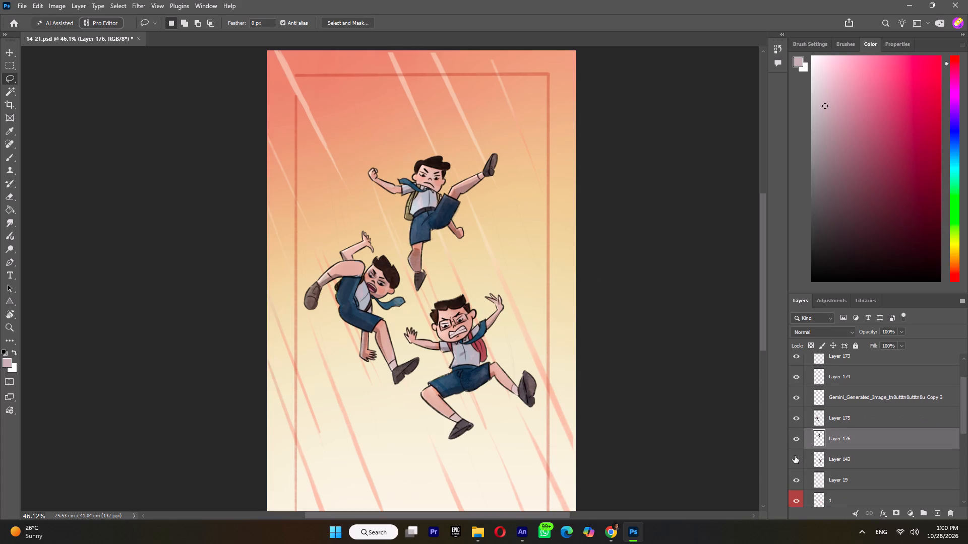
pyautogui.click(795, 458)
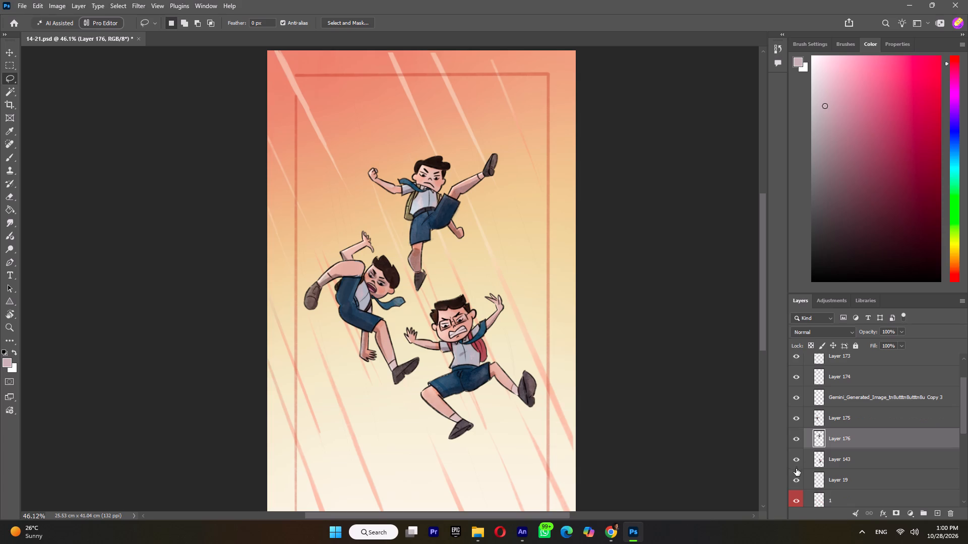
pyautogui.click(796, 479)
pyautogui.click(796, 478)
# Check the contents of Layer 19, layers 1 and 2, and the Layer 18 background by toggling their visibility.
pyautogui.scroll(-3, 819, 467)
pyautogui.click(855, 412)
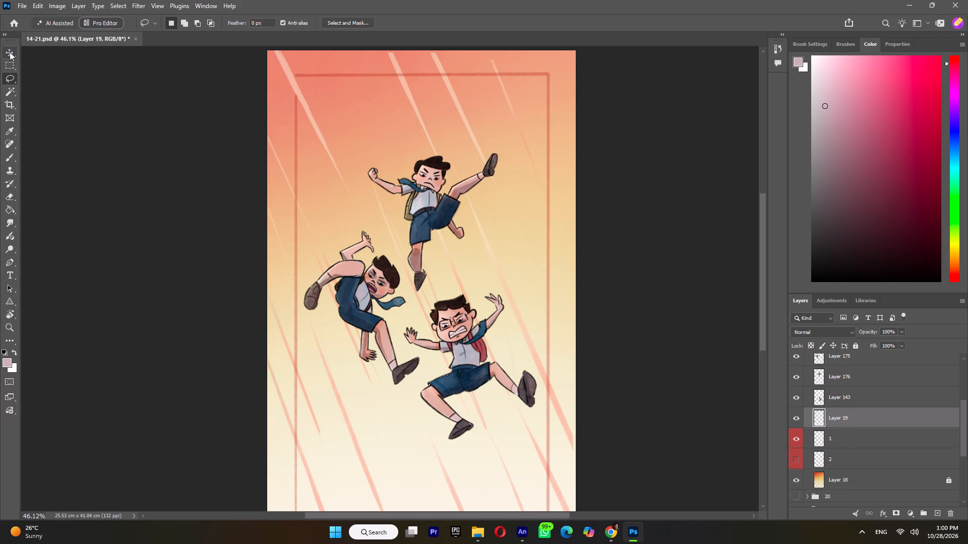
pyautogui.click(10, 52)
pyautogui.keyDown('alt'); pyautogui.scroll(-4, 492, 264); pyautogui.keyUp('alt')
pyautogui.click(795, 415)
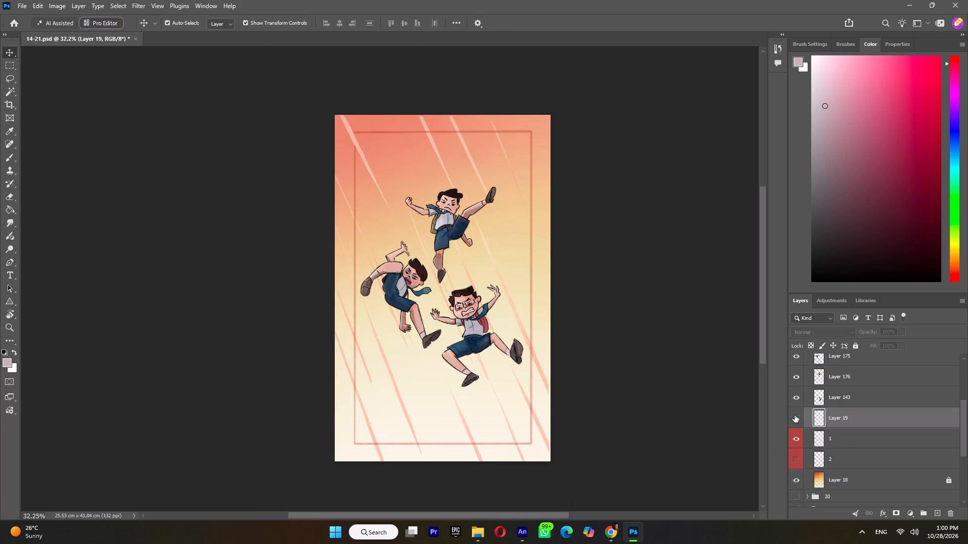
pyautogui.click(795, 415)
pyautogui.click(797, 441)
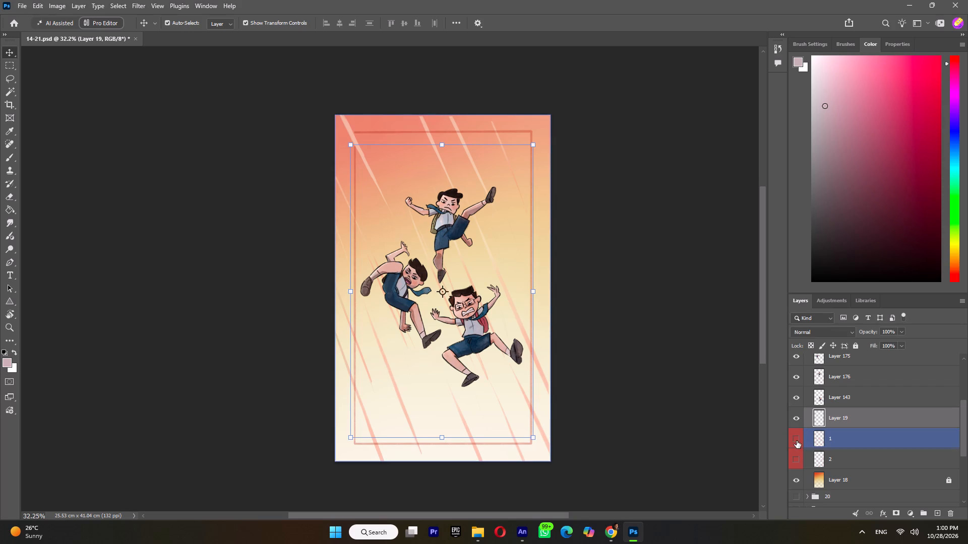
pyautogui.click(797, 441)
pyautogui.click(795, 458)
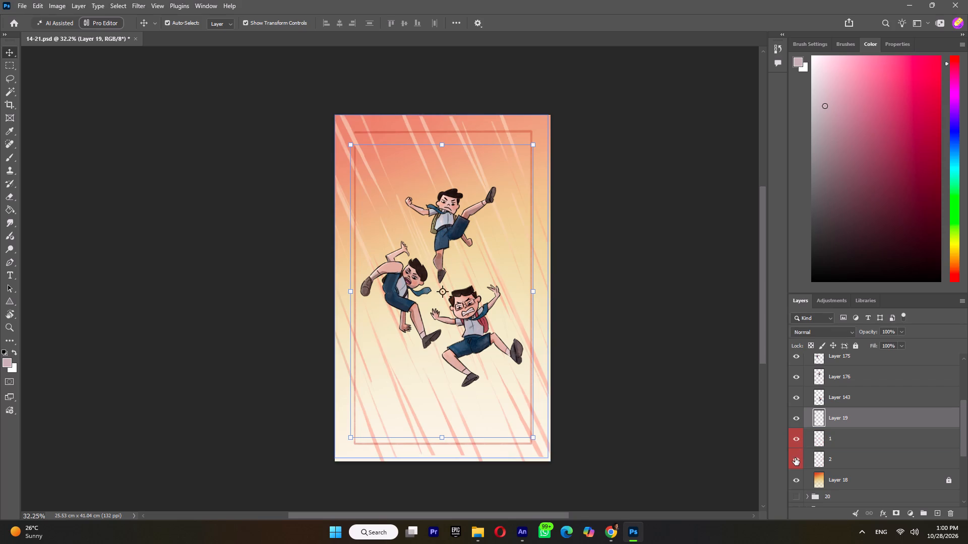
pyautogui.click(795, 458)
pyautogui.click(794, 482)
pyautogui.click(796, 481)
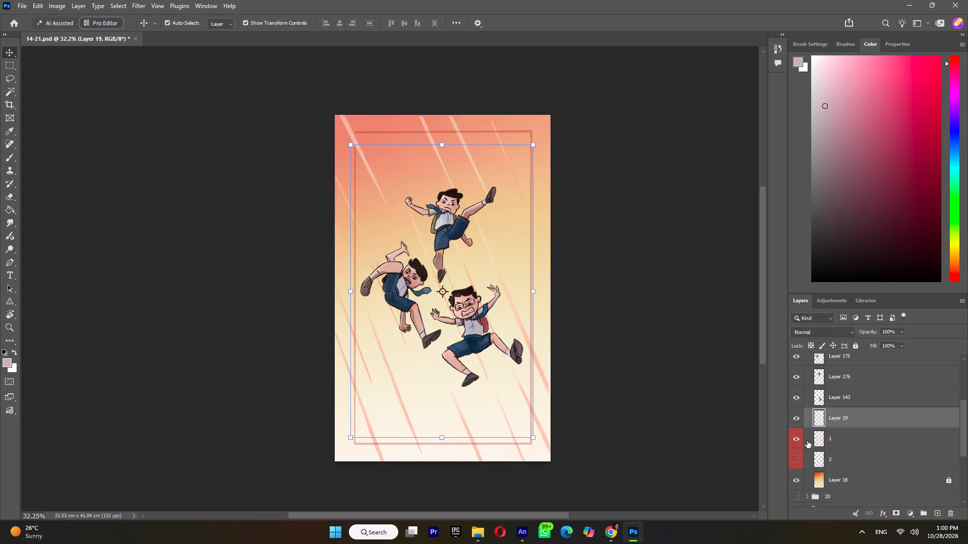
# Nudge the contents of Layer 19 horizontally rightward in large increments until its bounding box extends past the canvas edge.
pyautogui.click(829, 417)
pyautogui.hotkey('shift', 'Right')
pyautogui.hotkey('shift', 'Right')
pyautogui.hotkey('shift', 'Right')
pyautogui.hotkey('shift', 'Right')
pyautogui.hotkey('shift', 'Right')
pyautogui.hotkey('shift', 'Right')
pyautogui.hotkey('shift', 'Right')
pyautogui.hotkey('shift', 'Right')
pyautogui.hotkey('shift', 'Right')
pyautogui.hotkey('shift', 'Right')
pyautogui.hotkey('shift', 'Right')
pyautogui.hotkey('shift', 'Right')
pyautogui.hotkey('shift', 'Right')
pyautogui.hotkey('shift', 'Right')
pyautogui.hotkey('shift', 'Right')
pyautogui.hotkey('shift', 'Right')
pyautogui.hotkey('shift', 'Right')
pyautogui.hotkey('shift', 'Right')
pyautogui.hotkey('shift', 'Right')
pyautogui.hotkey('shift', 'Right')
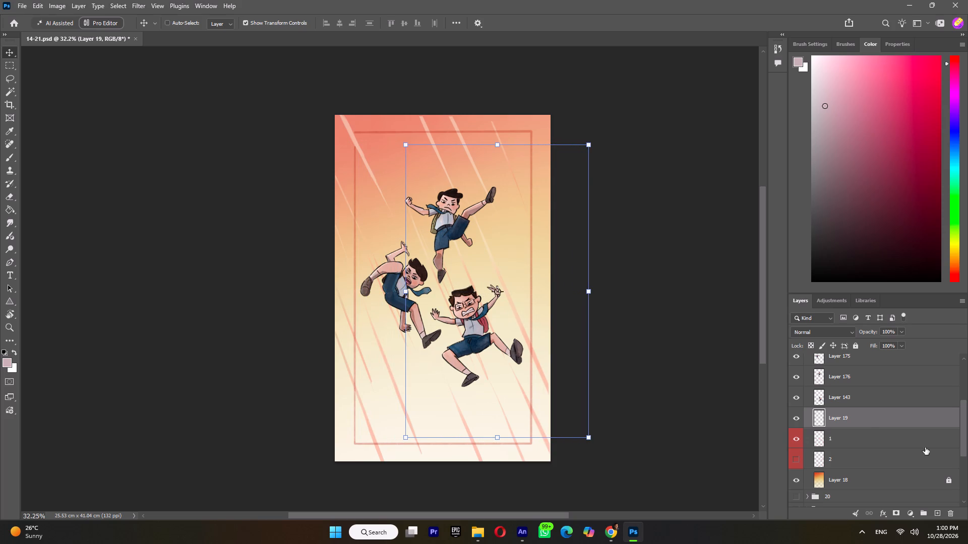
# Undo the rightward nudge of Layer 19.
pyautogui.hotkey('ctrl', 'z')
# Collapse layer group 21 and save 14-21.psd.
pyautogui.scroll(8, 874, 425)
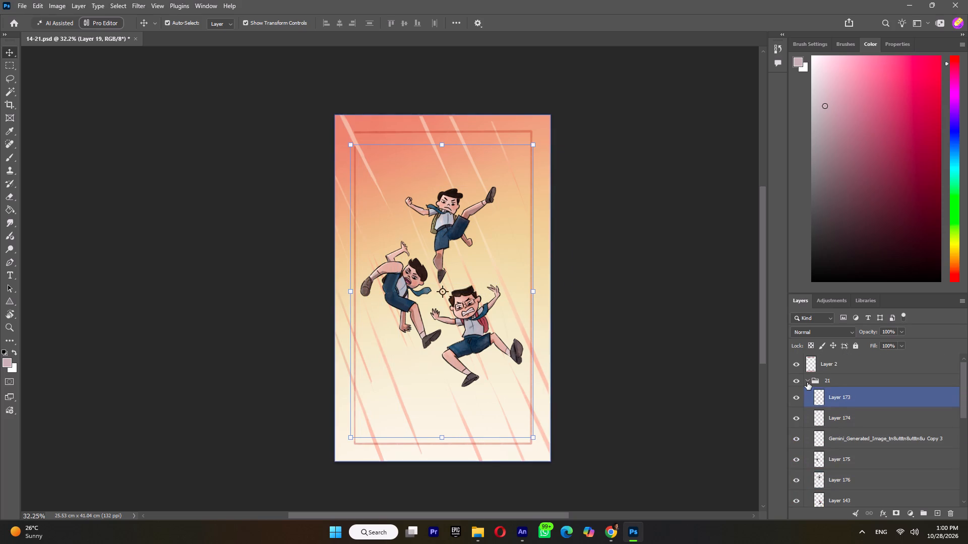
pyautogui.click(807, 382)
pyautogui.hotkey('ctrl', 's')
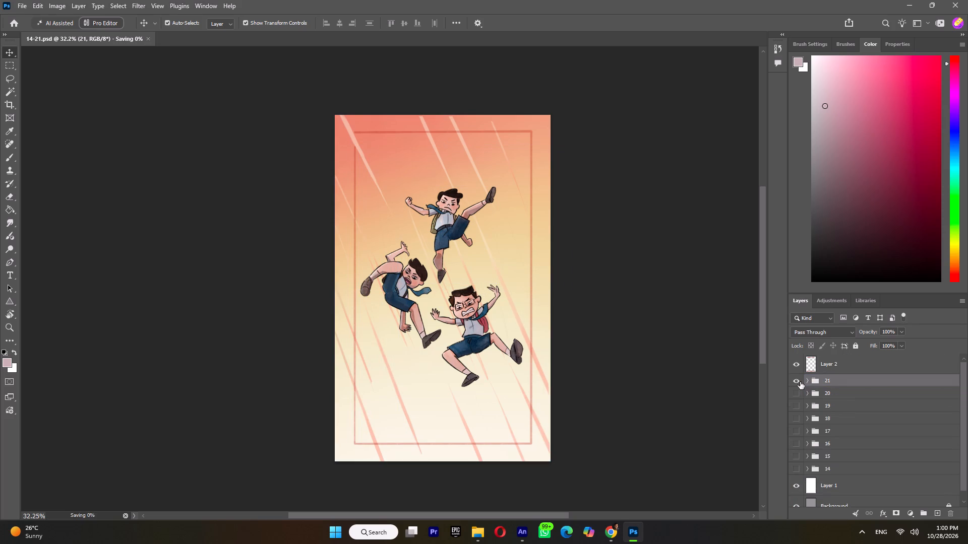
# Check group 21 by toggling its visibility, and hide the red frame on Layer 2.
pyautogui.click(800, 382)
pyautogui.click(800, 382)
pyautogui.click(799, 366)
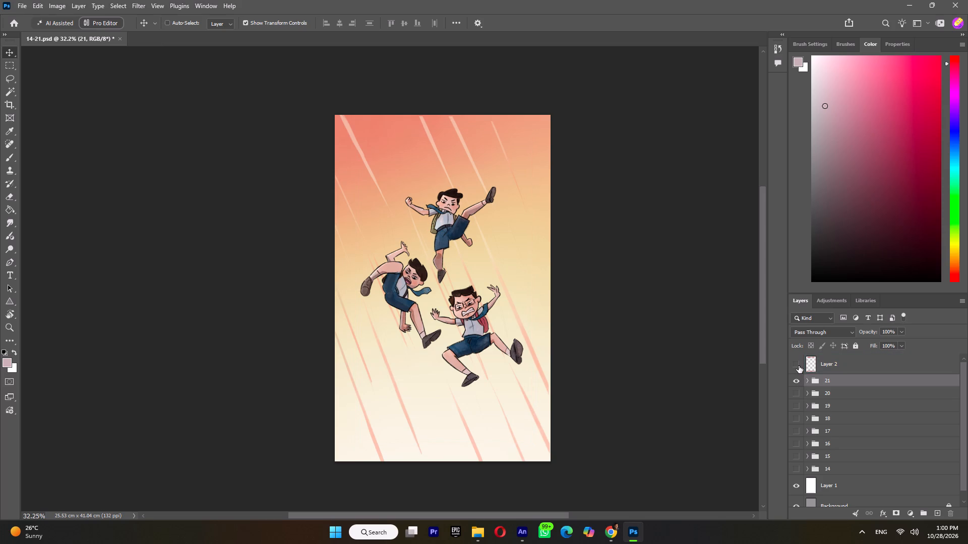
# Save 14-21.psd with the frame layer hidden and close the document.
pyautogui.hotkey('ctrl', 's')
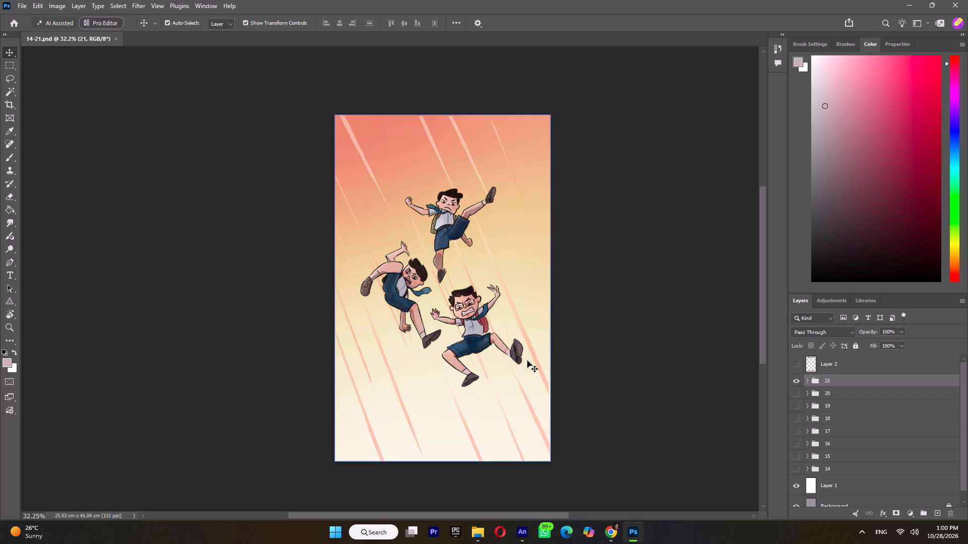
pyautogui.hotkey('ctrl', 's')
pyautogui.click(115, 38)
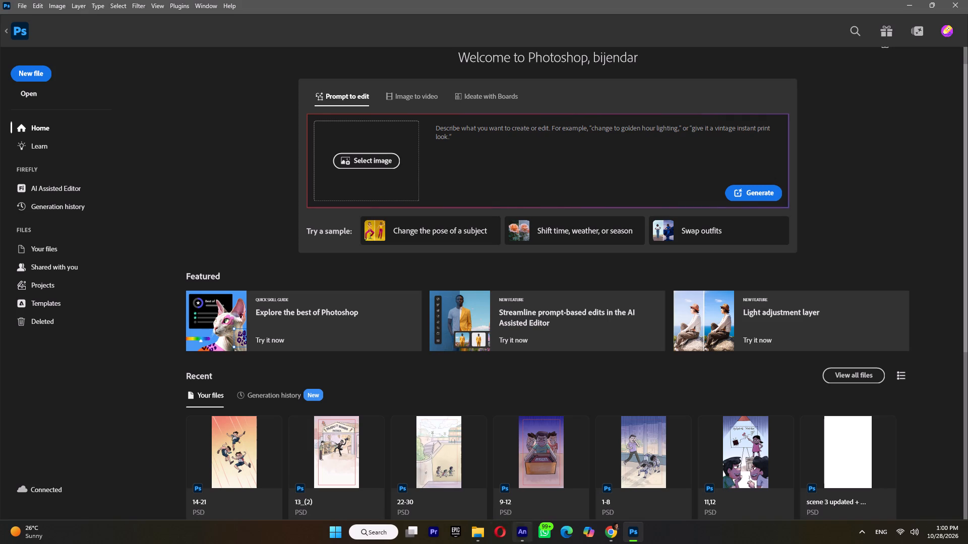
# Switch to File Explorer and bring up the window showing only the Diwali km folder.
pyautogui.click(610, 535)
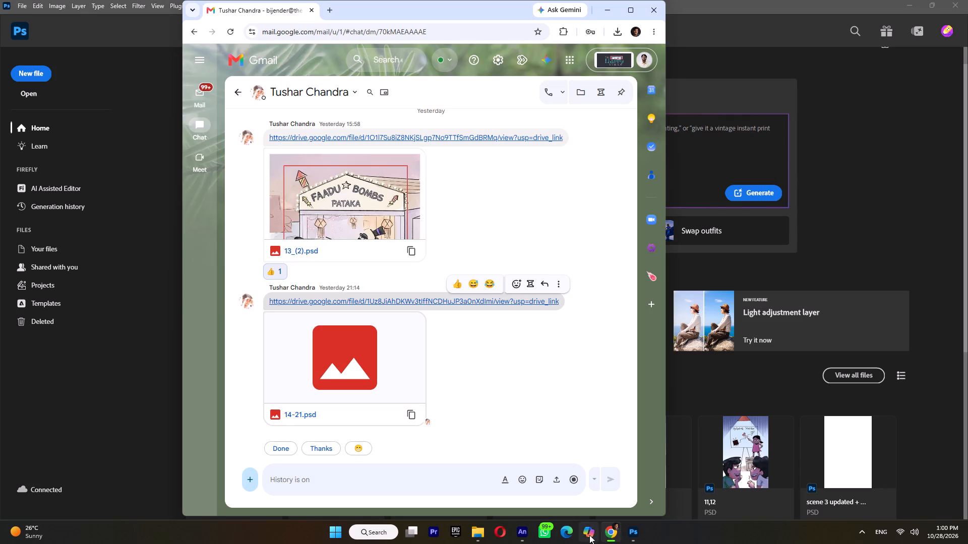
pyautogui.click(522, 537)
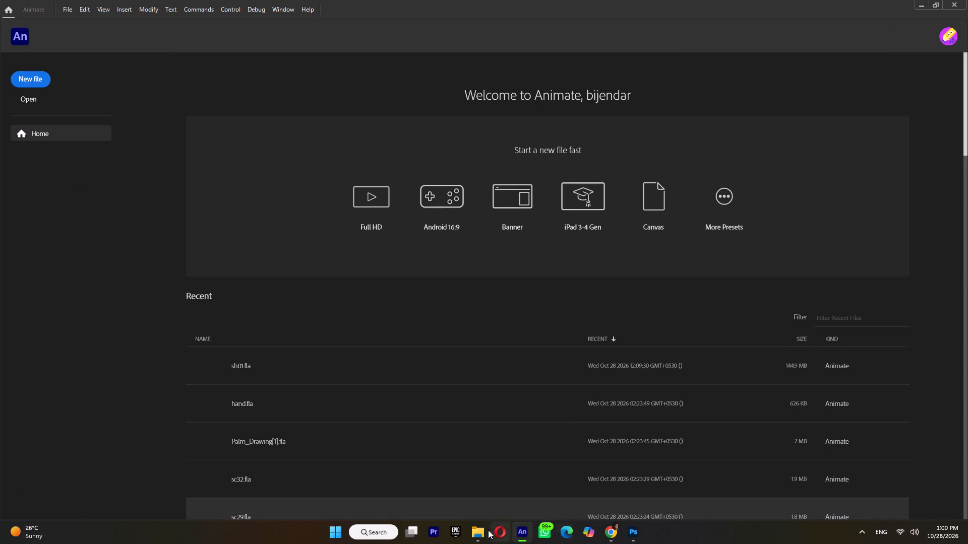
pyautogui.click(478, 539)
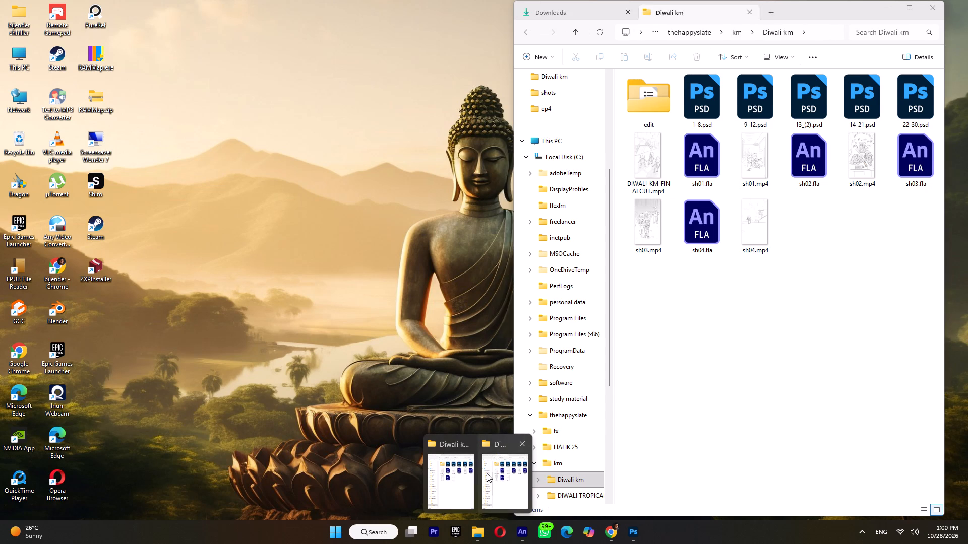
pyautogui.click(460, 481)
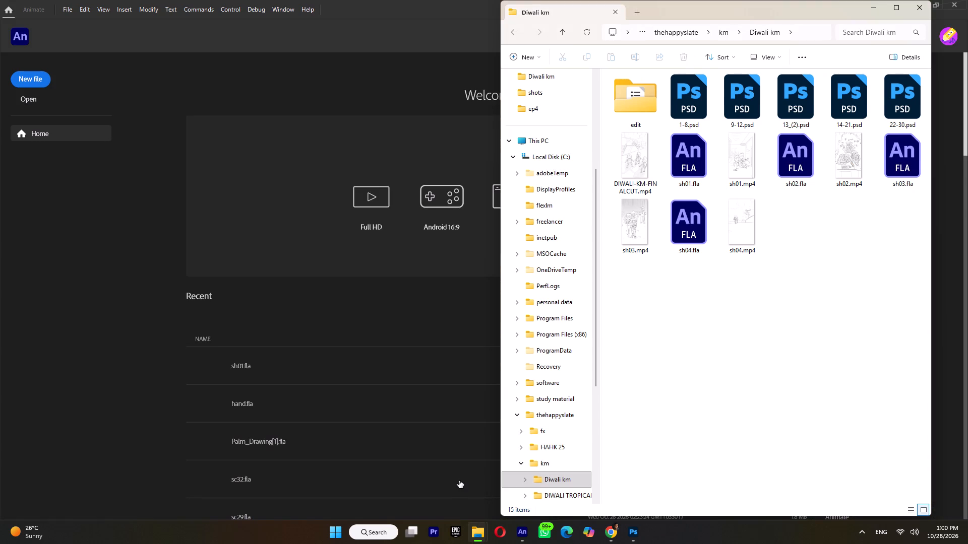